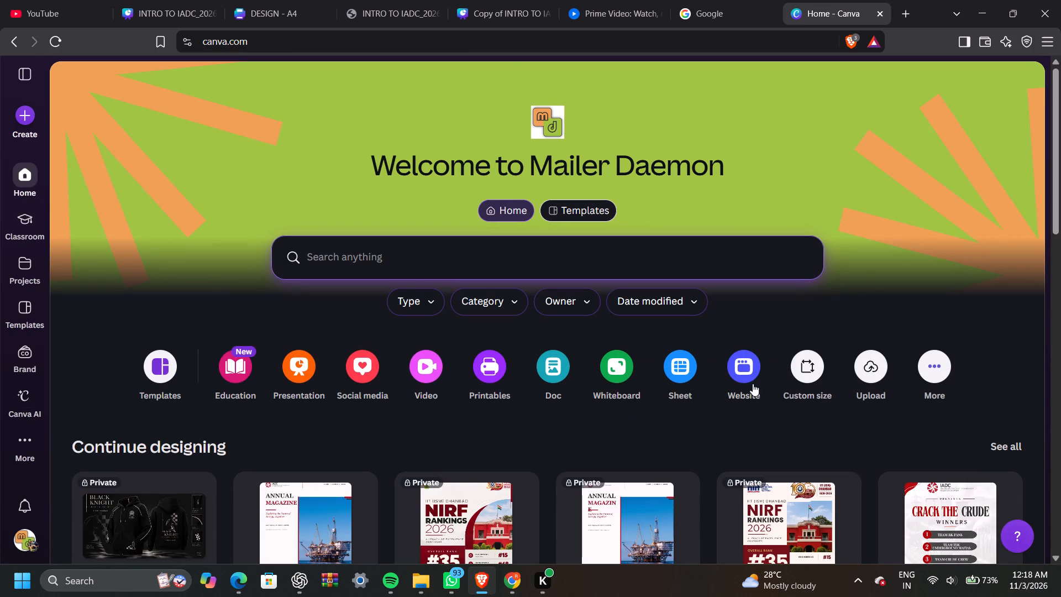
{"action": "left_click", "coordinate": [923, 364]}
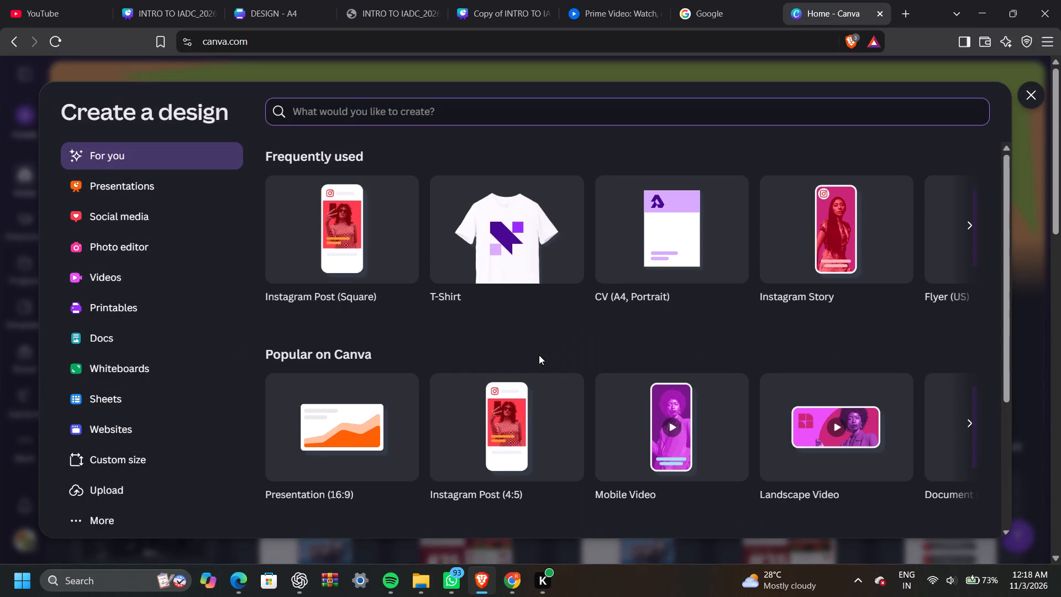
{"action": "scroll", "coordinate": [539, 355], "scroll_direction": "down", "scroll_amount": 3}
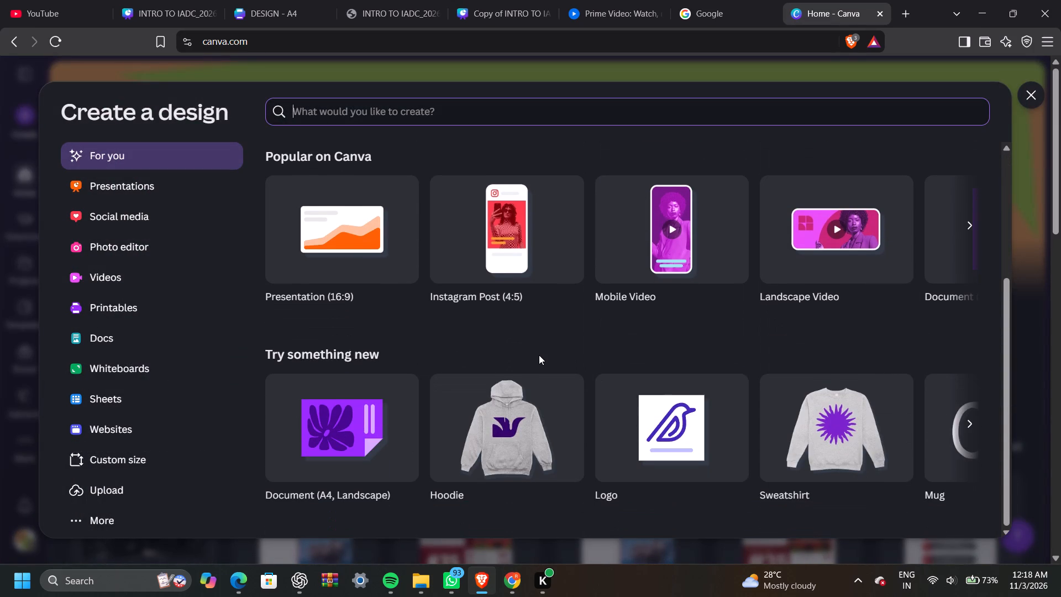
{"action": "left_click", "coordinate": [532, 426]}
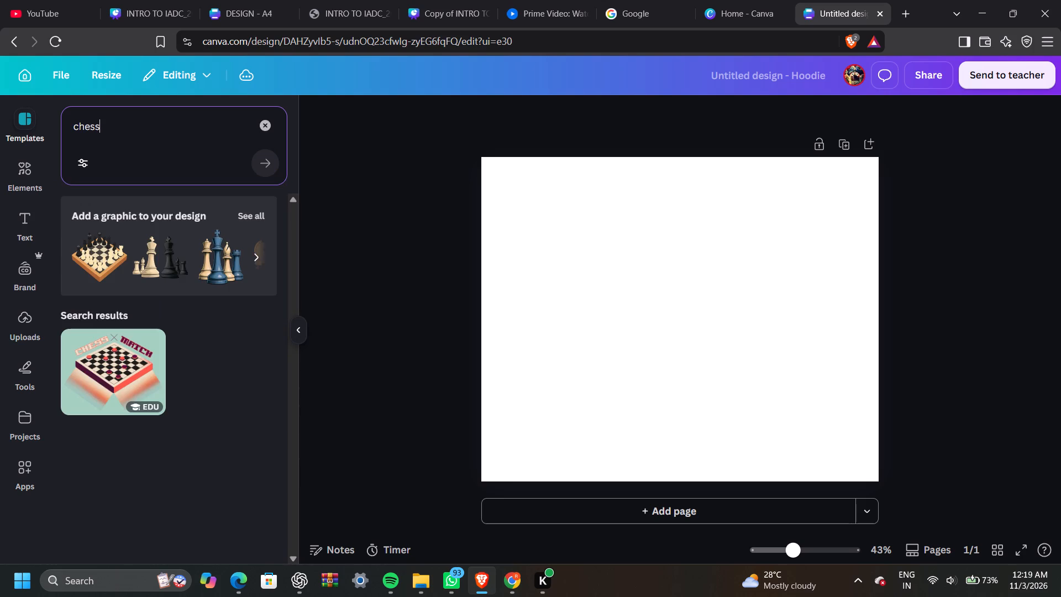
{"action": "left_click", "coordinate": [249, 218]}
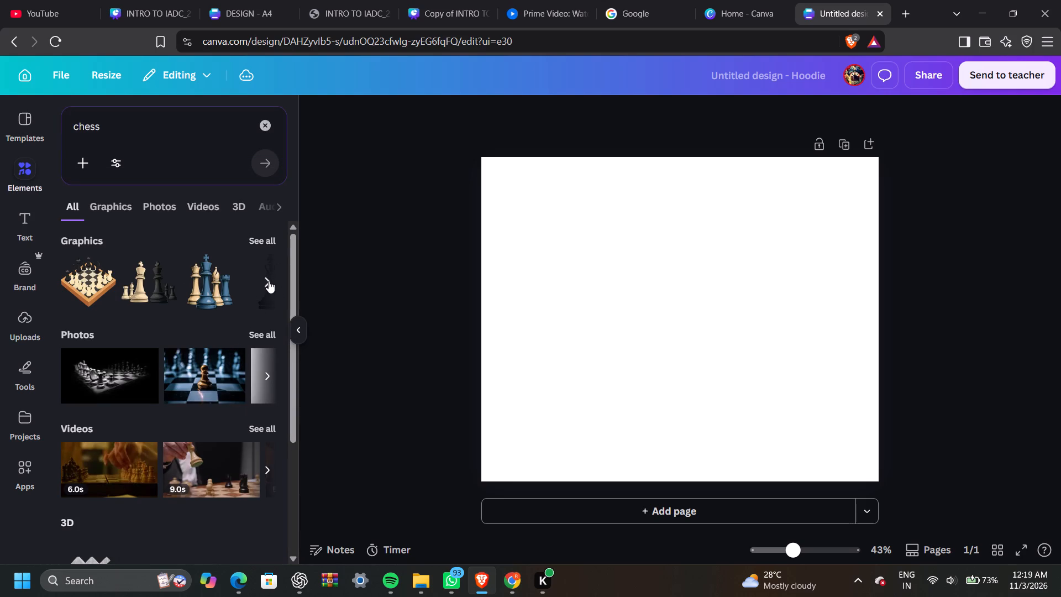
Set the page's background colour to solid black.
{"action": "left_click", "coordinate": [584, 248]}
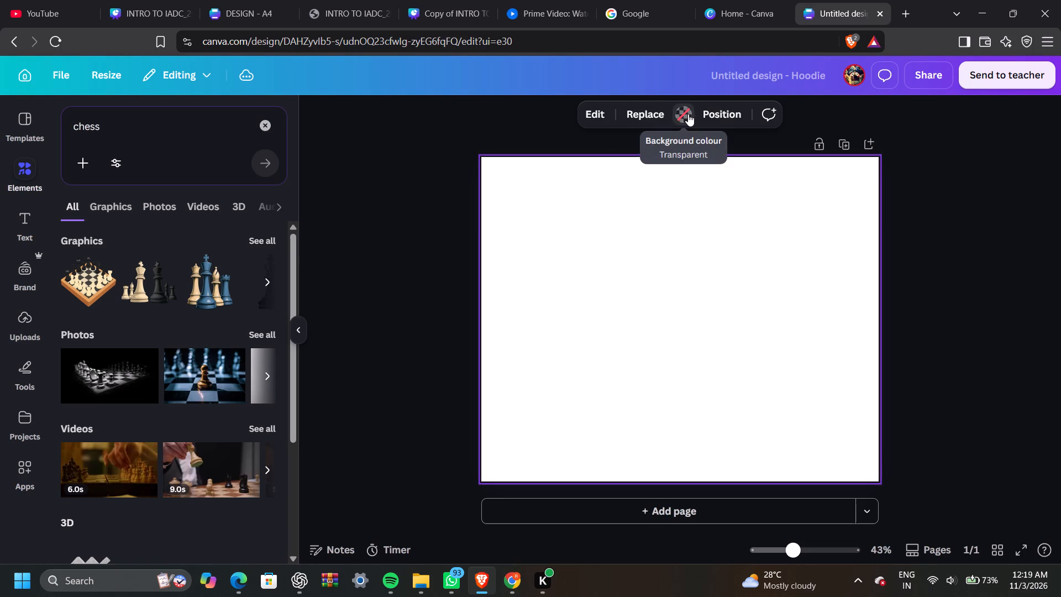
{"action": "left_click", "coordinate": [688, 114]}
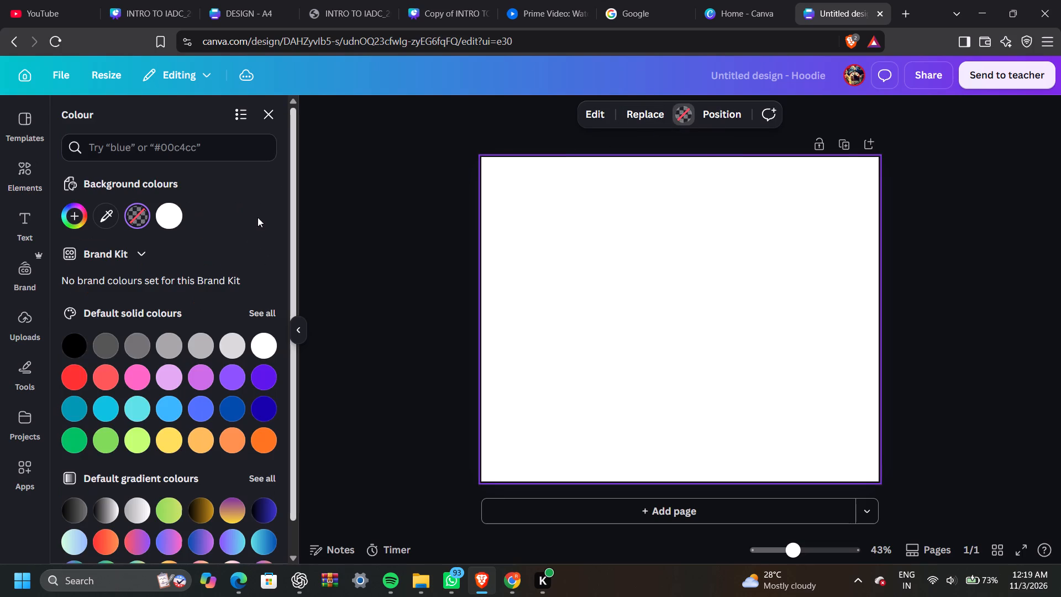
{"action": "left_click", "coordinate": [80, 338]}
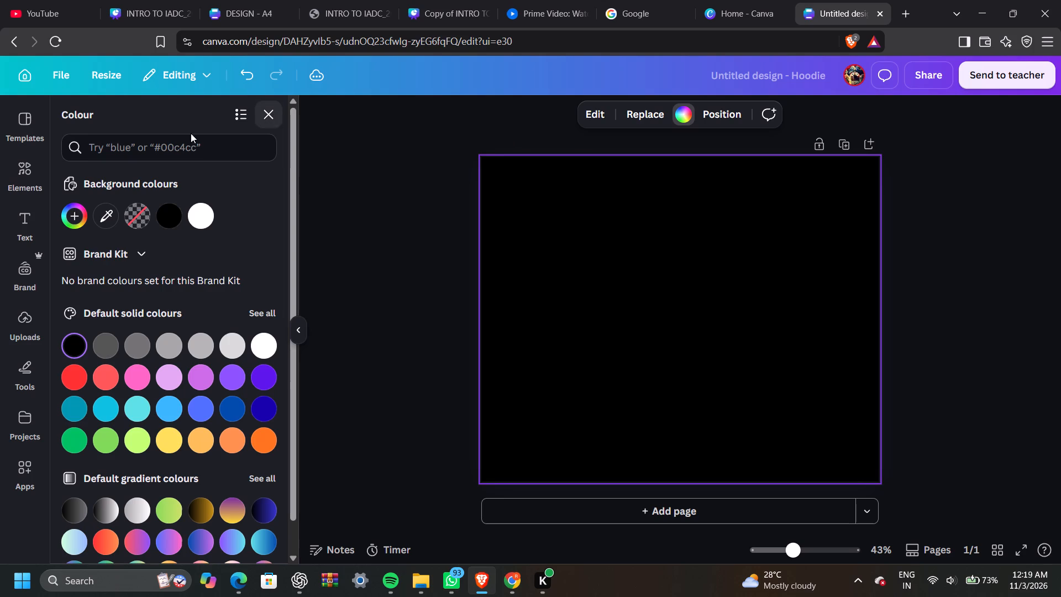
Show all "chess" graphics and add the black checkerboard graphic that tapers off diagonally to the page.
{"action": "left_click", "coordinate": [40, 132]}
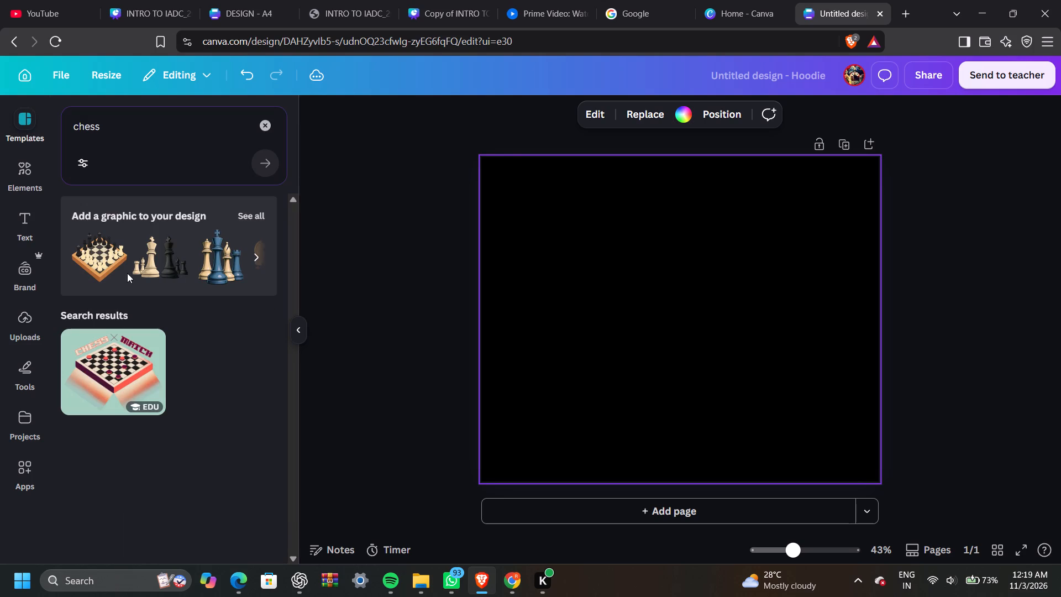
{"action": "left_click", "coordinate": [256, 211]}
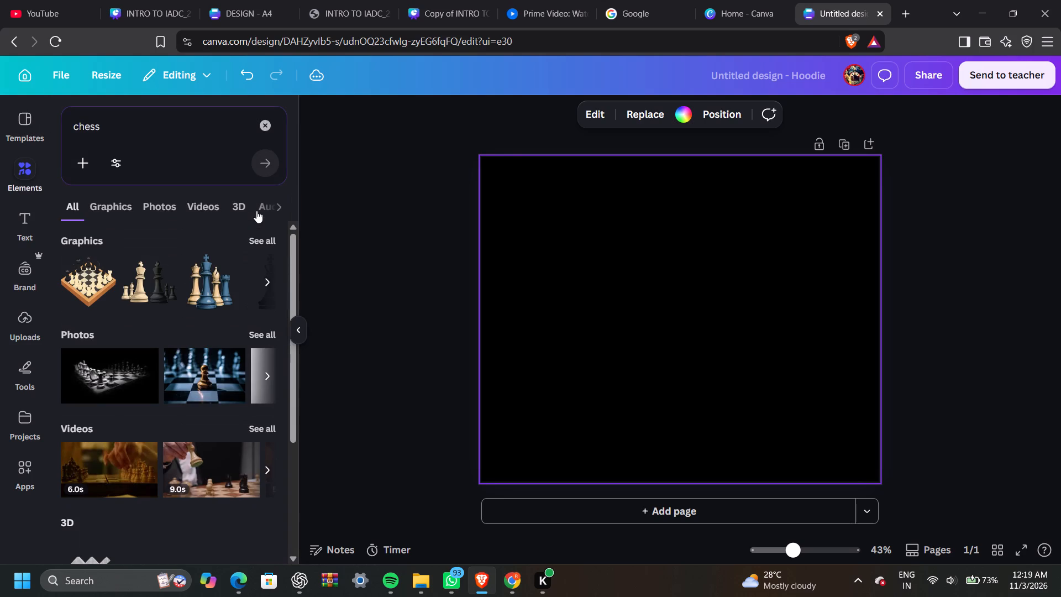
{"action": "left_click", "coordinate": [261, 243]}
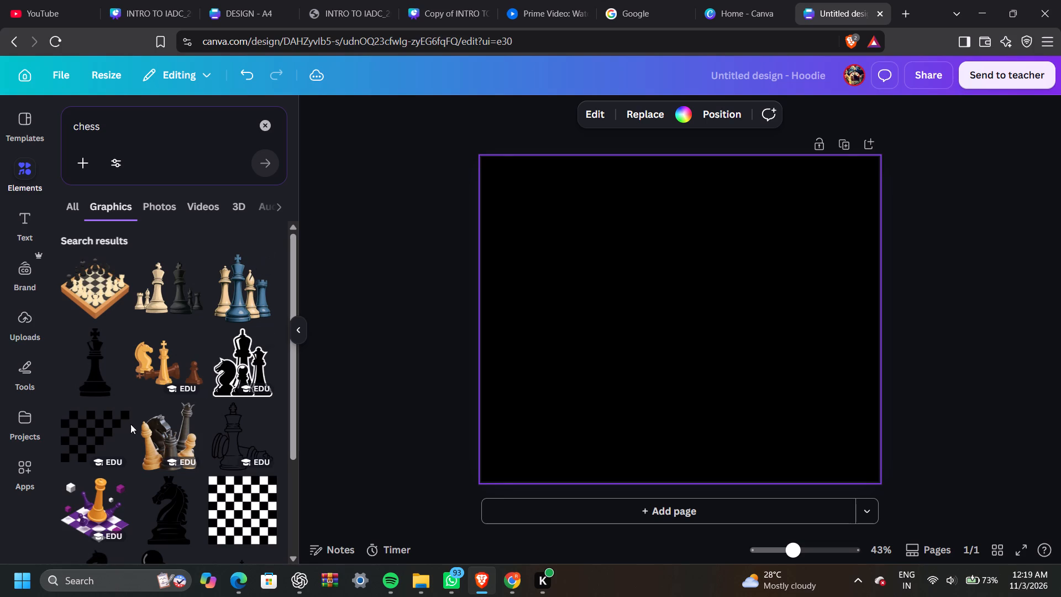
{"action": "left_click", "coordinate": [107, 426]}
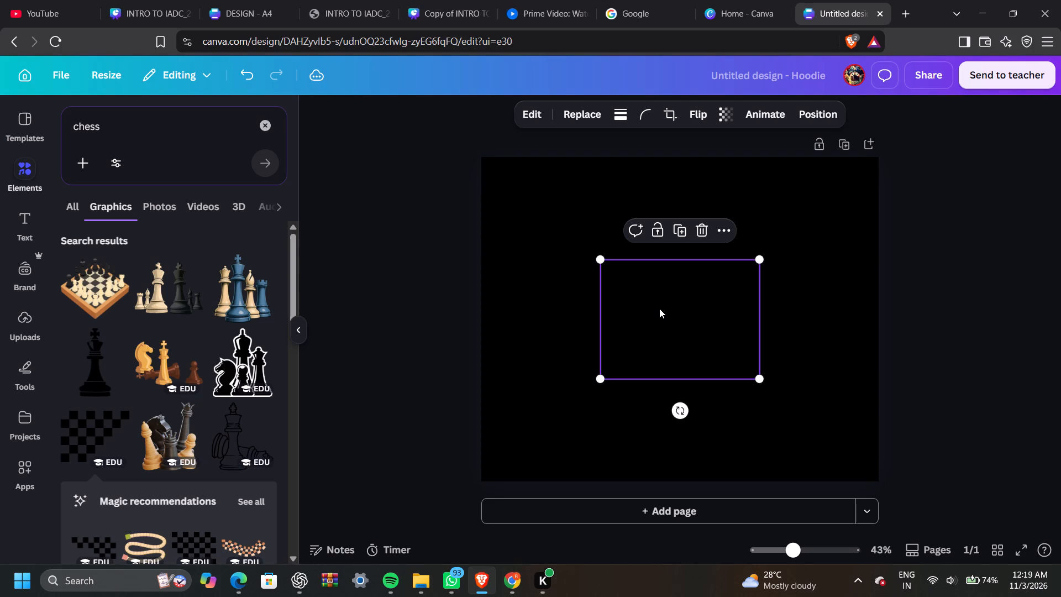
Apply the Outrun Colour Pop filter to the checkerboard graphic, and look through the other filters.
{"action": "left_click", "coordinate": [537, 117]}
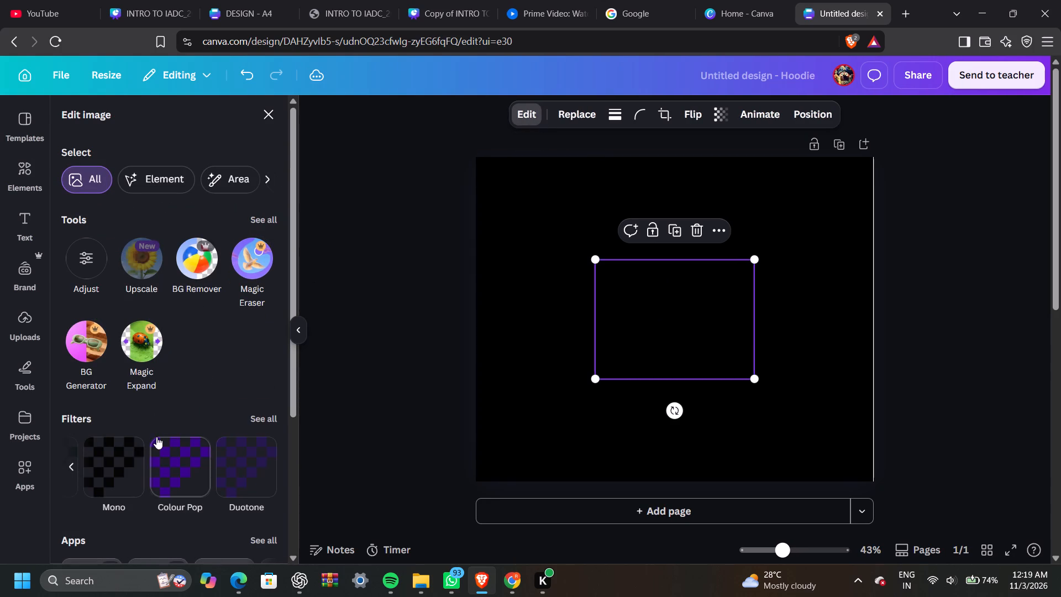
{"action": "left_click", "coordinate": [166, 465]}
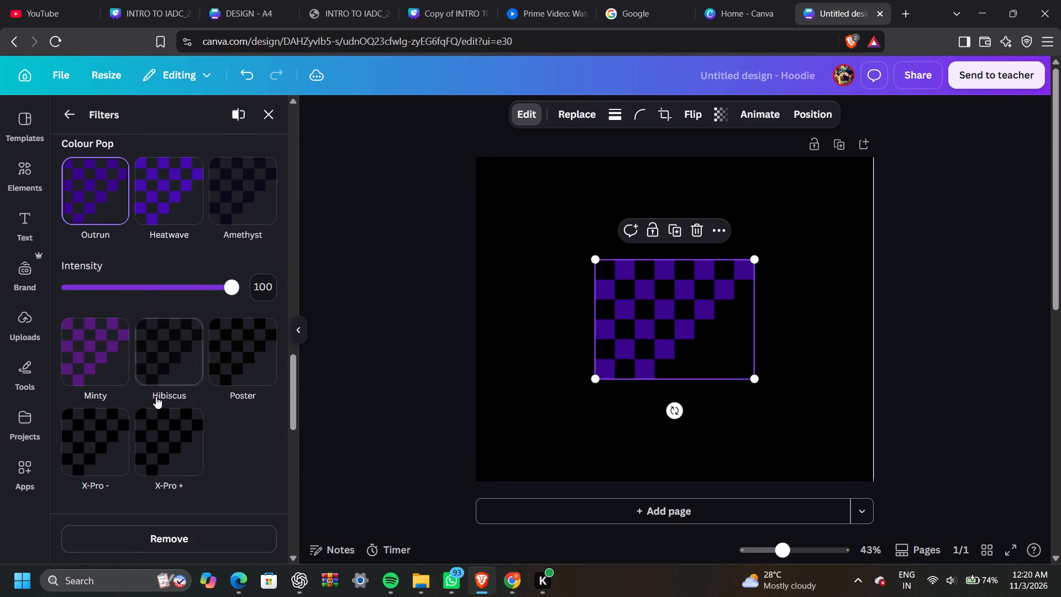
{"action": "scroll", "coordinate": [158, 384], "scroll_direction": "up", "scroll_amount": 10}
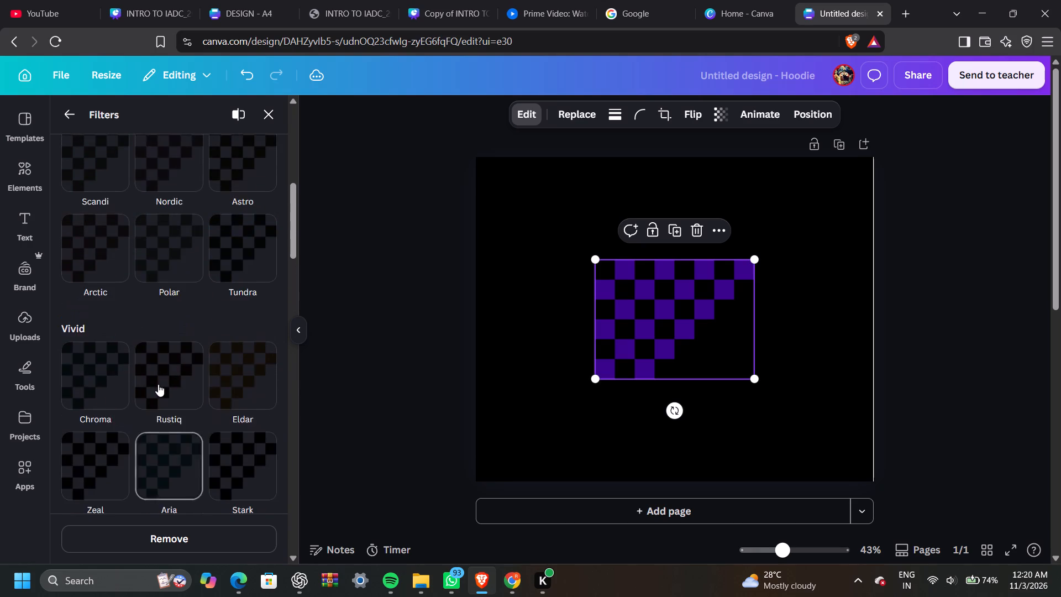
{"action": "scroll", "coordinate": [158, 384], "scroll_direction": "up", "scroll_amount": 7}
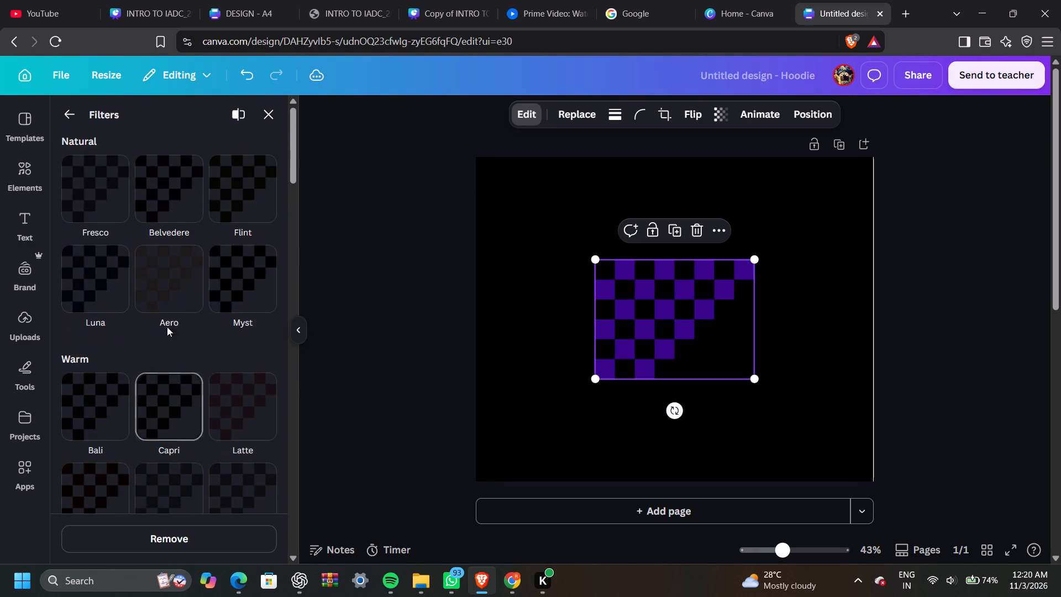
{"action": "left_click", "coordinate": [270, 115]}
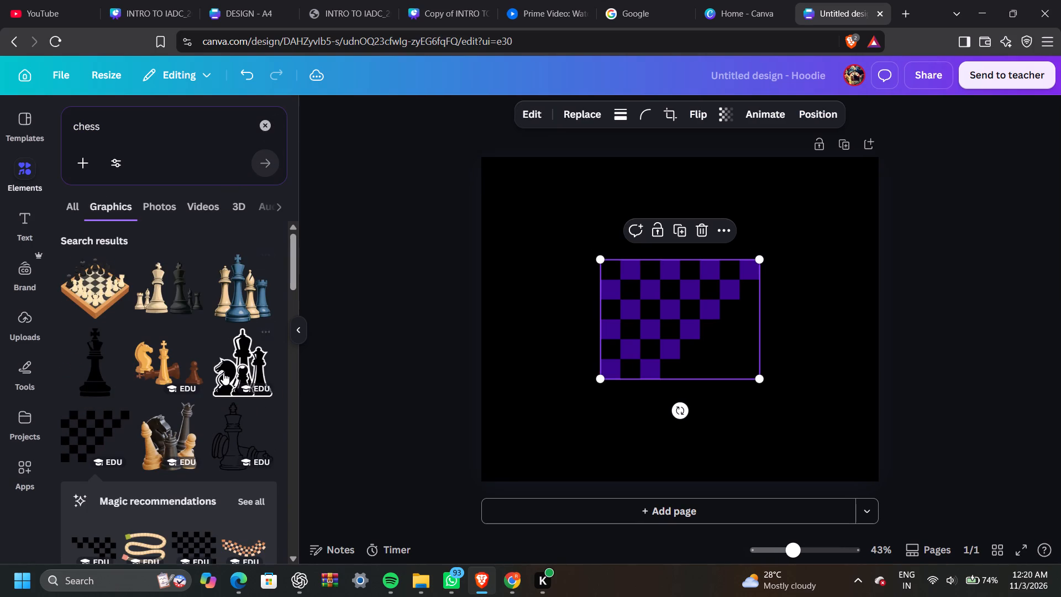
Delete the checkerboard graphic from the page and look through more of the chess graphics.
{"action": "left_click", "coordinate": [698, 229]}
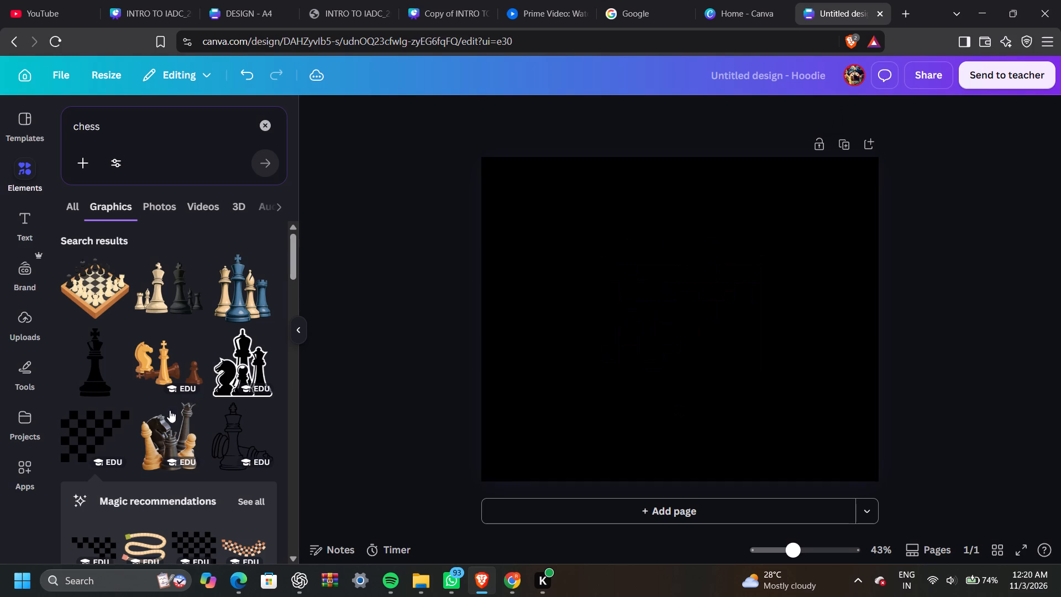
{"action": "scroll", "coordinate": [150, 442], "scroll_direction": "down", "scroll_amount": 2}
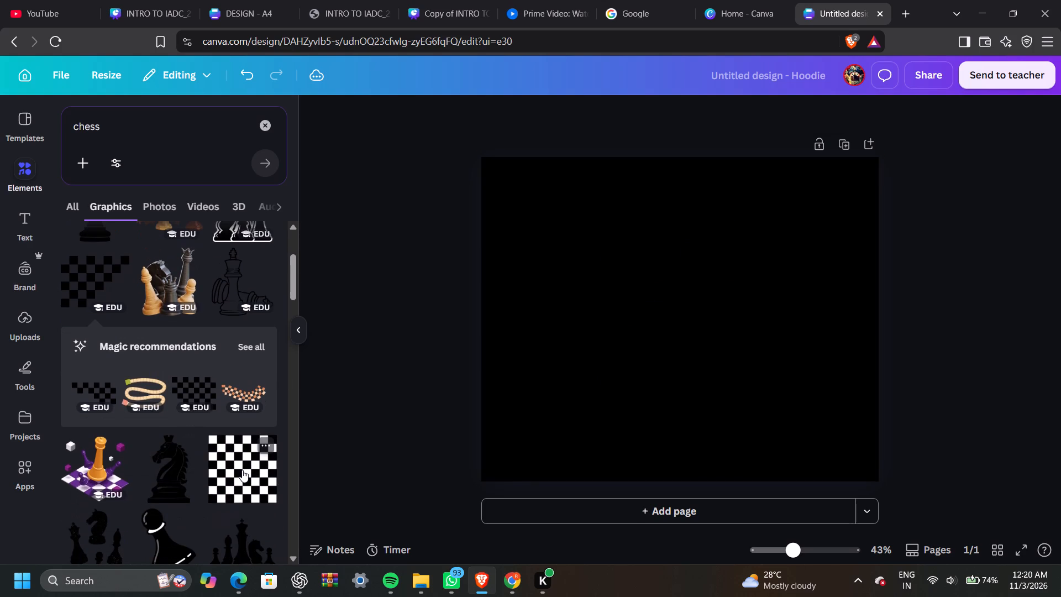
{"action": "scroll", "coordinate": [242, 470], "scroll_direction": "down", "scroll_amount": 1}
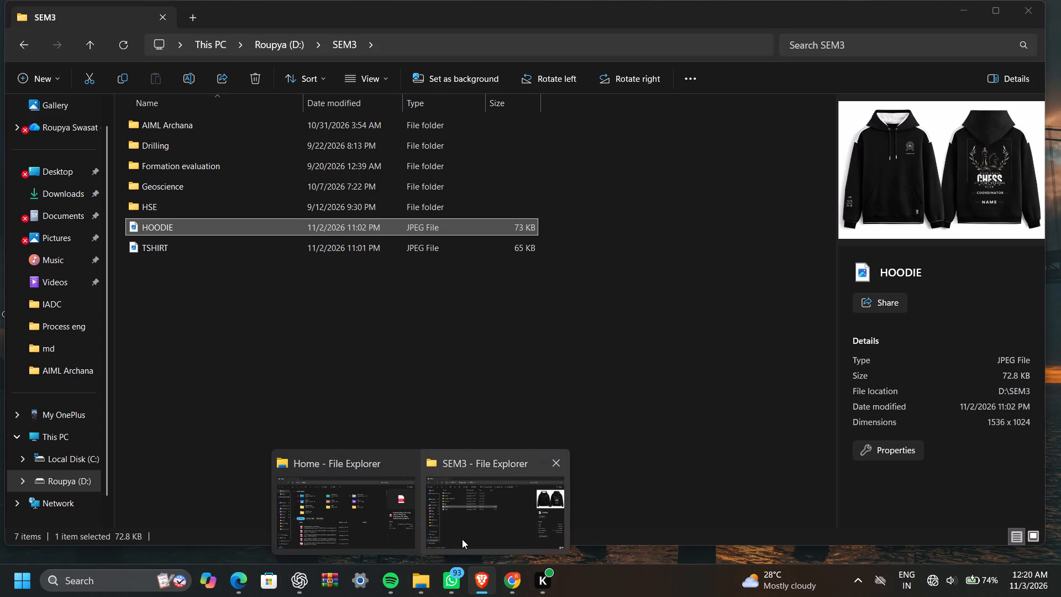
Open the "Black Knight Chess Club Hoodies" PNG from the SEM3 folder and arrange it side by side with the hoodie design.
{"action": "left_click", "coordinate": [462, 539]}
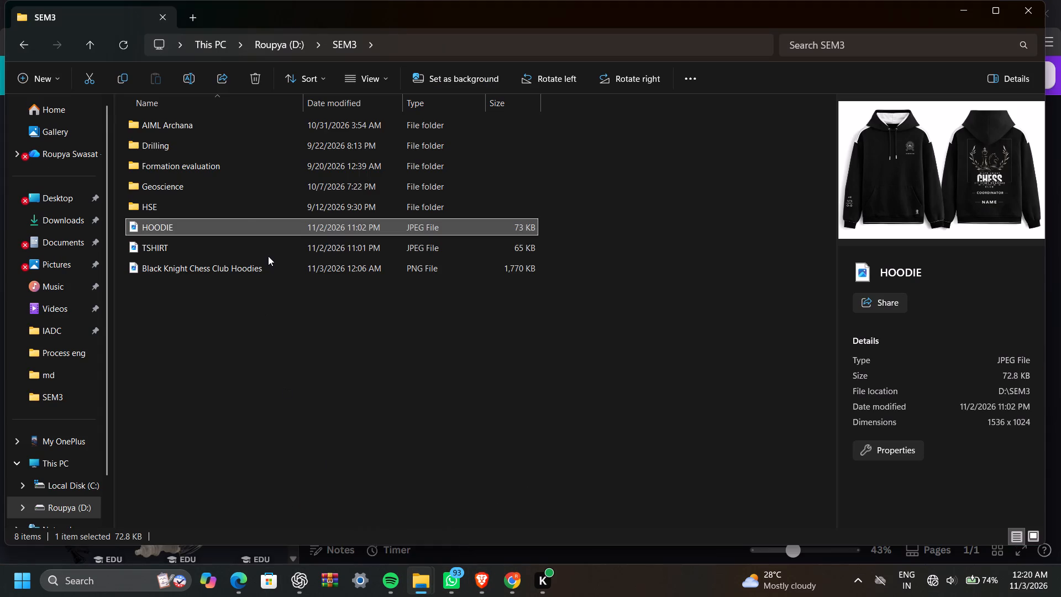
{"action": "double_click", "coordinate": [265, 268]}
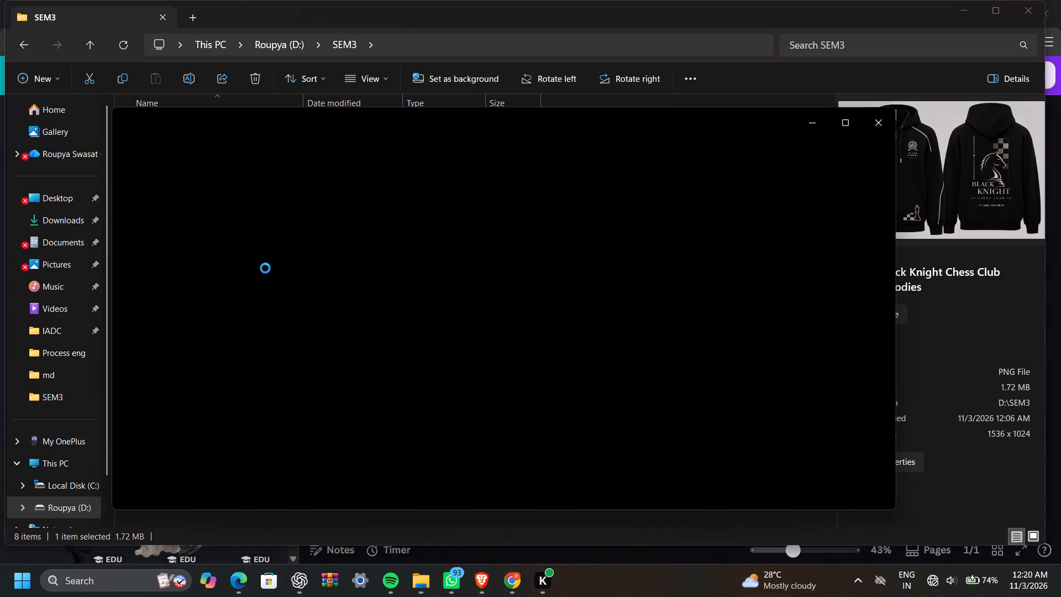
{"action": "left_click", "coordinate": [837, 125]}
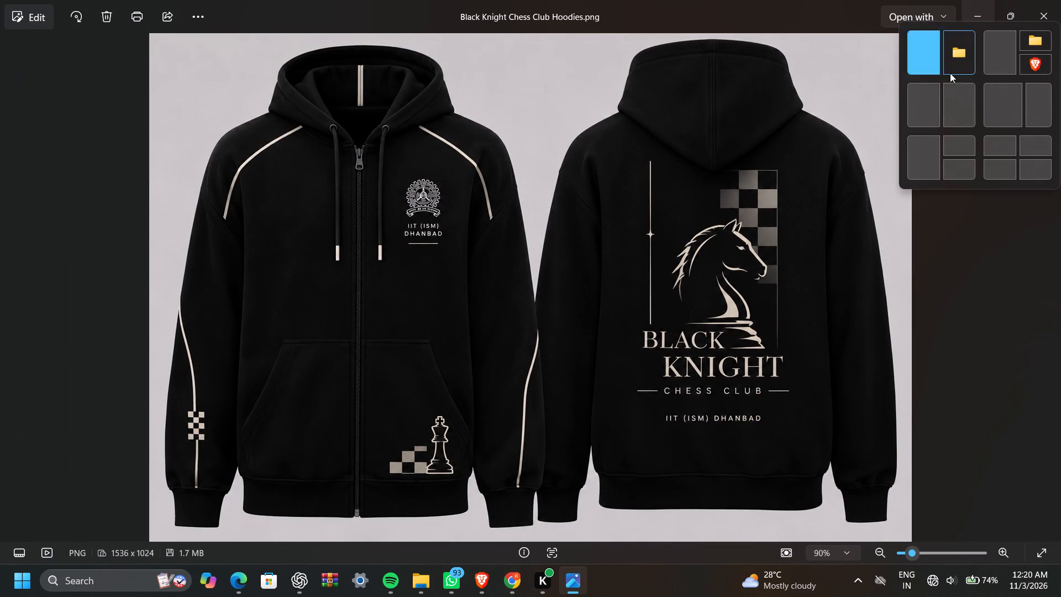
{"action": "left_click", "coordinate": [931, 96]}
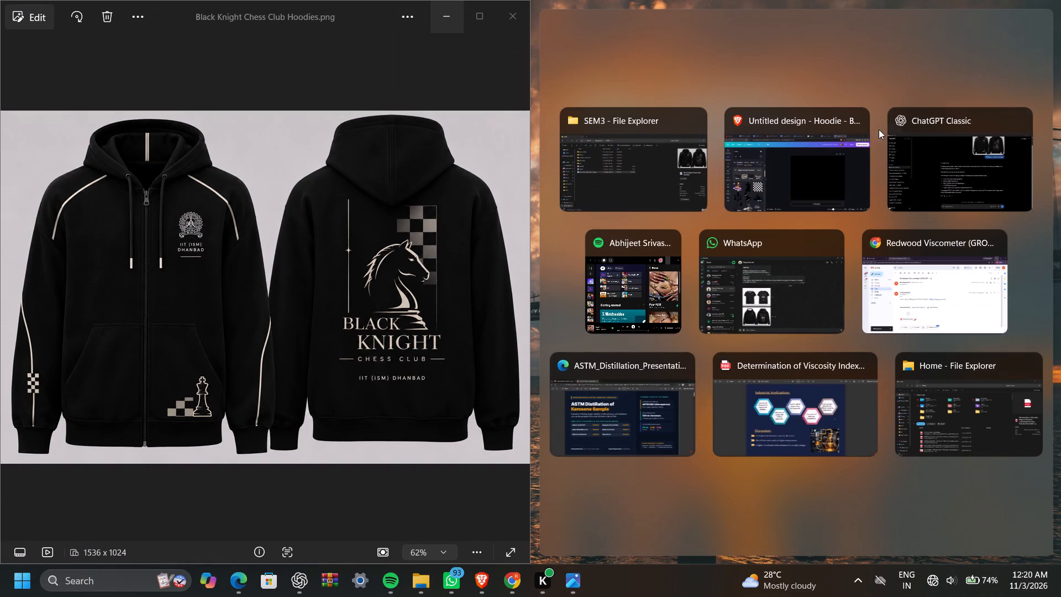
{"action": "left_click", "coordinate": [794, 191]}
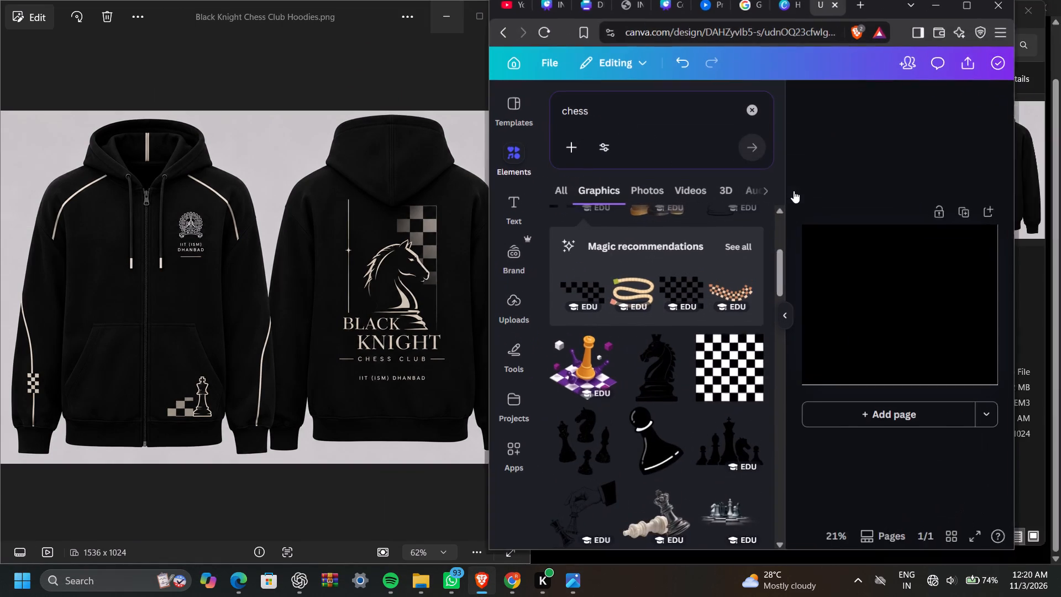
{"action": "left_click", "coordinate": [829, 318]}
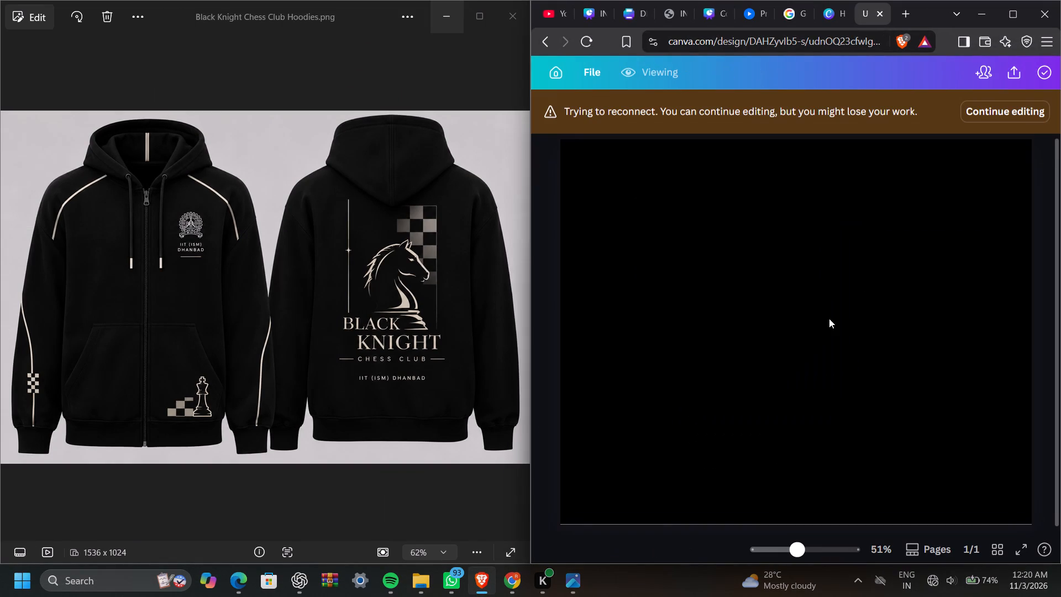
Resume editing the hoodie design while it is disconnected.
{"action": "left_click", "coordinate": [1005, 111]}
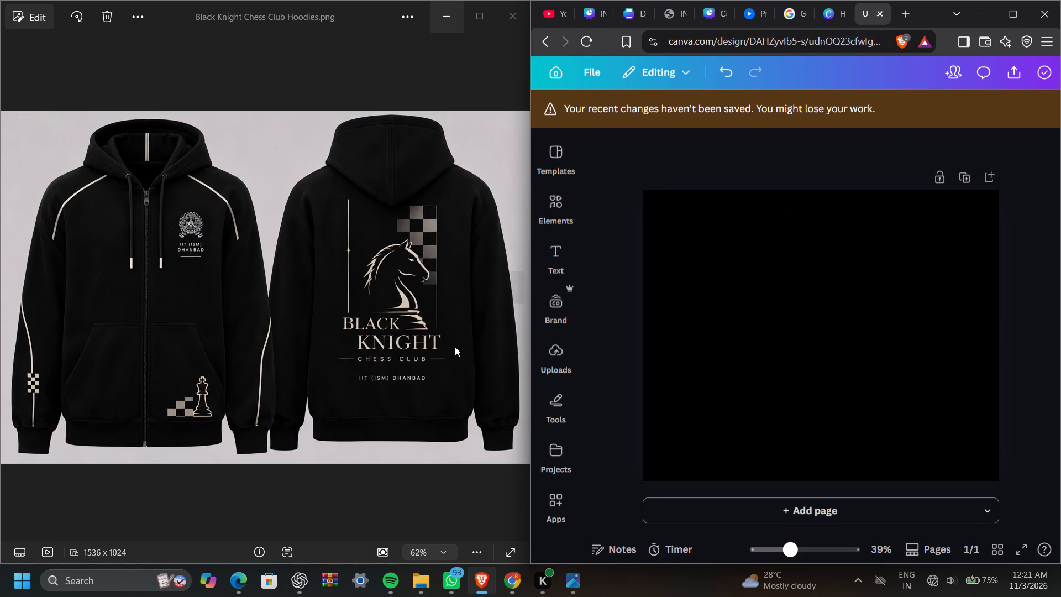
Examine the knight artwork and "BLACK KNIGHT" lettering on the hoodie's back in the reference image up close.
{"action": "scroll", "coordinate": [398, 322], "scroll_direction": "up", "scroll_amount": 15, "text": "ctrl"}
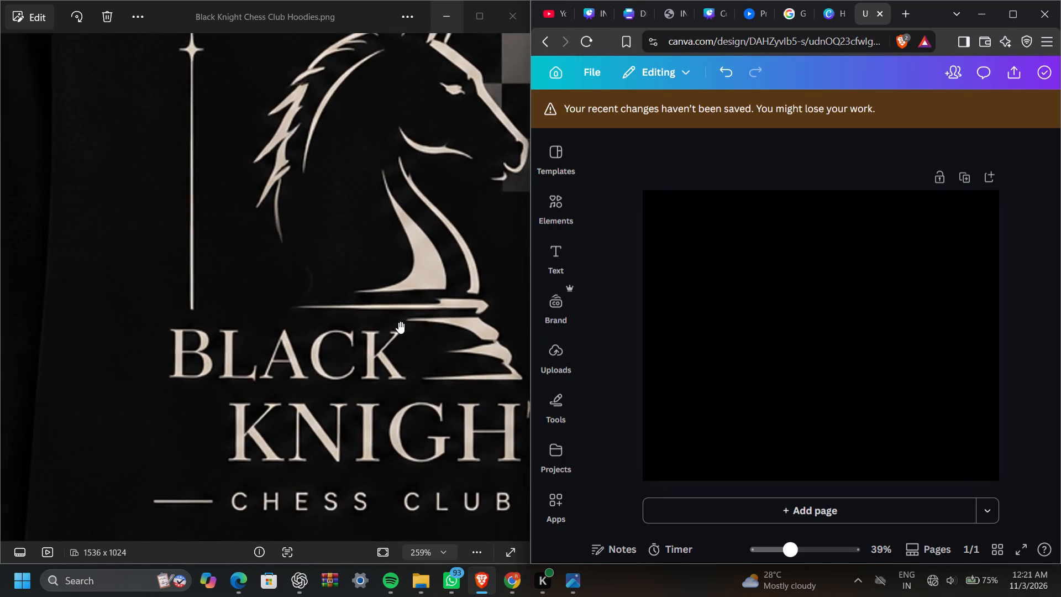
{"action": "scroll", "coordinate": [398, 322], "scroll_direction": "up", "scroll_amount": 18, "text": "ctrl"}
{"action": "scroll", "coordinate": [398, 322], "scroll_direction": "up", "scroll_amount": 8, "text": "ctrl"}
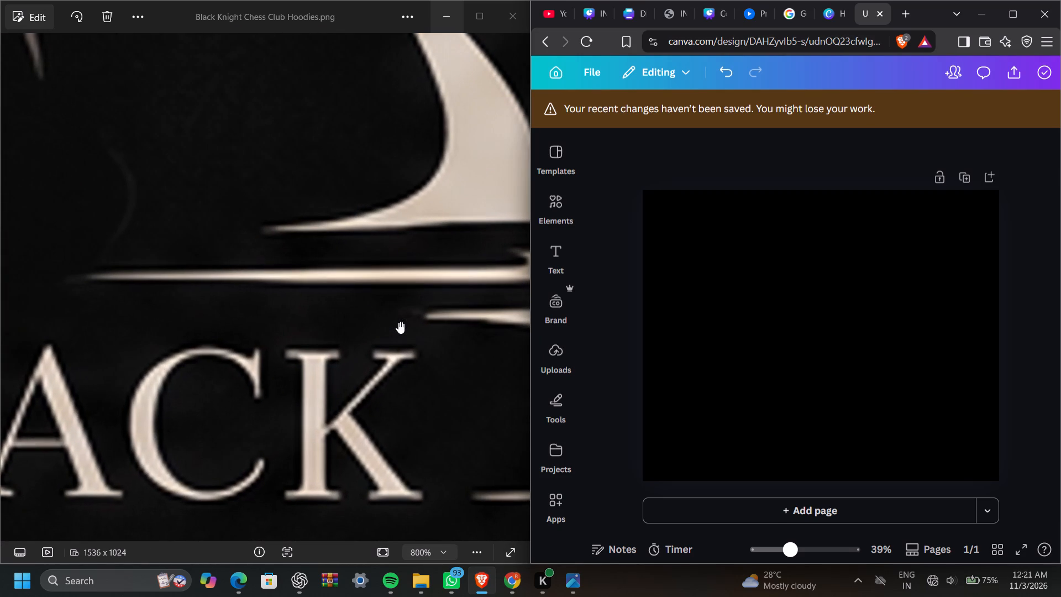
{"action": "scroll", "coordinate": [398, 322], "scroll_direction": "down", "scroll_amount": 18, "text": "ctrl"}
{"action": "scroll", "coordinate": [398, 322], "scroll_direction": "down", "scroll_amount": 16, "text": "ctrl"}
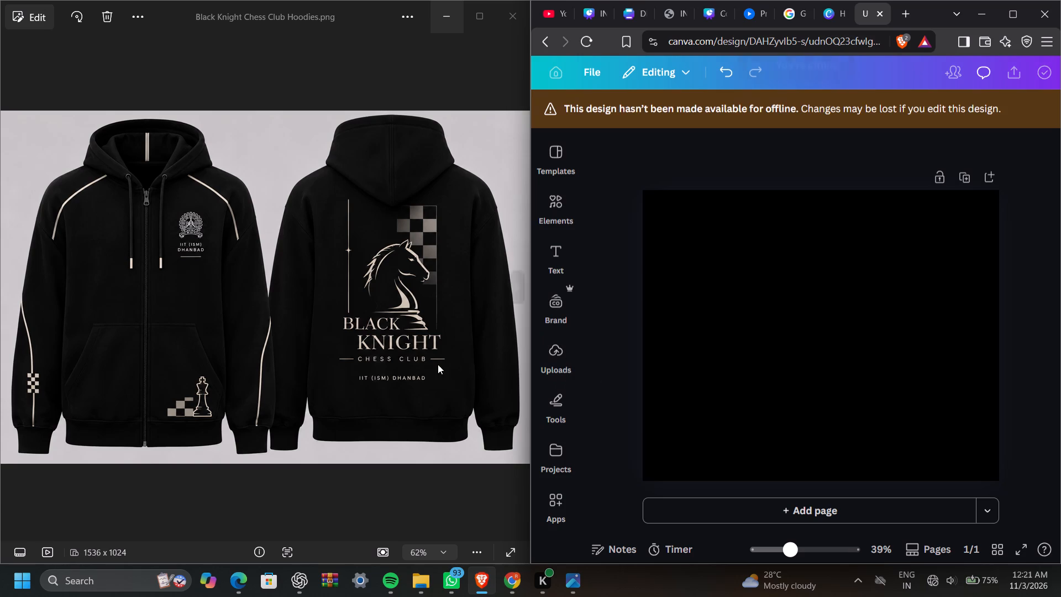
Reopen the chess template search and open the system's network settings to restore the internet connection.
{"action": "left_click", "coordinate": [571, 167]}
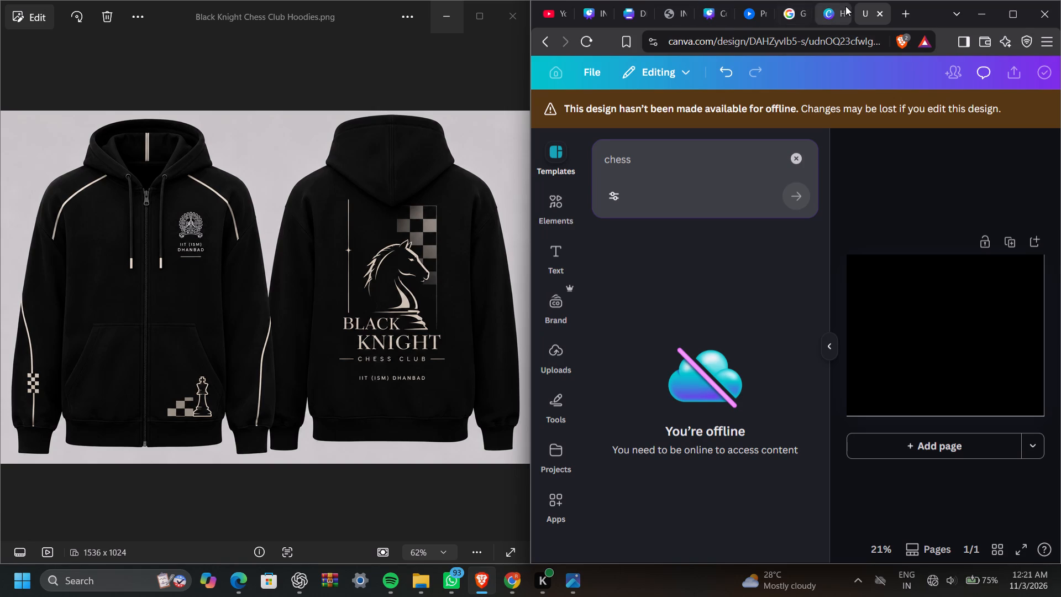
{"action": "left_click", "coordinate": [932, 582]}
{"action": "left_click", "coordinate": [865, 330]}
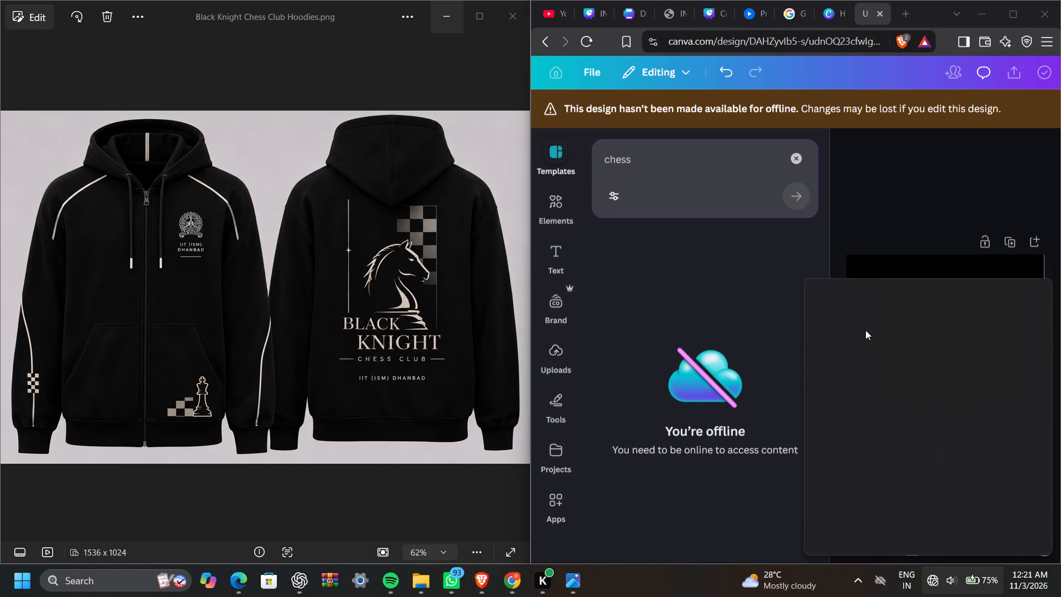
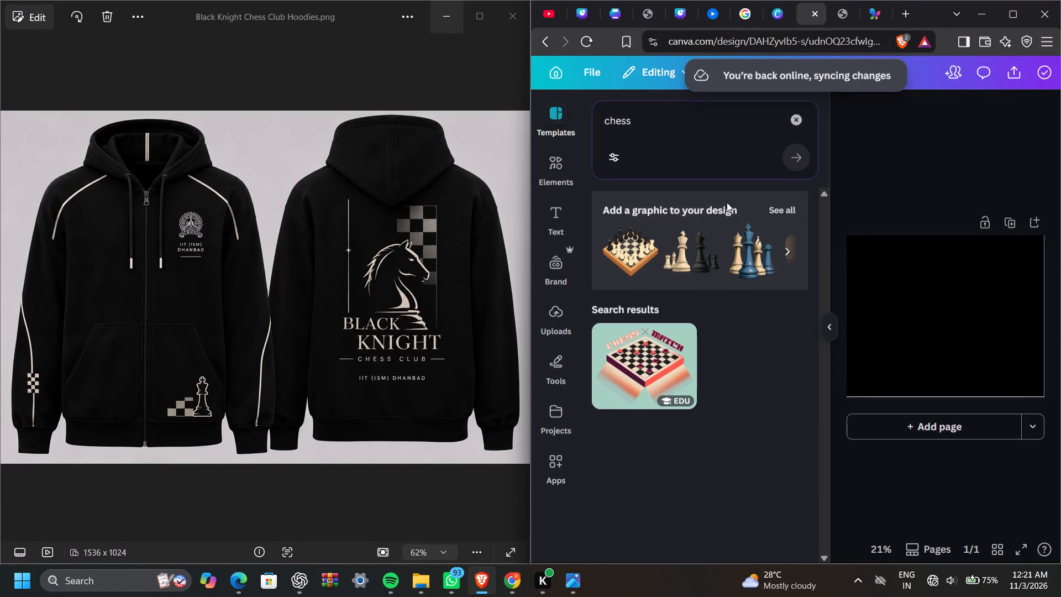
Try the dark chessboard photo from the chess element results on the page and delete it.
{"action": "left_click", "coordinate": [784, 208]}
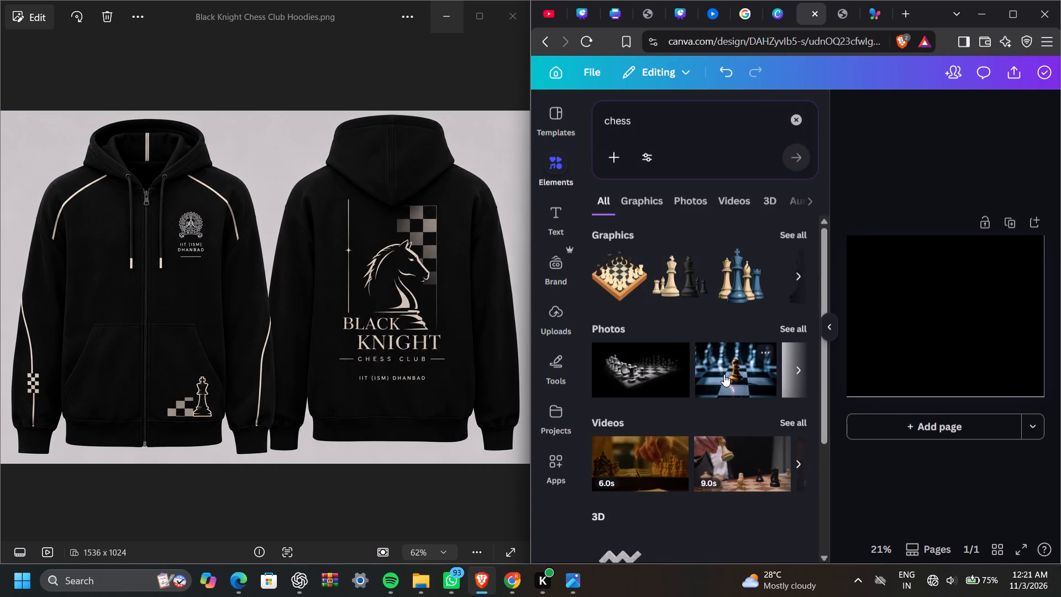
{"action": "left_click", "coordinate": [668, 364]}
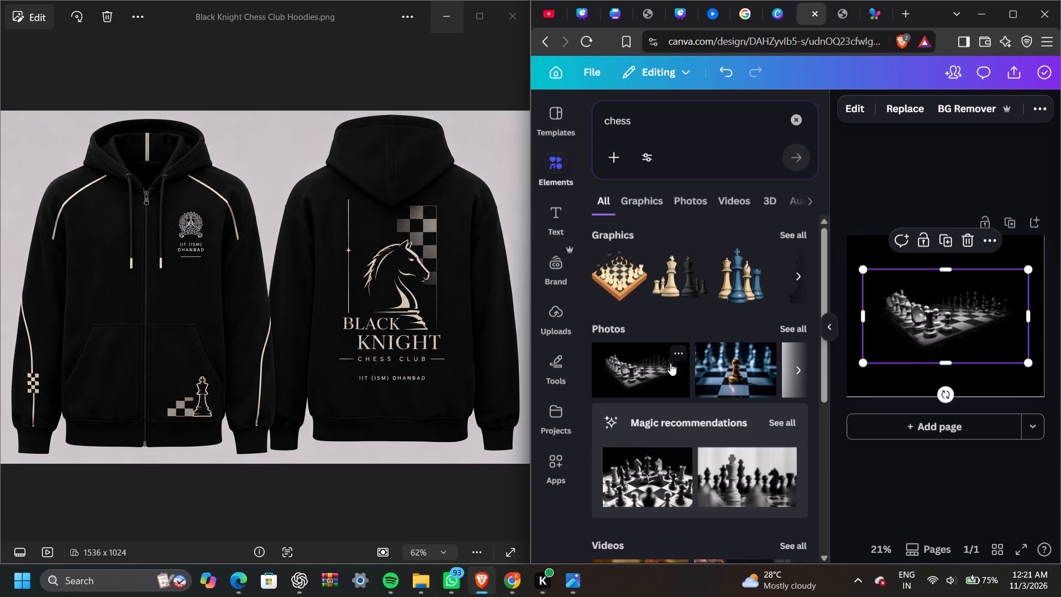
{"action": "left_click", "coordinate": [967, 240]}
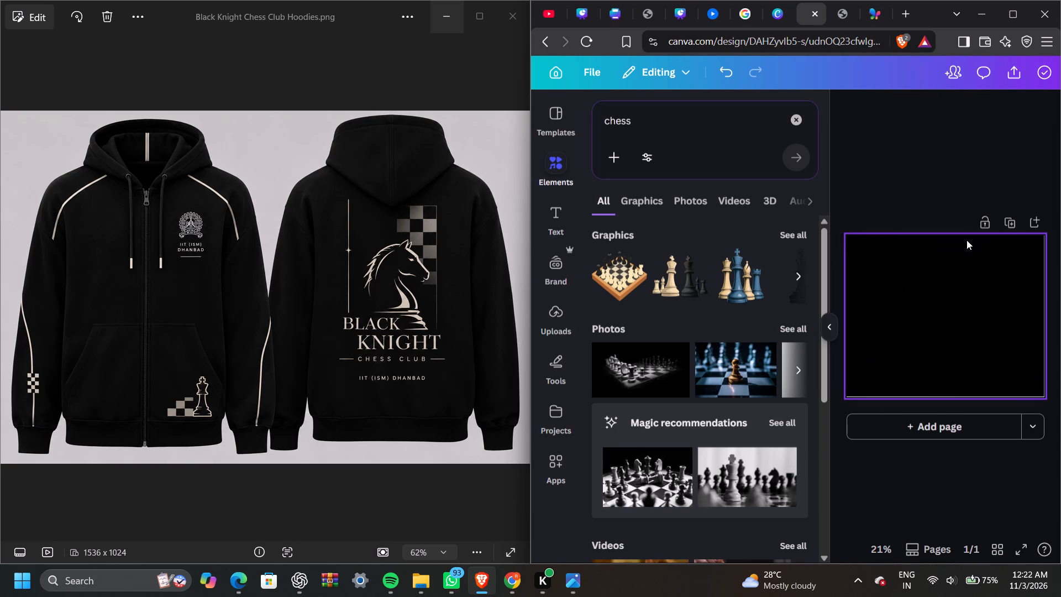
Show the full set of graphics in the chess element results.
{"action": "scroll", "coordinate": [716, 263], "scroll_direction": "left", "scroll_amount": 2}
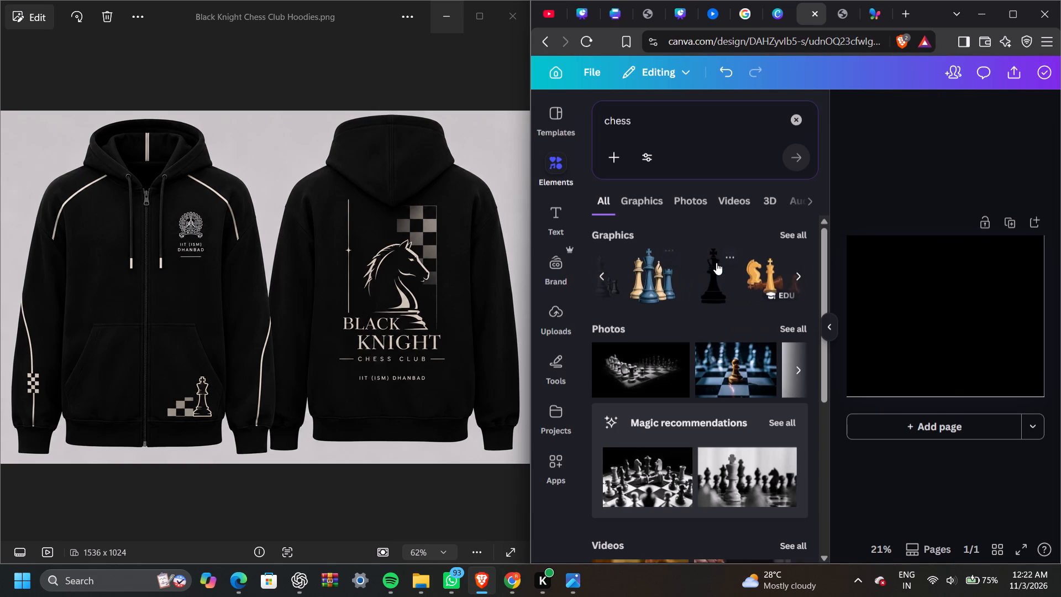
{"action": "scroll", "coordinate": [716, 263], "scroll_direction": "left", "scroll_amount": 1}
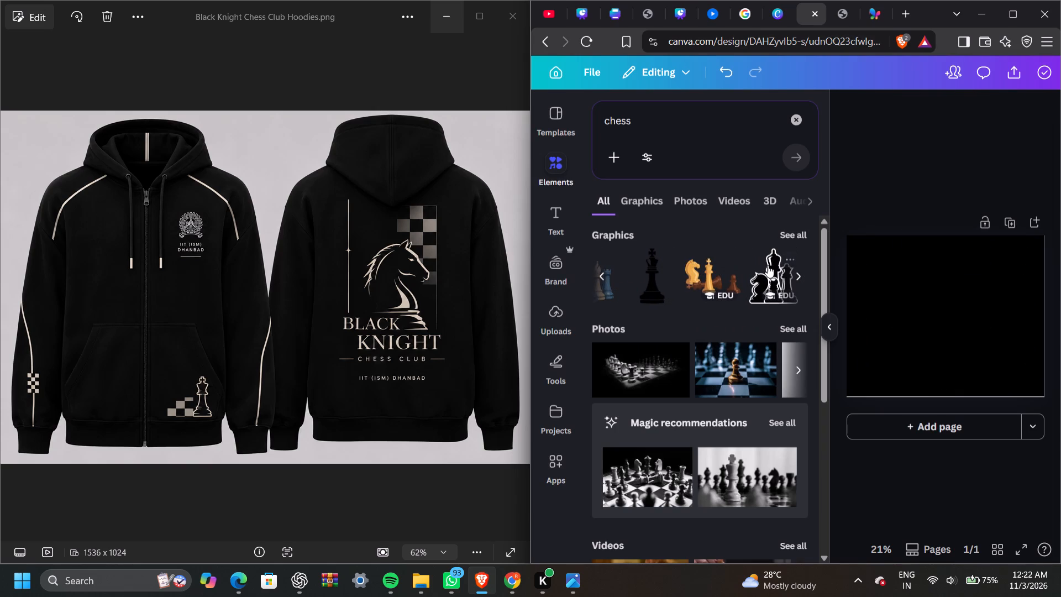
{"action": "scroll", "coordinate": [768, 265], "scroll_direction": "left", "scroll_amount": 1}
{"action": "left_click", "coordinate": [797, 232]}
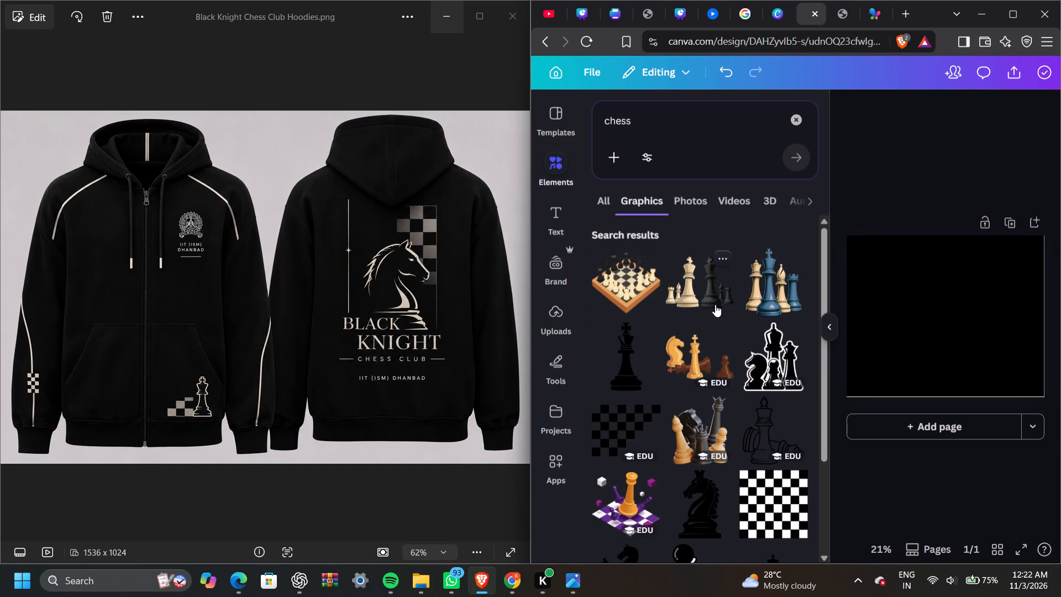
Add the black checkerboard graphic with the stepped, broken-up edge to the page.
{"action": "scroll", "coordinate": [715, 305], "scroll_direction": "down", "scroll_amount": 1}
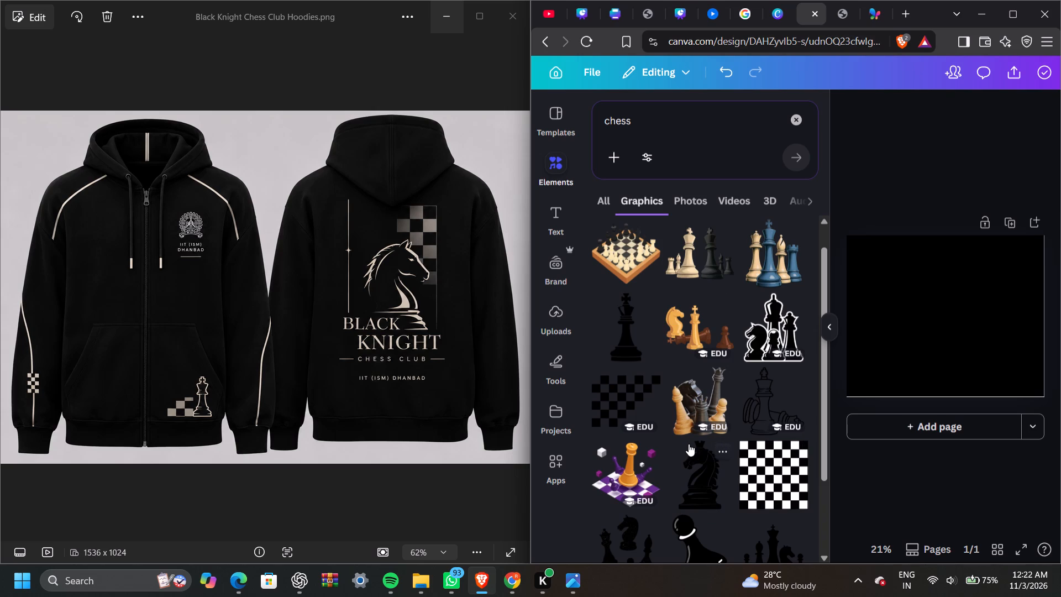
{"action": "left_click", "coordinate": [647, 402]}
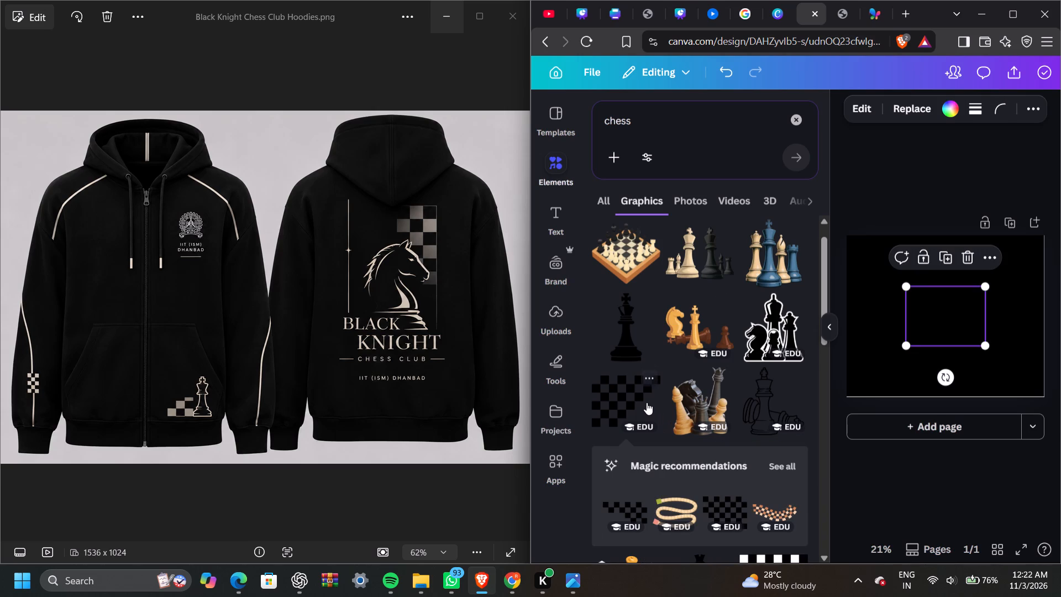
{"action": "scroll", "coordinate": [697, 481], "scroll_direction": "down", "scroll_amount": 1}
{"action": "left_click", "coordinate": [783, 423]}
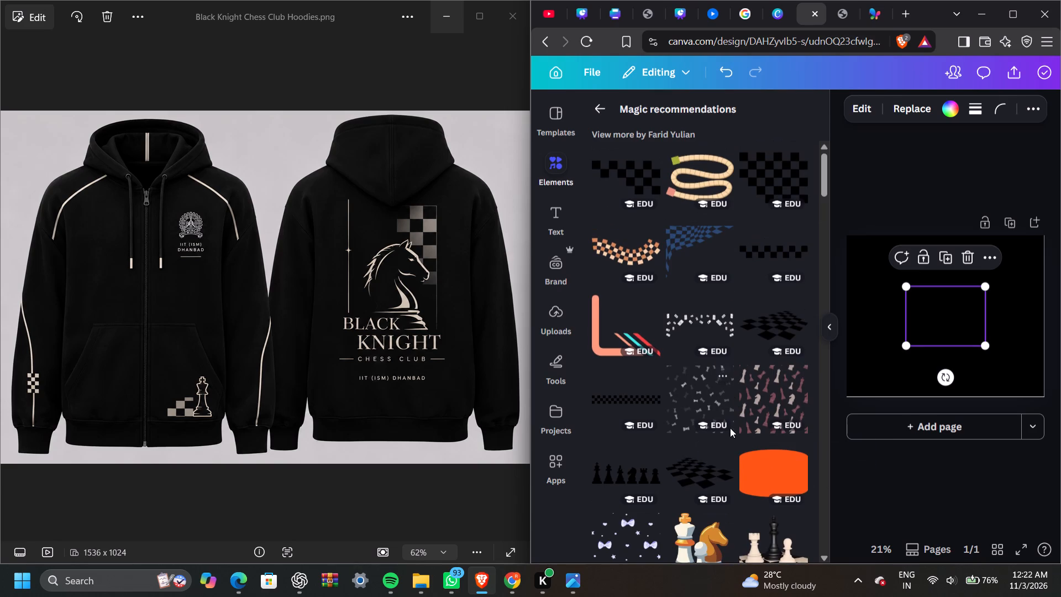
{"action": "scroll", "coordinate": [730, 366], "scroll_direction": "down", "scroll_amount": 4}
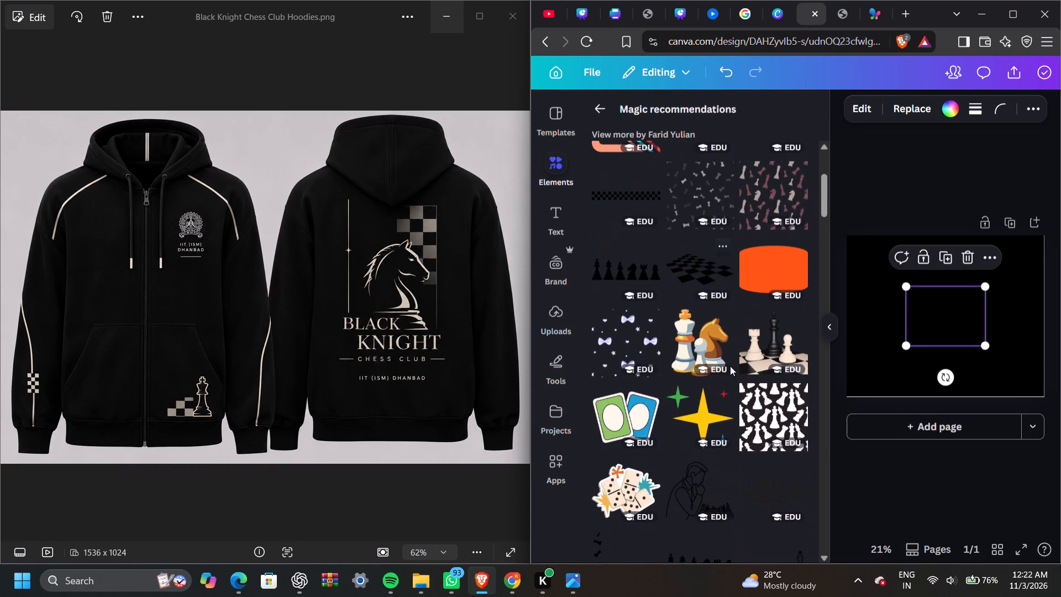
{"action": "scroll", "coordinate": [730, 366], "scroll_direction": "down", "scroll_amount": 3}
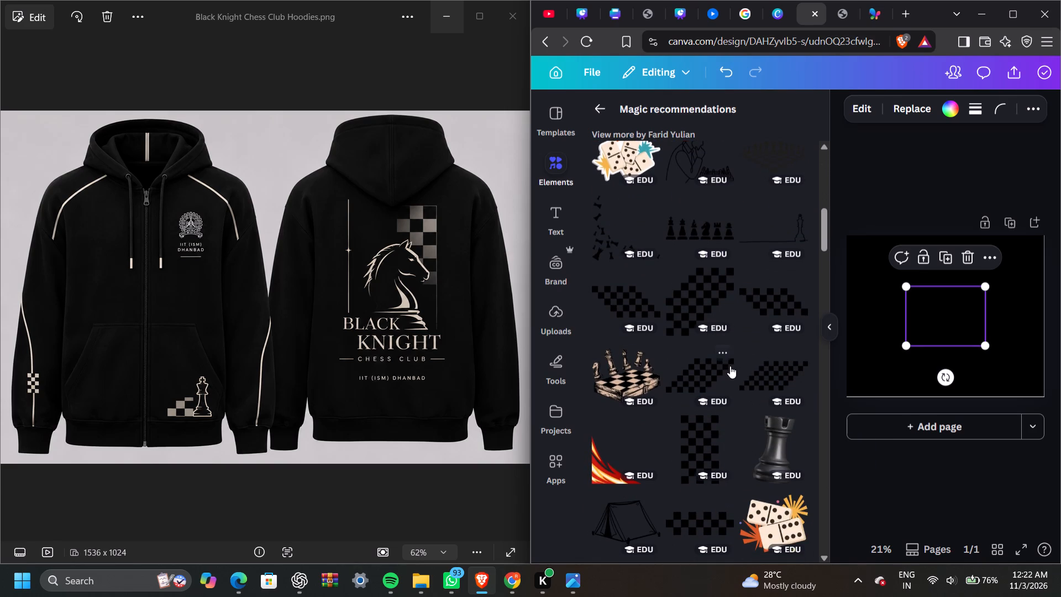
{"action": "scroll", "coordinate": [730, 366], "scroll_direction": "down", "scroll_amount": 6}
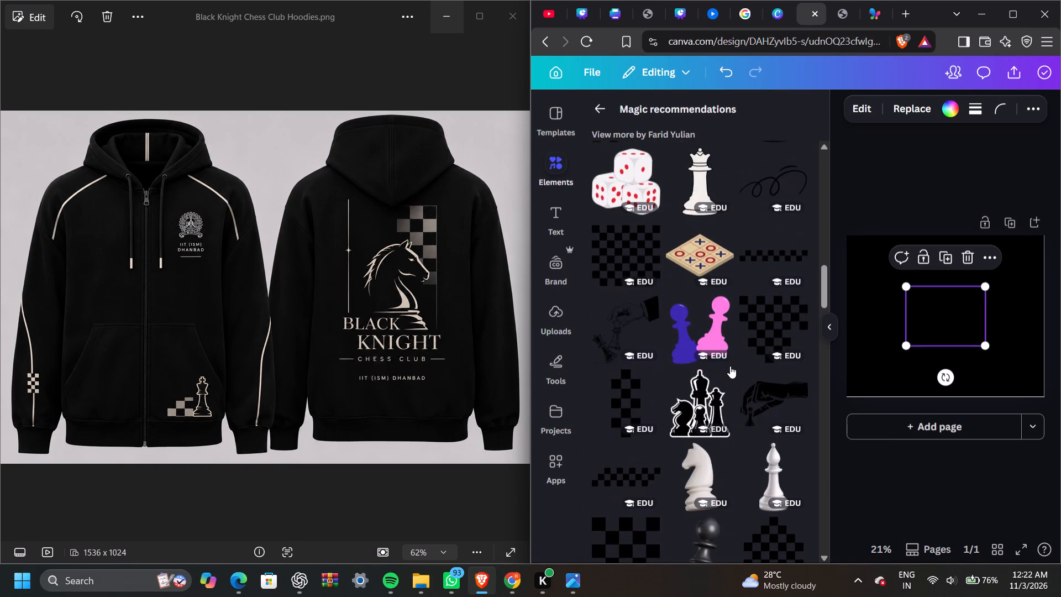
{"action": "scroll", "coordinate": [730, 366], "scroll_direction": "down", "scroll_amount": 4}
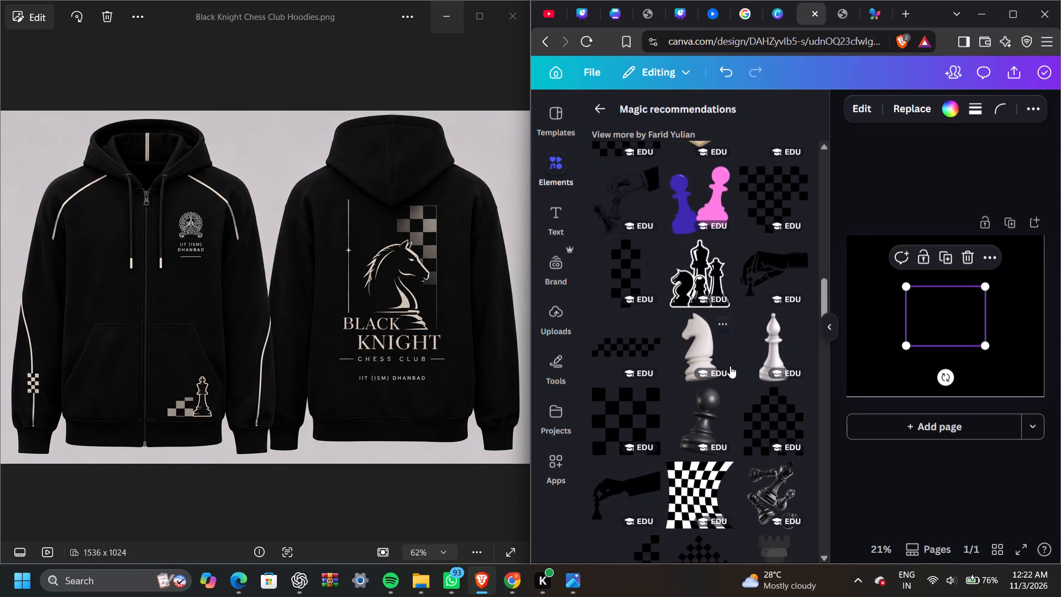
{"action": "scroll", "coordinate": [730, 366], "scroll_direction": "down", "scroll_amount": 5}
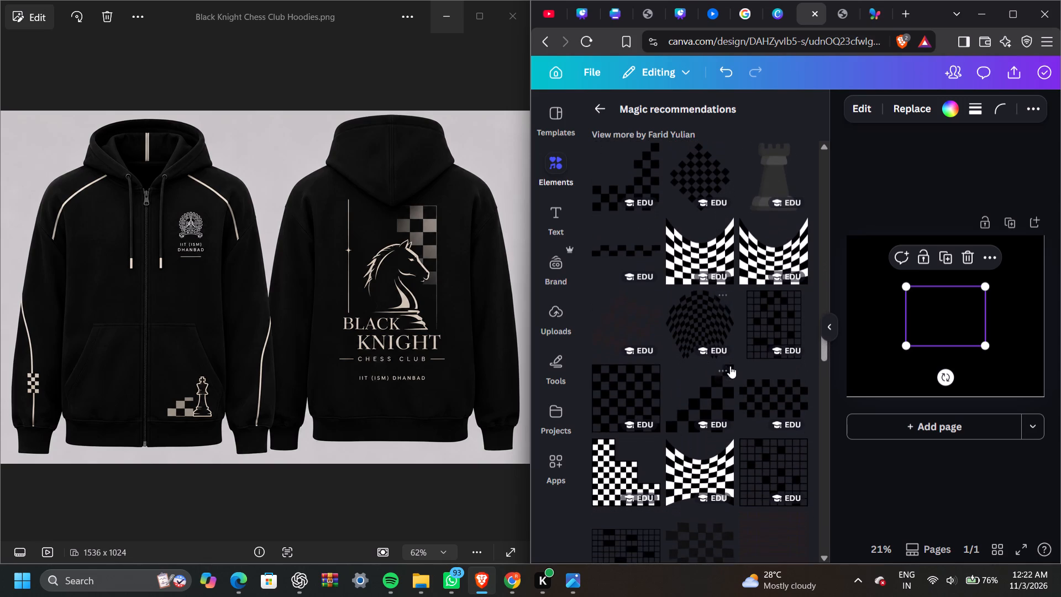
{"action": "scroll", "coordinate": [730, 366], "scroll_direction": "down", "scroll_amount": 5}
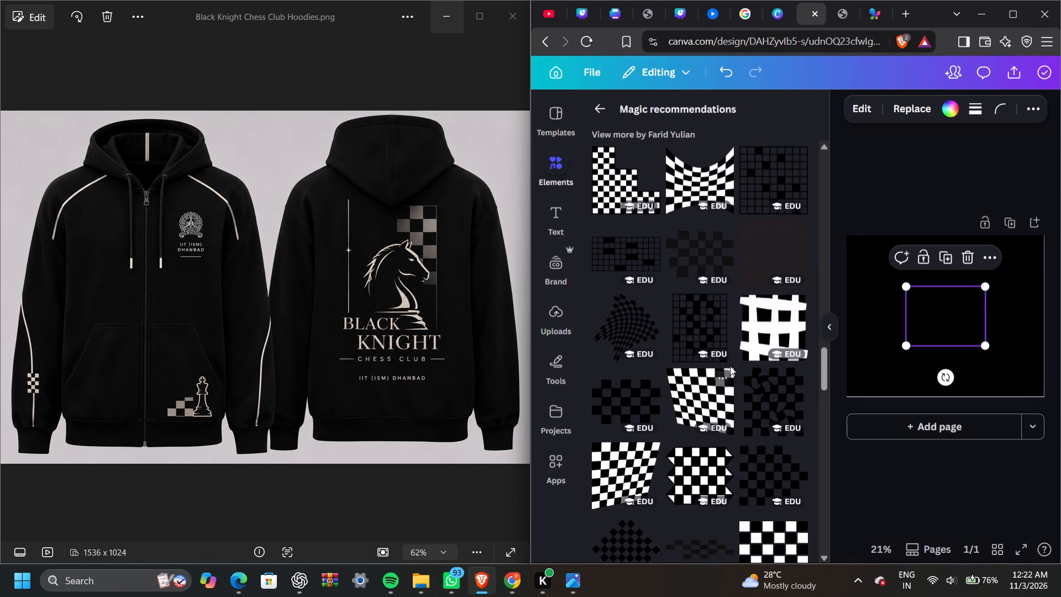
{"action": "scroll", "coordinate": [730, 366], "scroll_direction": "down", "scroll_amount": 5}
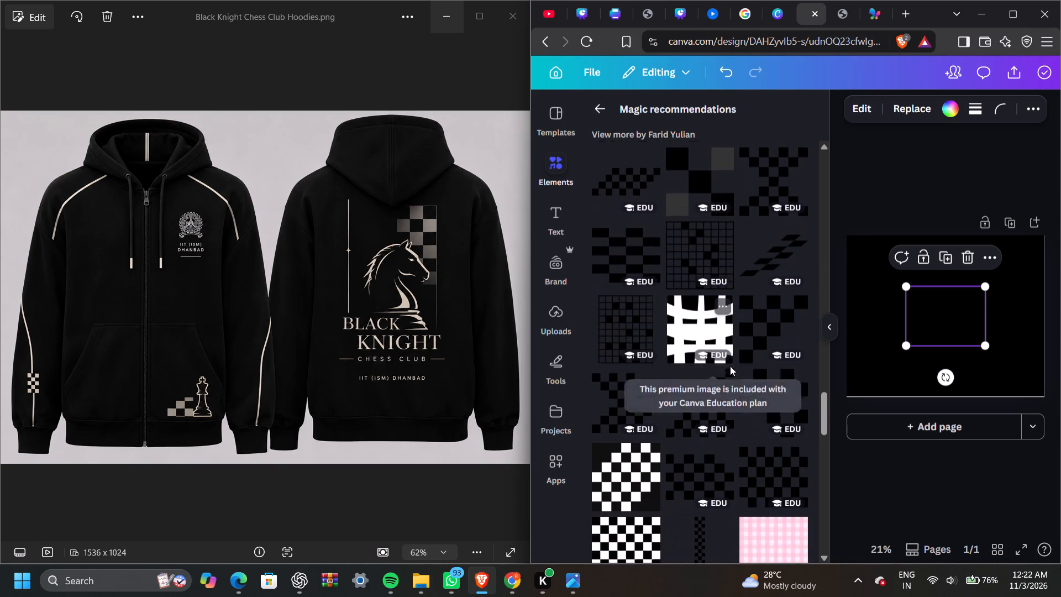
{"action": "scroll", "coordinate": [730, 366], "scroll_direction": "down", "scroll_amount": 4}
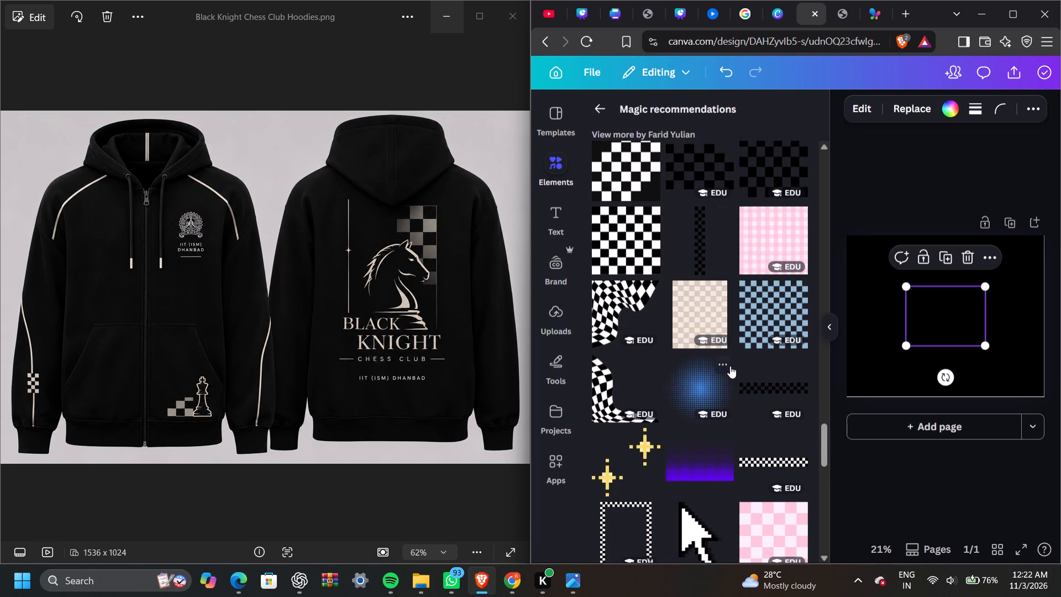
{"action": "scroll", "coordinate": [730, 366], "scroll_direction": "down", "scroll_amount": 1}
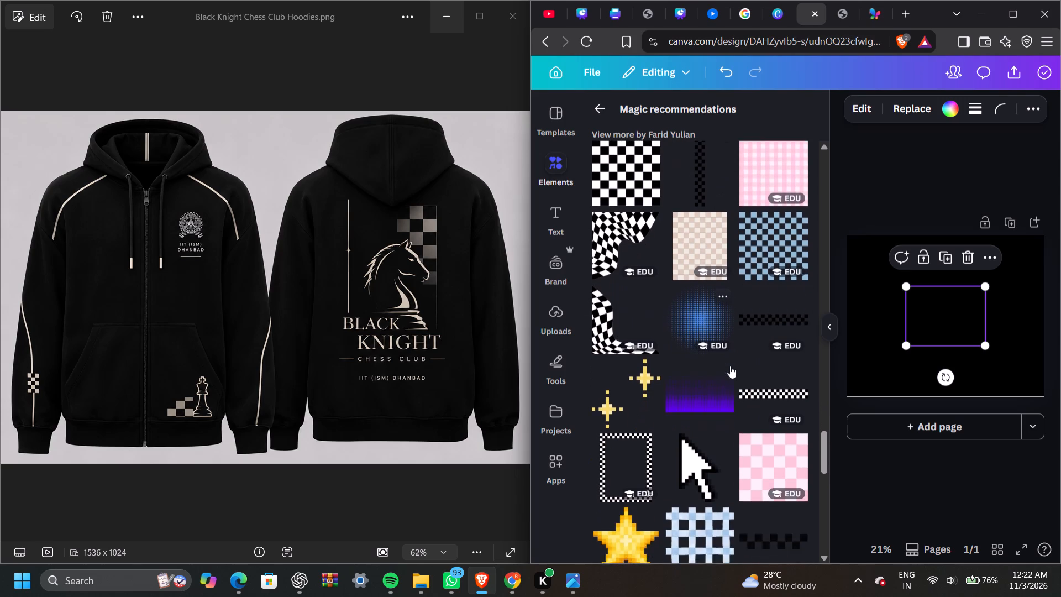
{"action": "scroll", "coordinate": [730, 366], "scroll_direction": "down", "scroll_amount": 1}
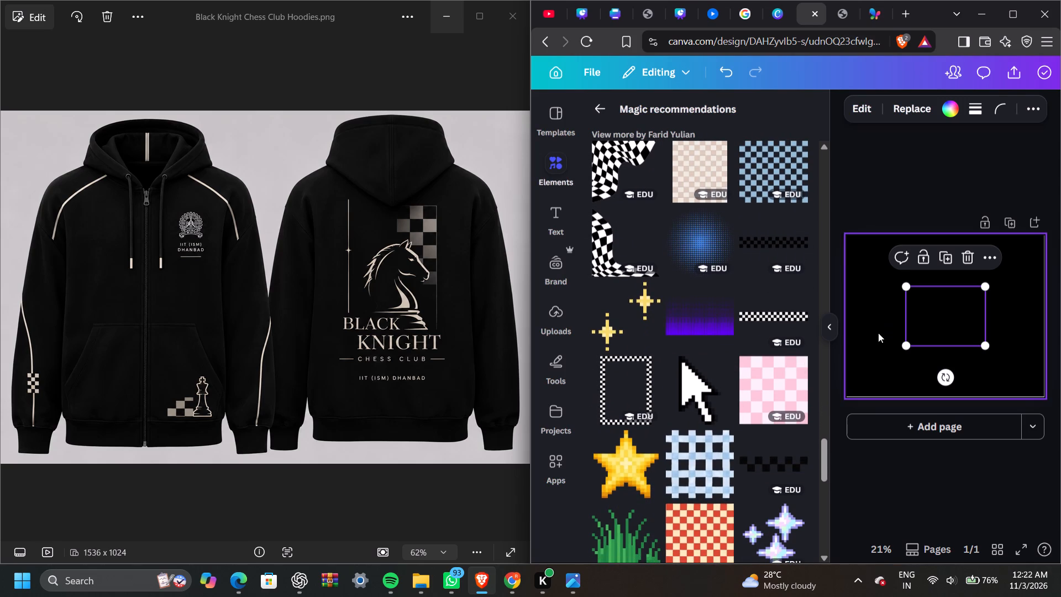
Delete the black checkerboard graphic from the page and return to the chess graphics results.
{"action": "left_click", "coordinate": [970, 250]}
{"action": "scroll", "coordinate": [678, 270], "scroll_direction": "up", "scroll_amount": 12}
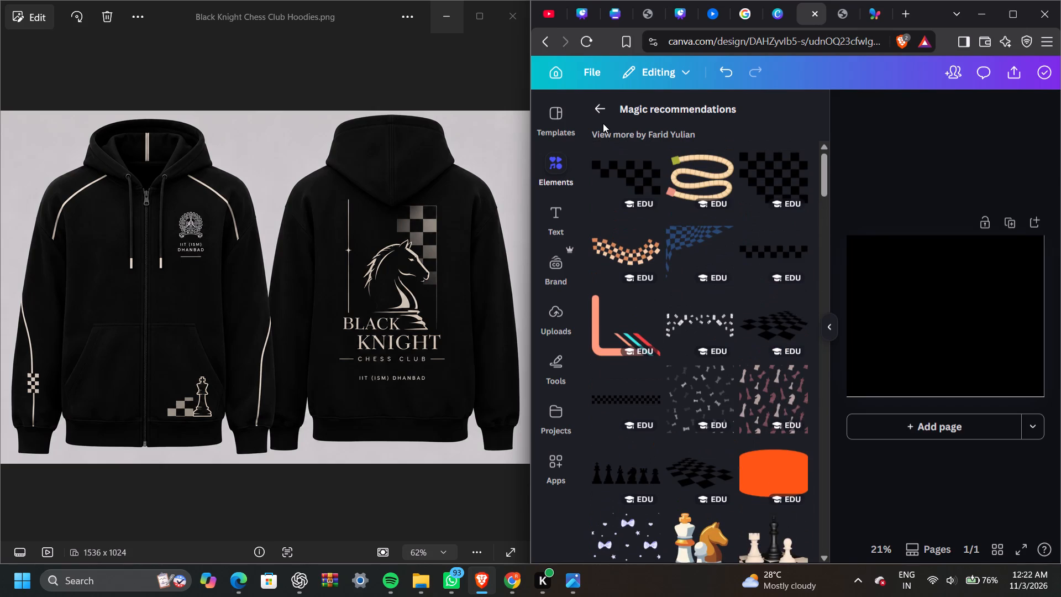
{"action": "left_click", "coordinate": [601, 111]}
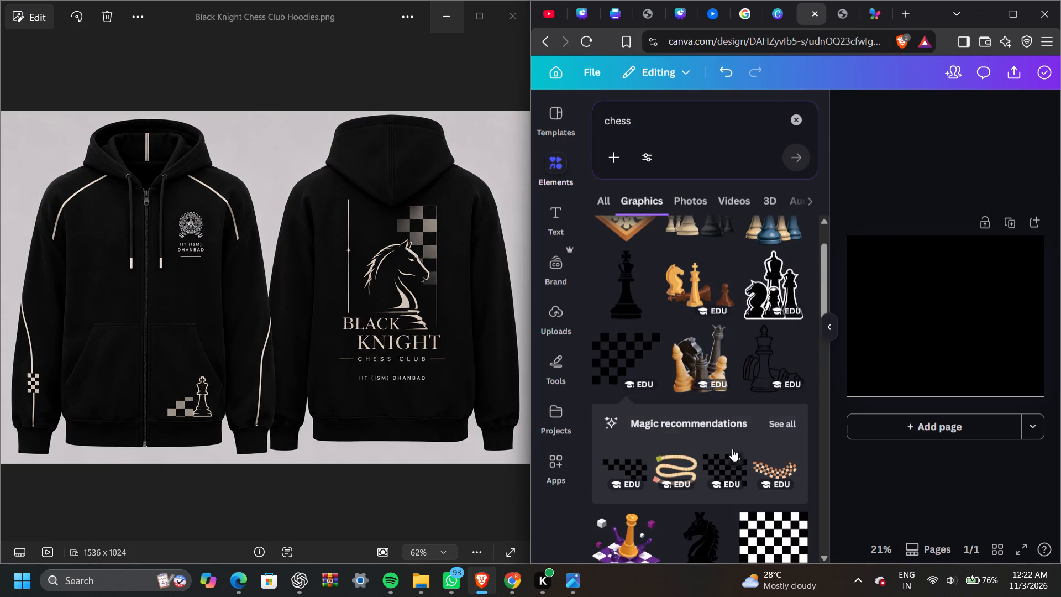
Examine the chess graphics results for pieces and checker patterns matching the reference hoodie artwork.
{"action": "scroll", "coordinate": [732, 449], "scroll_direction": "down", "scroll_amount": 3}
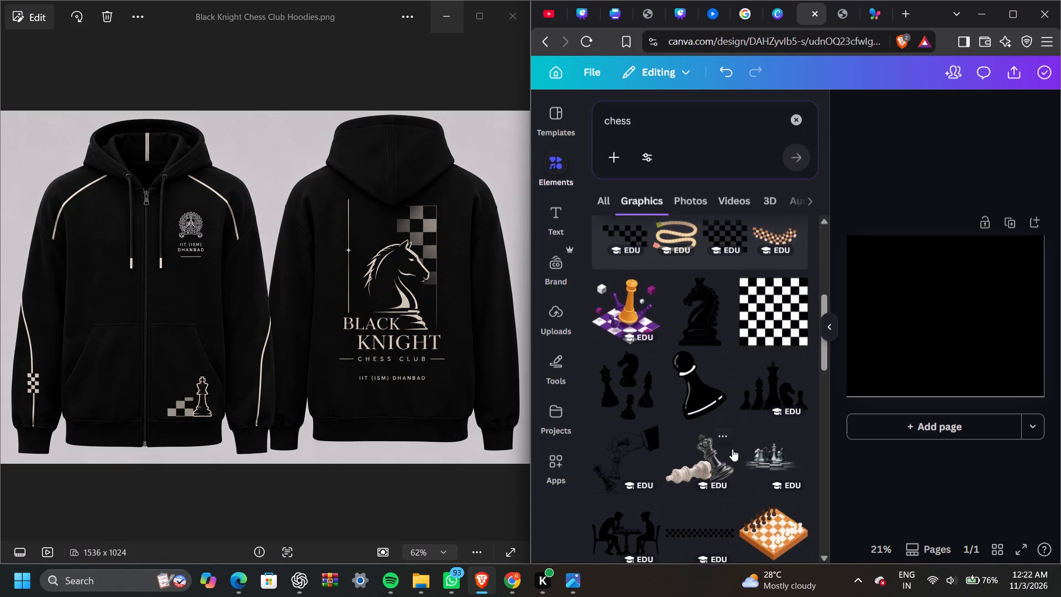
{"action": "scroll", "coordinate": [732, 449], "scroll_direction": "down", "scroll_amount": 2}
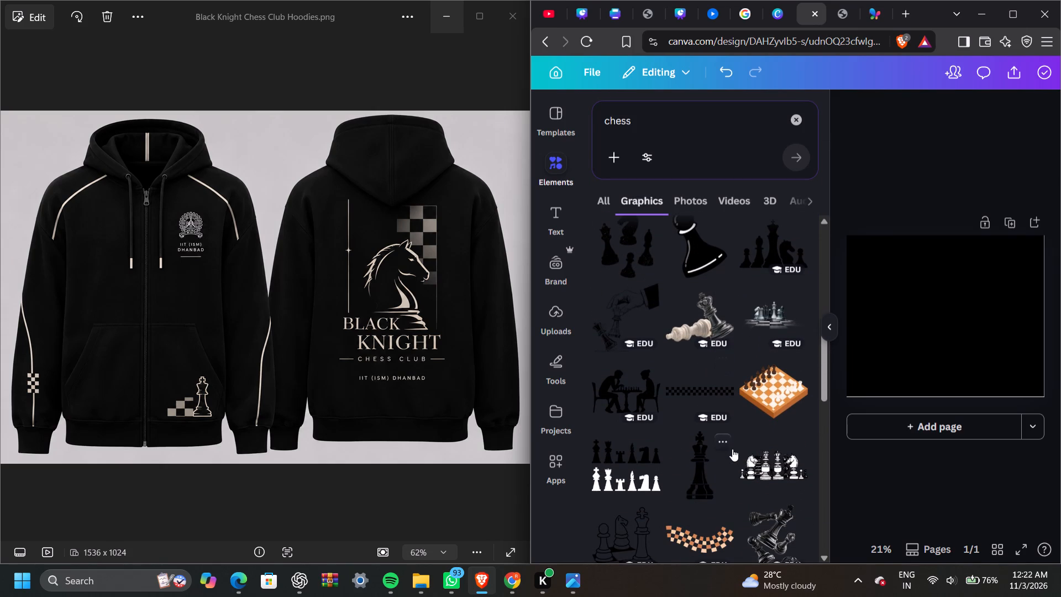
{"action": "scroll", "coordinate": [732, 449], "scroll_direction": "down", "scroll_amount": 3}
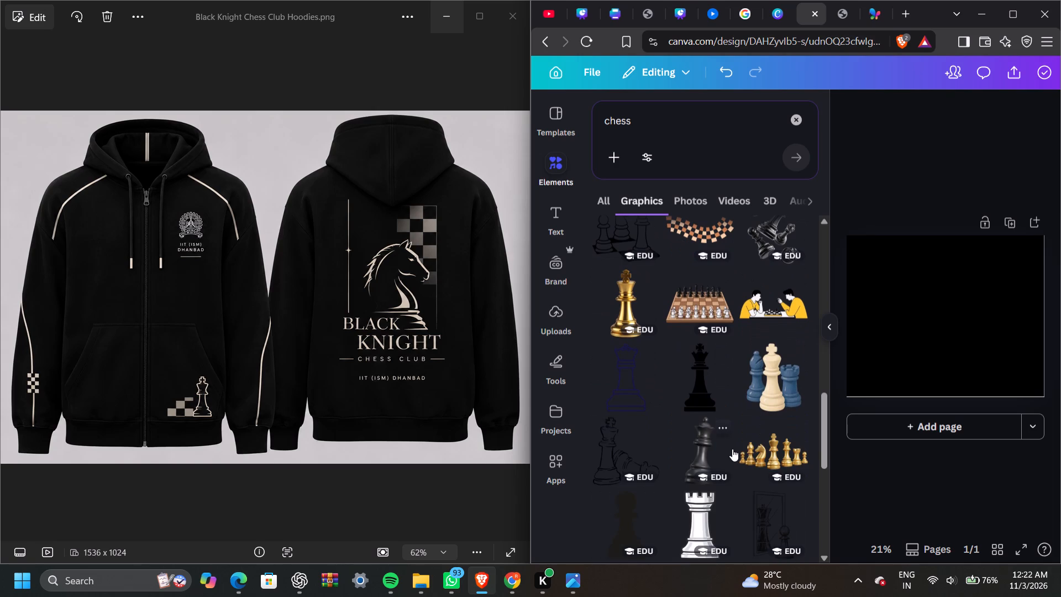
{"action": "scroll", "coordinate": [732, 449], "scroll_direction": "up", "scroll_amount": 4}
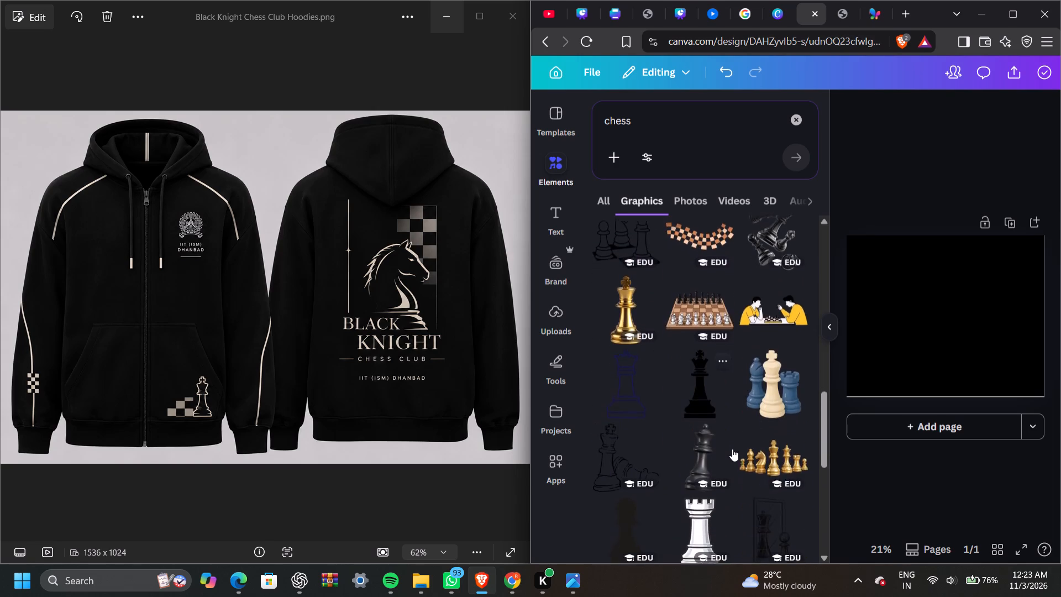
{"action": "scroll", "coordinate": [732, 449], "scroll_direction": "down", "scroll_amount": 3}
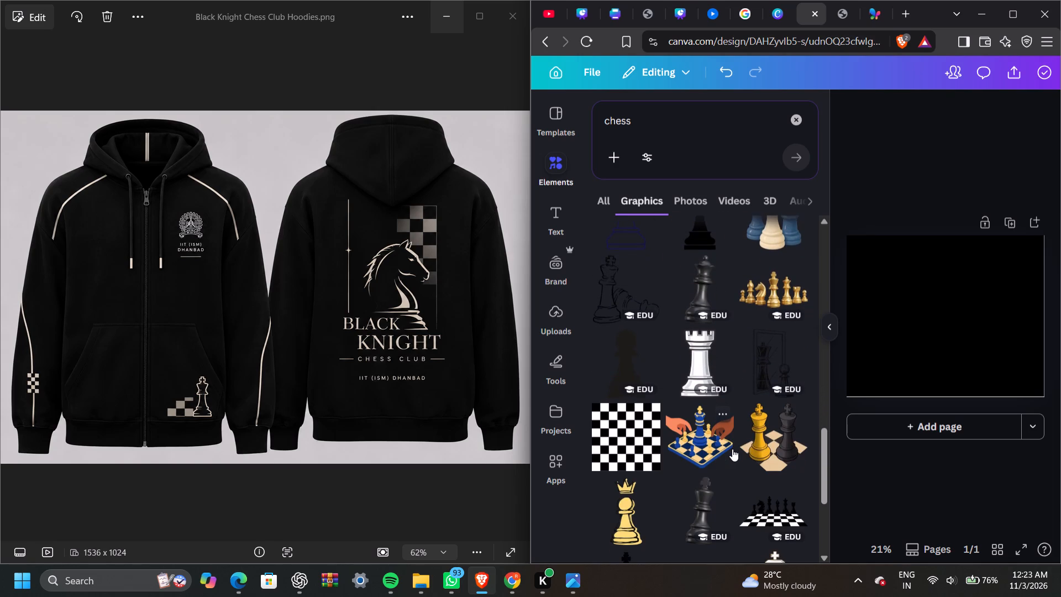
{"action": "scroll", "coordinate": [732, 449], "scroll_direction": "down", "scroll_amount": 1}
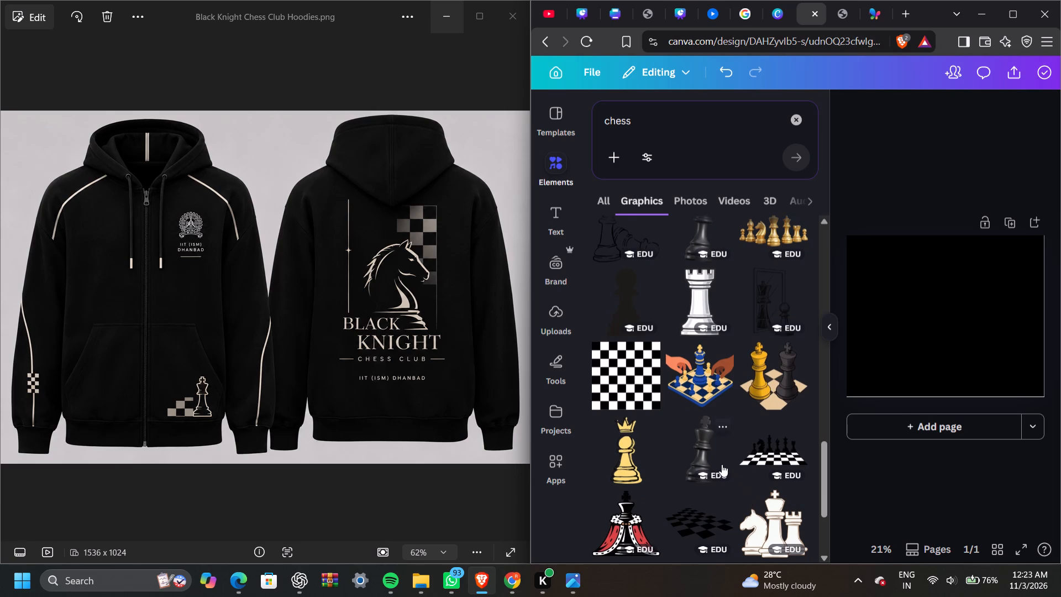
{"action": "scroll", "coordinate": [726, 470], "scroll_direction": "down", "scroll_amount": 5}
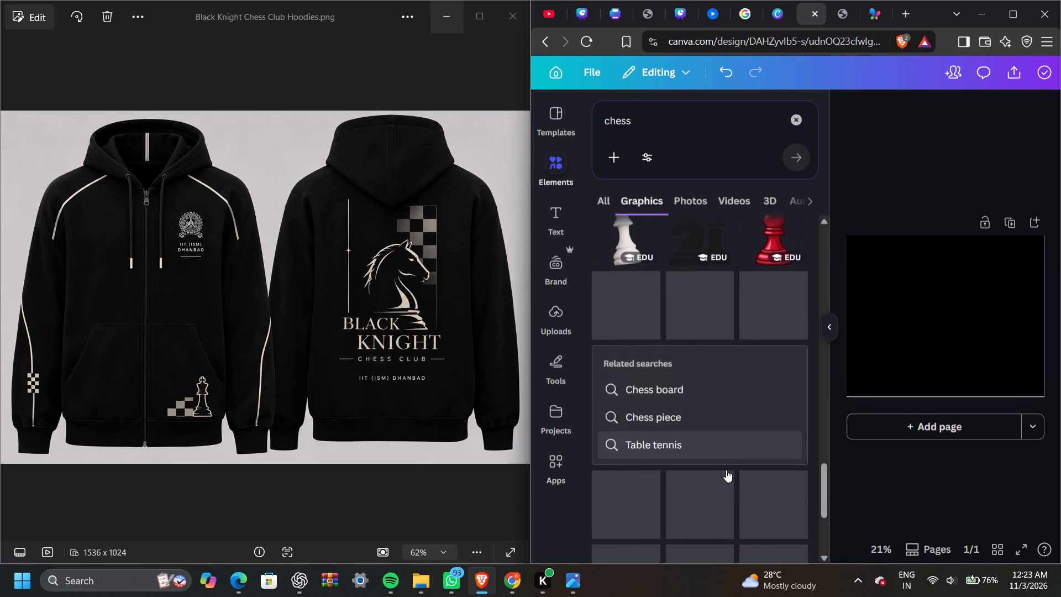
{"action": "scroll", "coordinate": [726, 470], "scroll_direction": "down", "scroll_amount": 2}
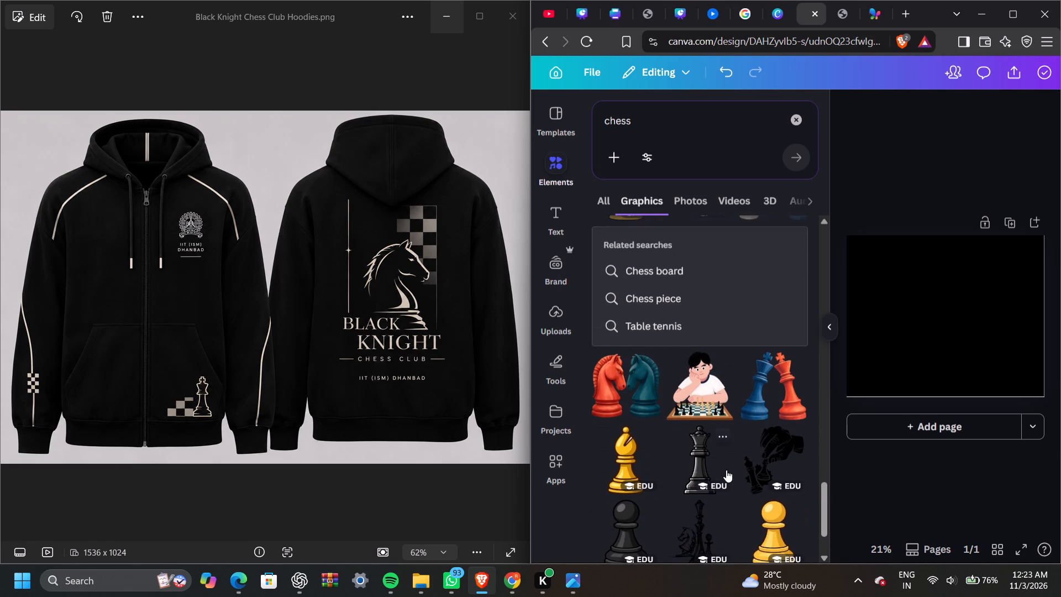
{"action": "scroll", "coordinate": [726, 470], "scroll_direction": "down", "scroll_amount": 5}
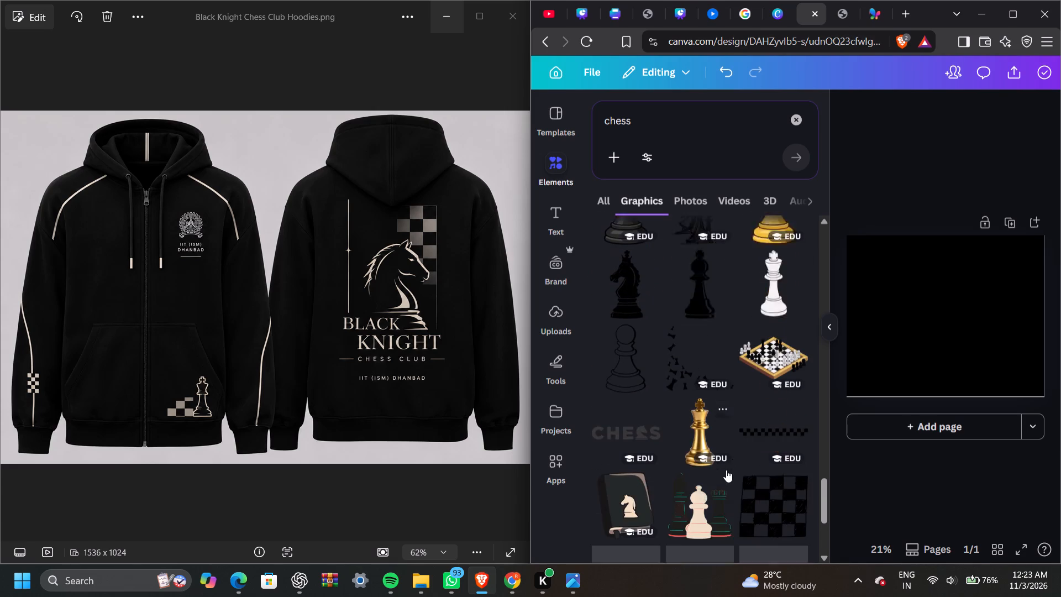
{"action": "scroll", "coordinate": [726, 470], "scroll_direction": "down", "scroll_amount": 3}
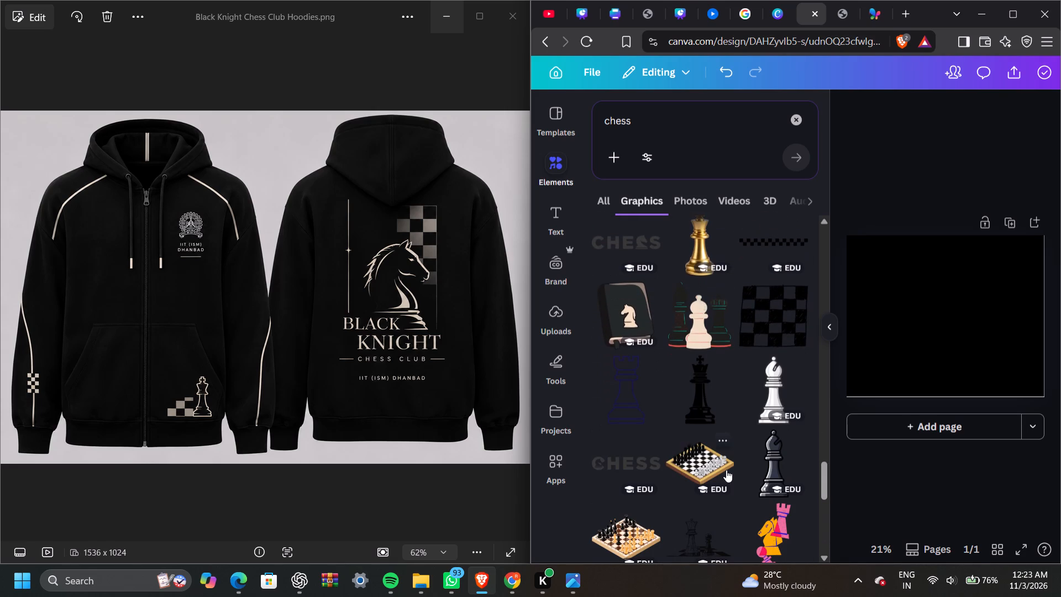
{"action": "scroll", "coordinate": [726, 470], "scroll_direction": "down", "scroll_amount": 3}
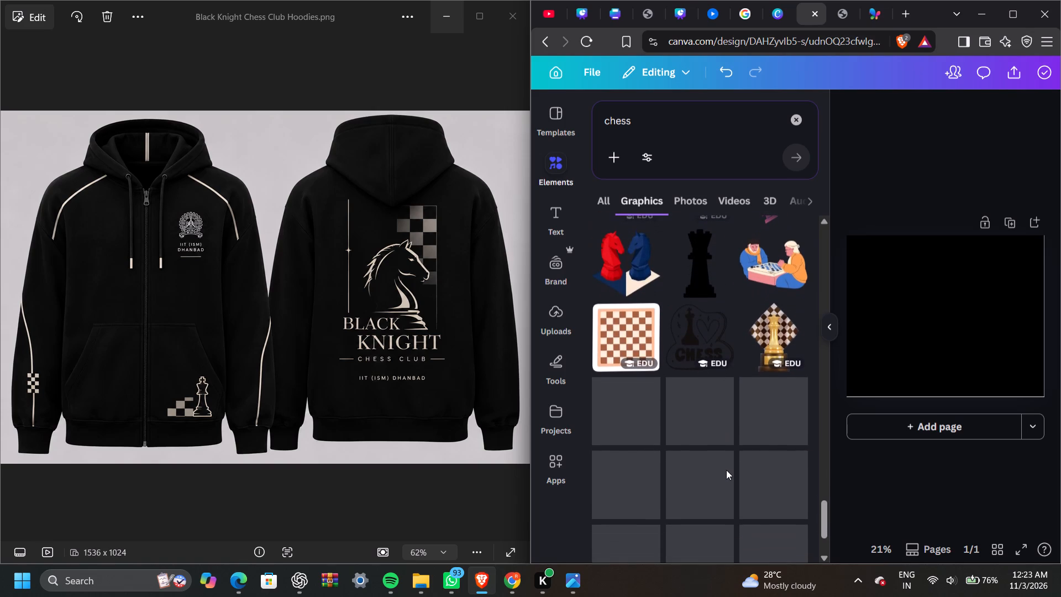
{"action": "scroll", "coordinate": [742, 476], "scroll_direction": "down", "scroll_amount": 4}
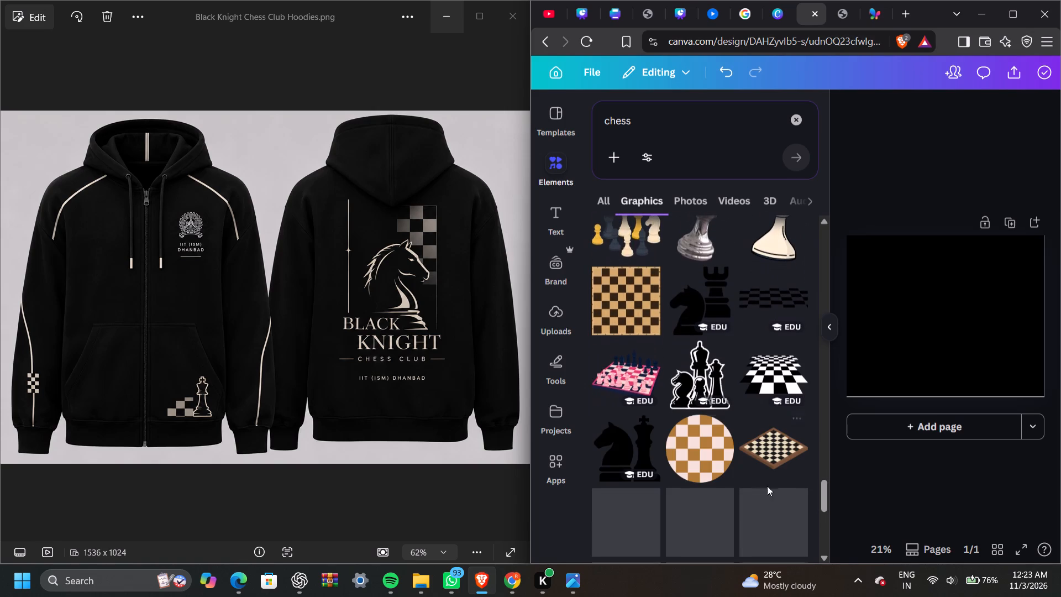
{"action": "left_click", "coordinate": [877, 489]}
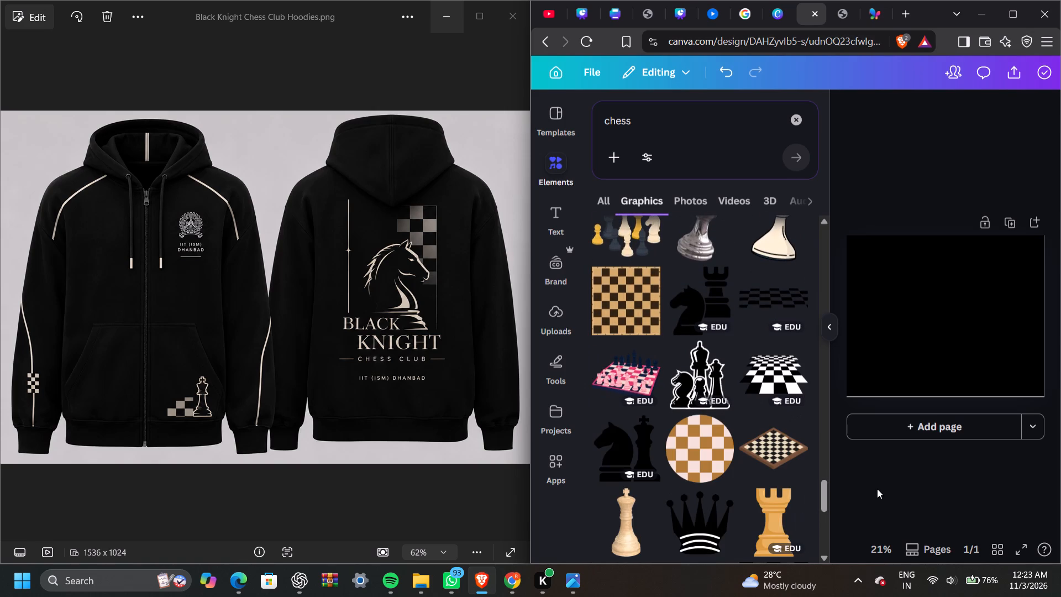
{"action": "left_click", "coordinate": [877, 489]}
Clear the chess search from the Elements library.
{"action": "left_click", "coordinate": [798, 127]}
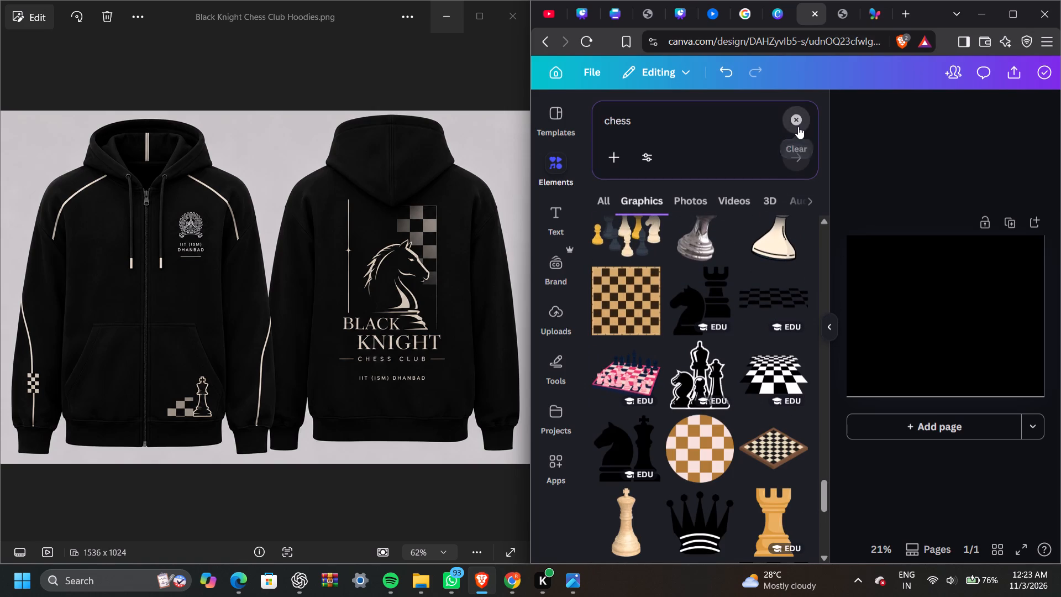
{"action": "left_click", "coordinate": [955, 130]}
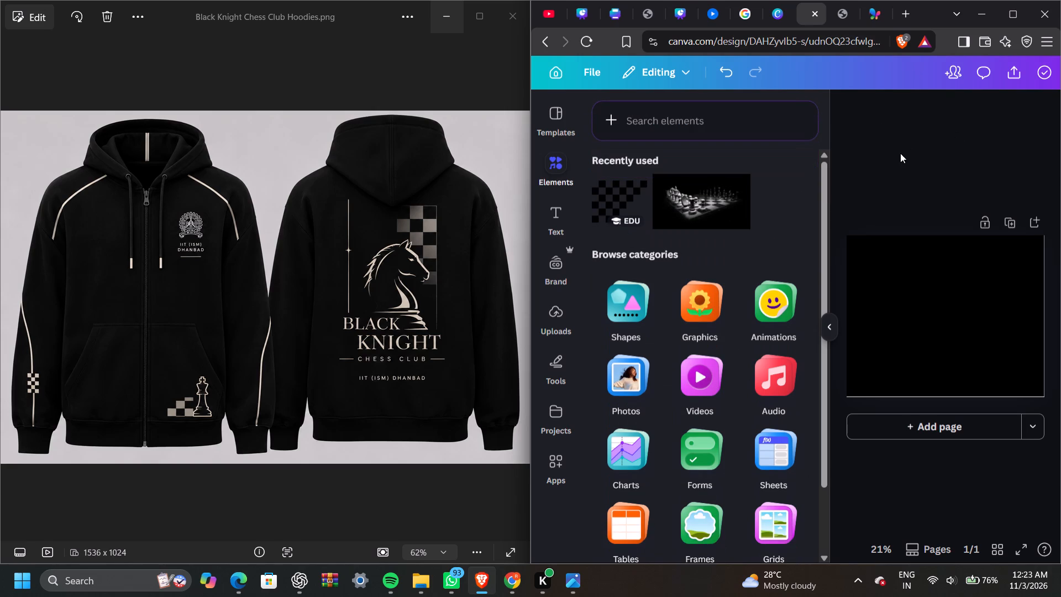
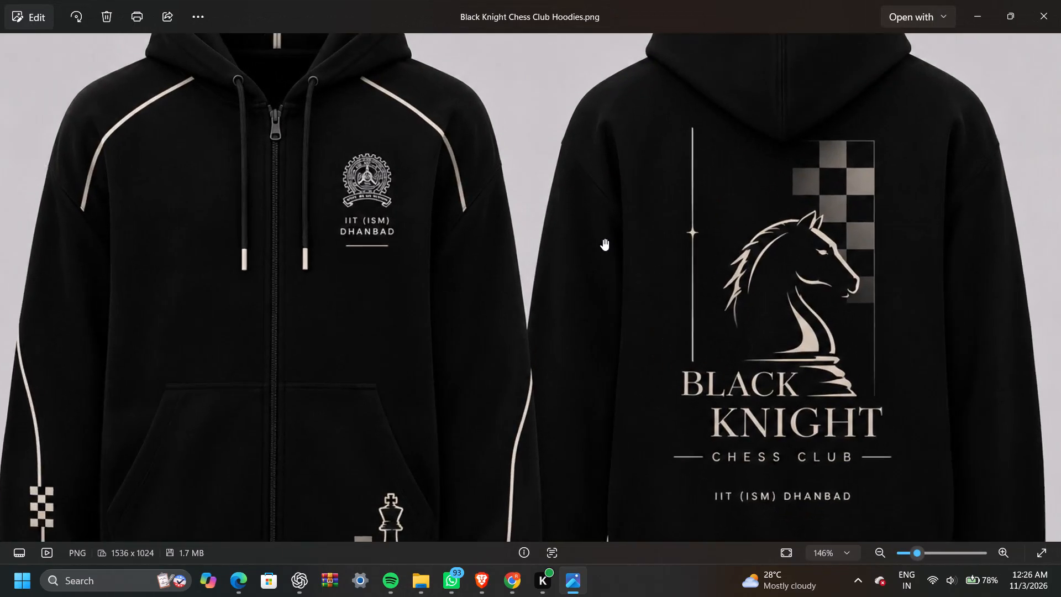
Examine the Black Knight Chess Club hoodie image up close, covering the back's knight artwork and lettering and the front's details.
{"action": "scroll", "coordinate": [895, 255], "scroll_direction": "up", "scroll_amount": 13, "text": "ctrl"}
{"action": "scroll", "coordinate": [895, 255], "scroll_direction": "down", "scroll_amount": 4, "text": "ctrl"}
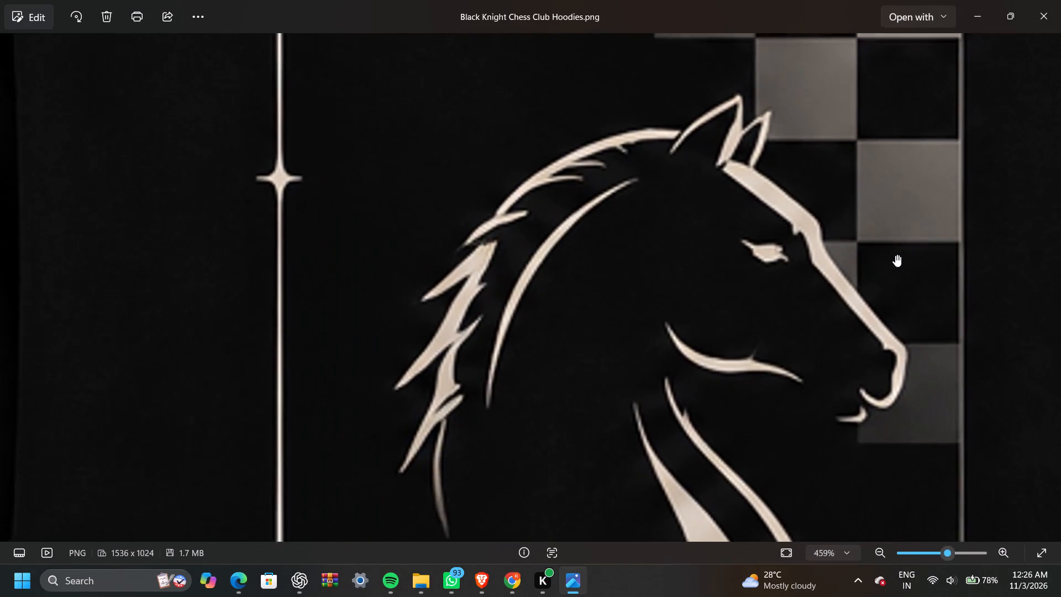
{"action": "scroll", "coordinate": [895, 255], "scroll_direction": "down", "scroll_amount": 16, "text": "ctrl"}
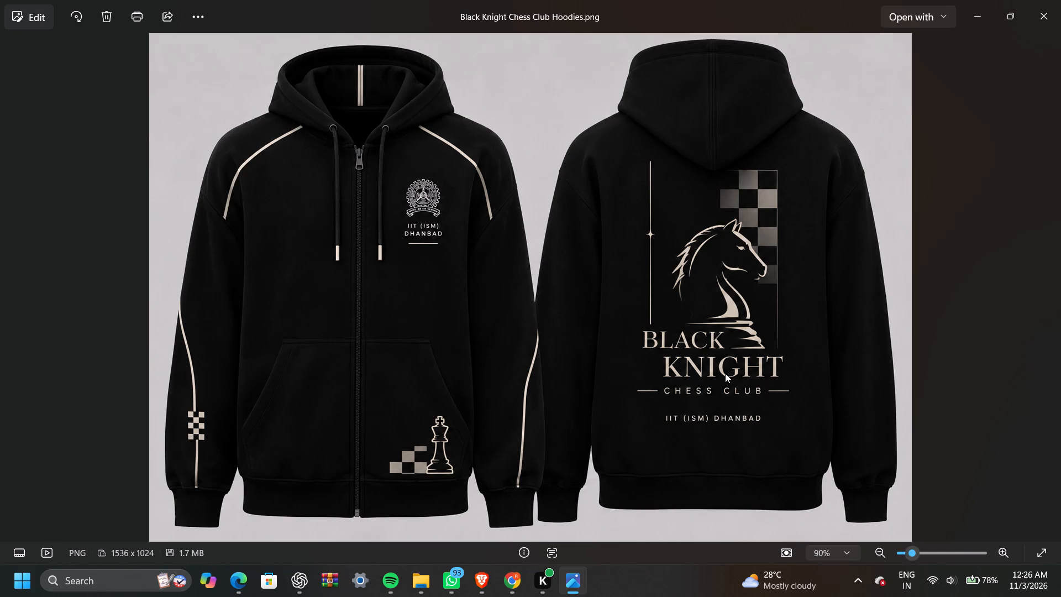
{"action": "scroll", "coordinate": [725, 373], "scroll_direction": "up", "scroll_amount": 16, "text": "ctrl"}
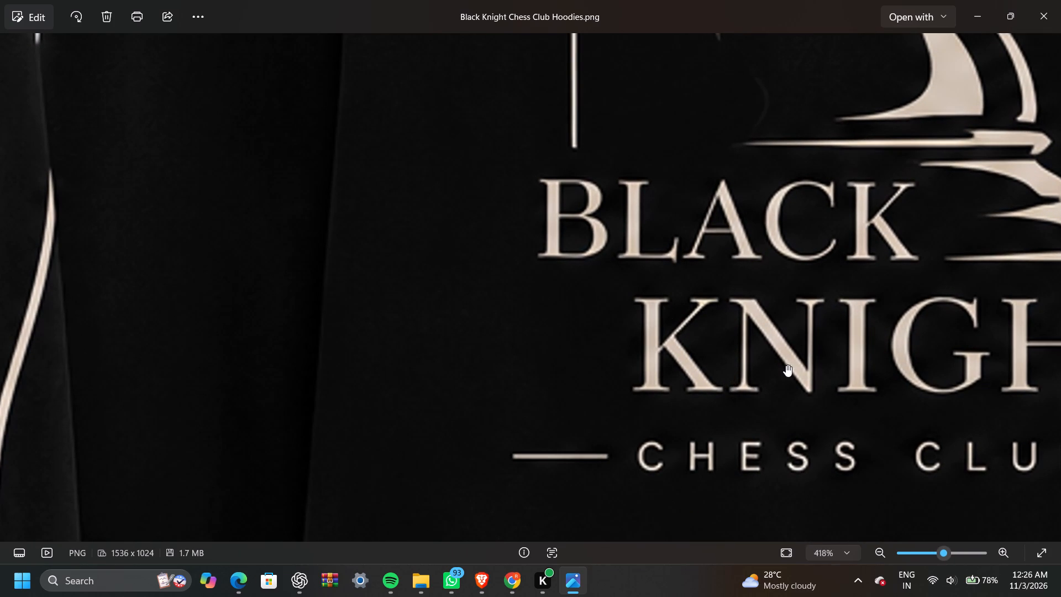
{"action": "scroll", "coordinate": [793, 415], "scroll_direction": "down", "scroll_amount": 10, "text": "ctrl"}
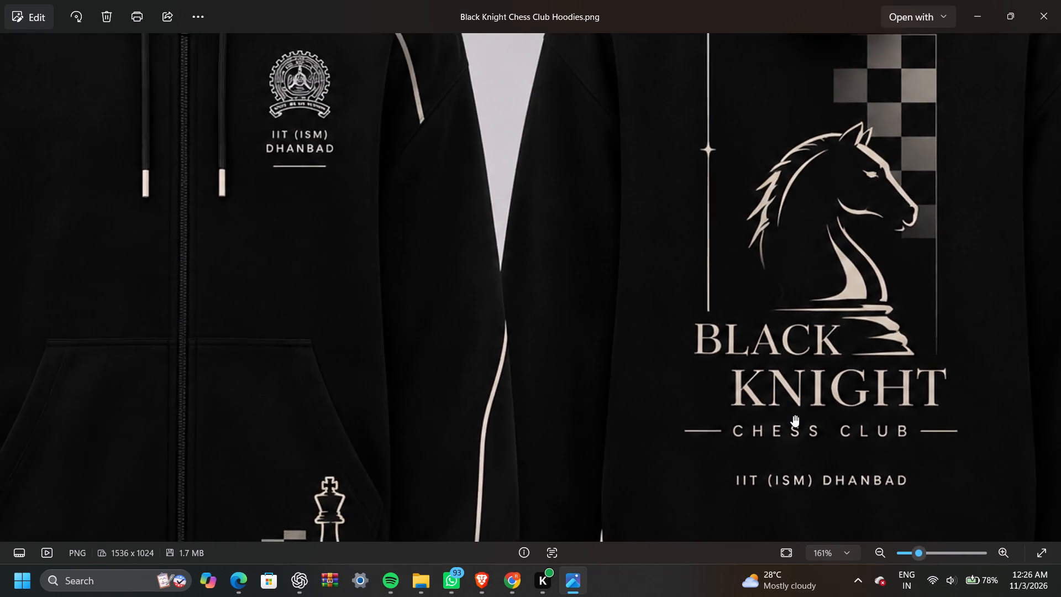
{"action": "scroll", "coordinate": [793, 415], "scroll_direction": "down", "scroll_amount": 6, "text": "ctrl"}
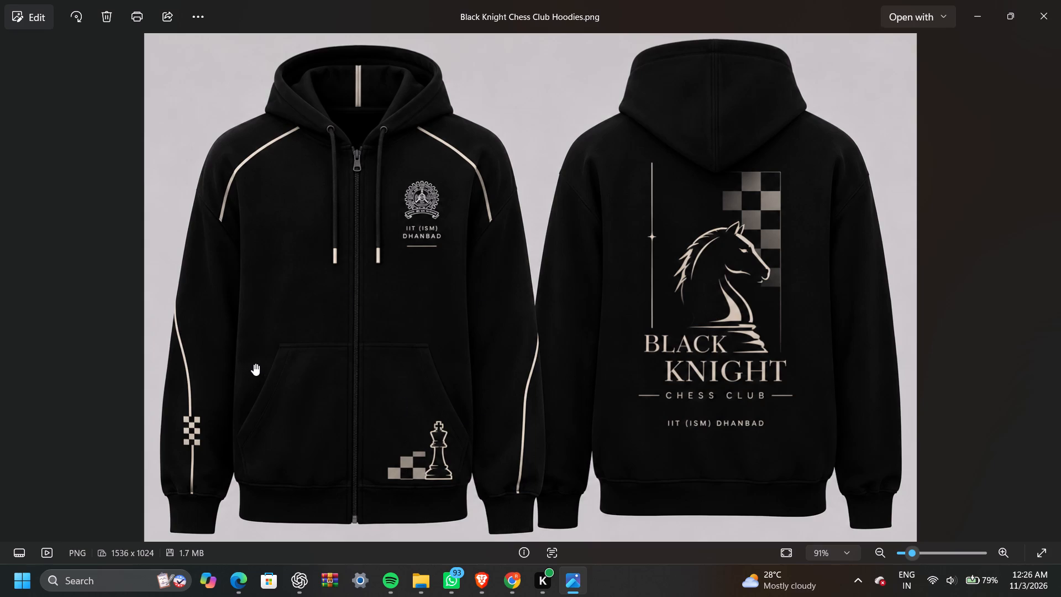
{"action": "scroll", "coordinate": [254, 364], "scroll_direction": "up", "scroll_amount": 5, "text": "ctrl"}
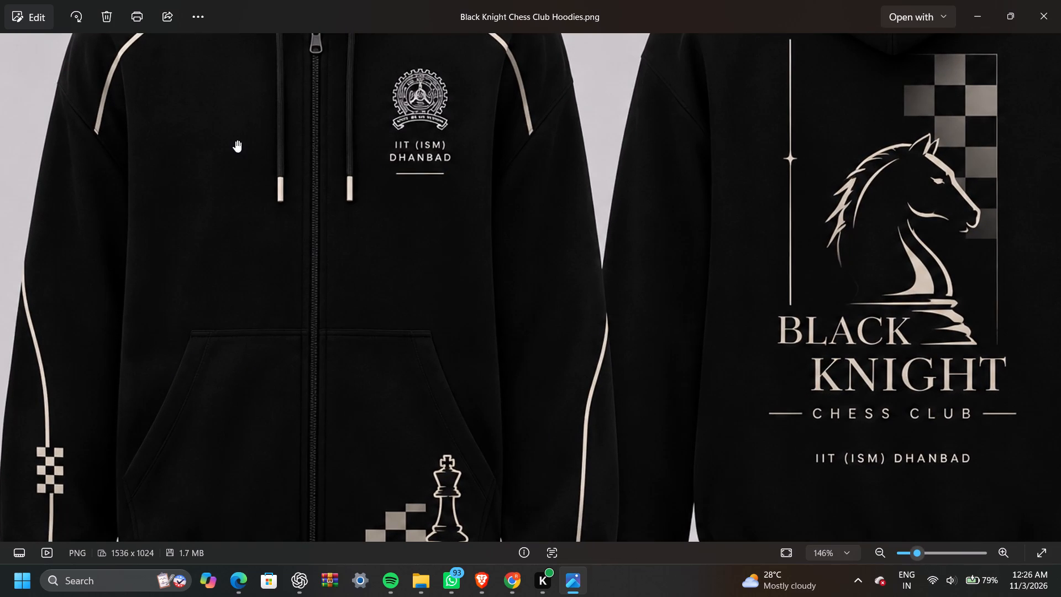
{"action": "scroll", "coordinate": [435, 136], "scroll_direction": "down", "scroll_amount": 4, "text": "ctrl"}
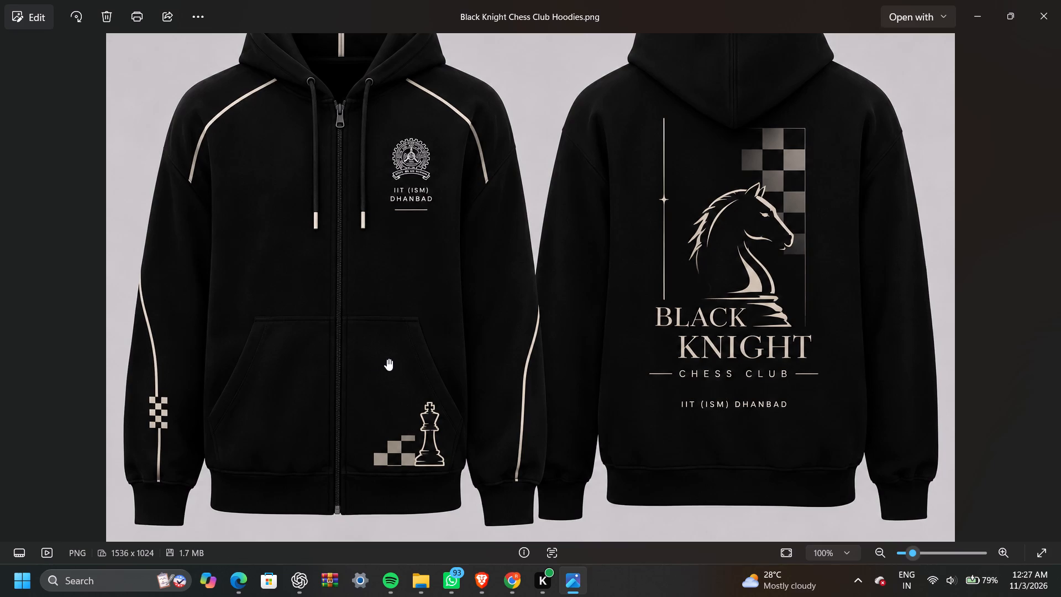
{"action": "scroll", "coordinate": [447, 140], "scroll_direction": "down", "scroll_amount": 1, "text": "ctrl"}
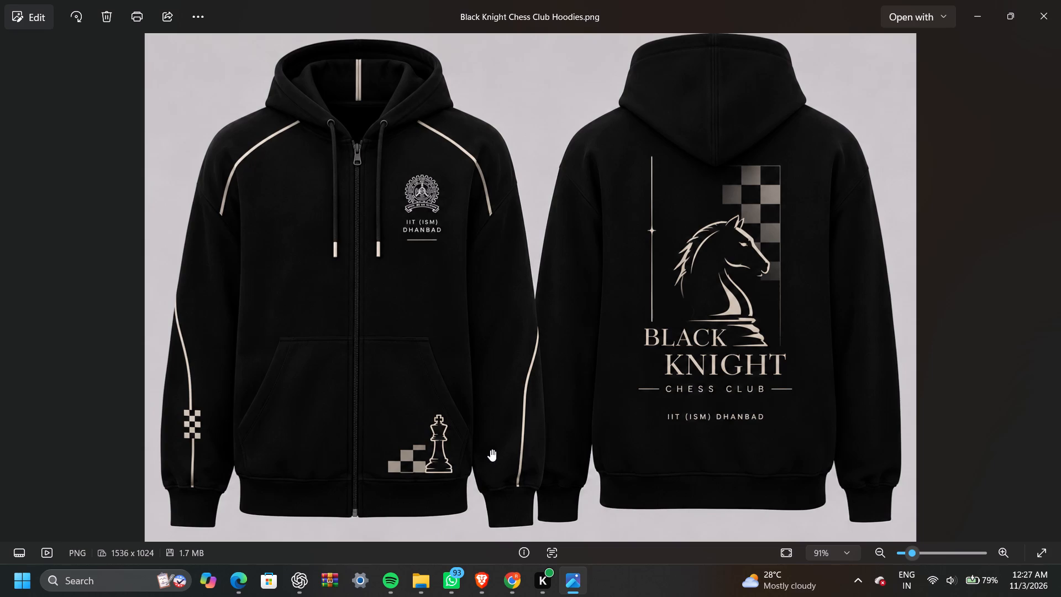
{"action": "scroll", "coordinate": [490, 449], "scroll_direction": "down", "scroll_amount": 4, "text": "ctrl"}
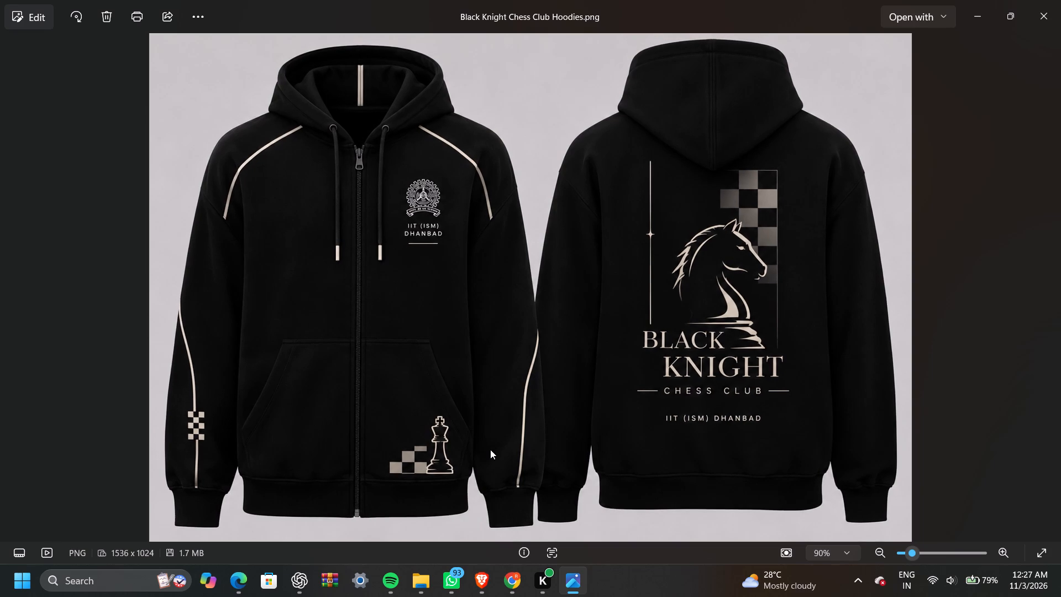
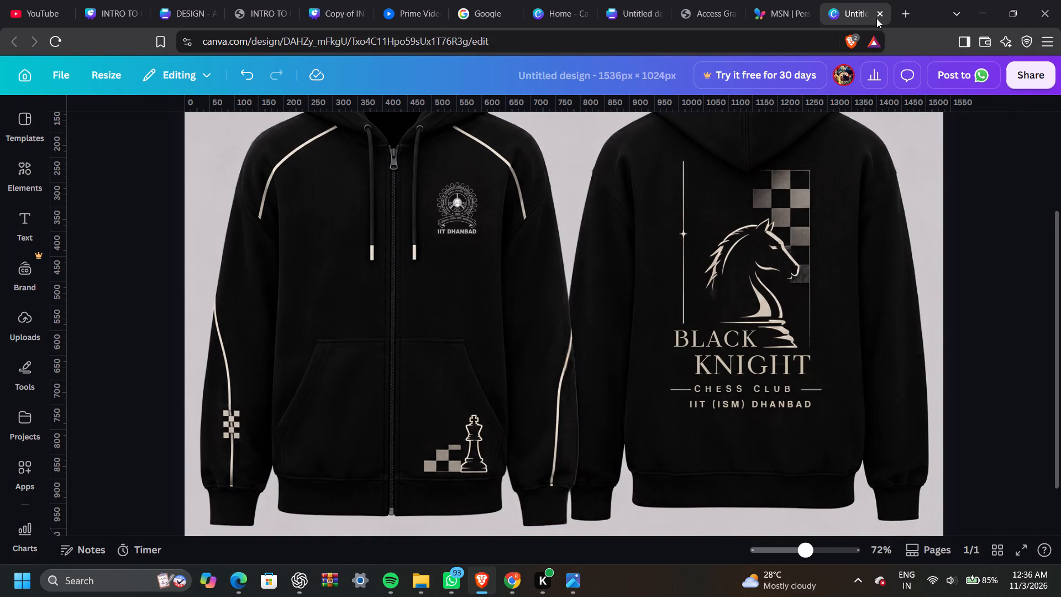
Open Instagram in a new browser tab.
{"action": "left_click", "coordinate": [895, 15]}
{"action": "left_click", "coordinate": [904, 15]}
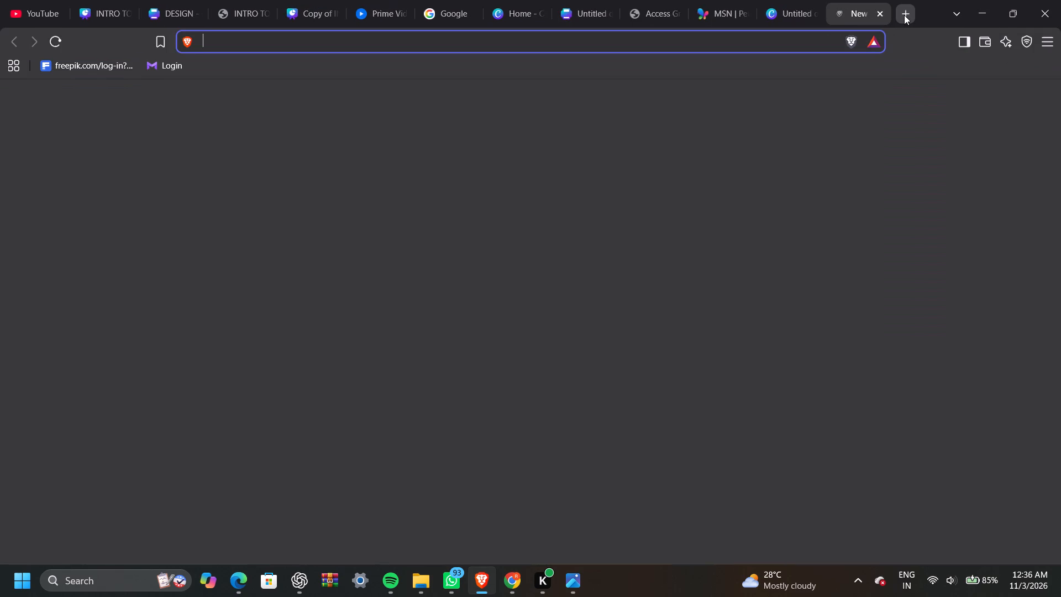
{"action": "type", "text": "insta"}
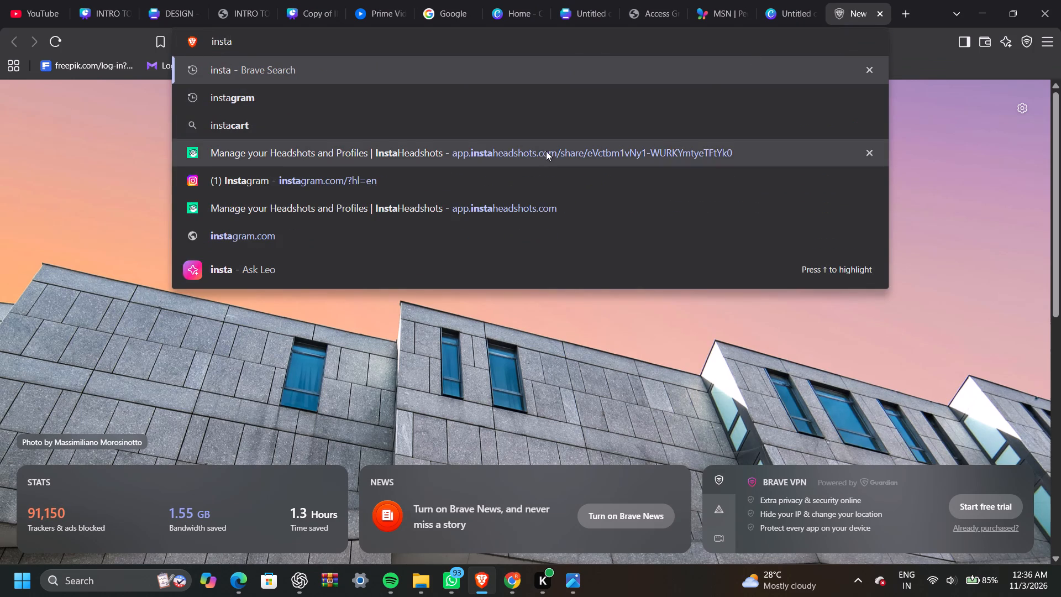
{"action": "left_click", "coordinate": [534, 179]}
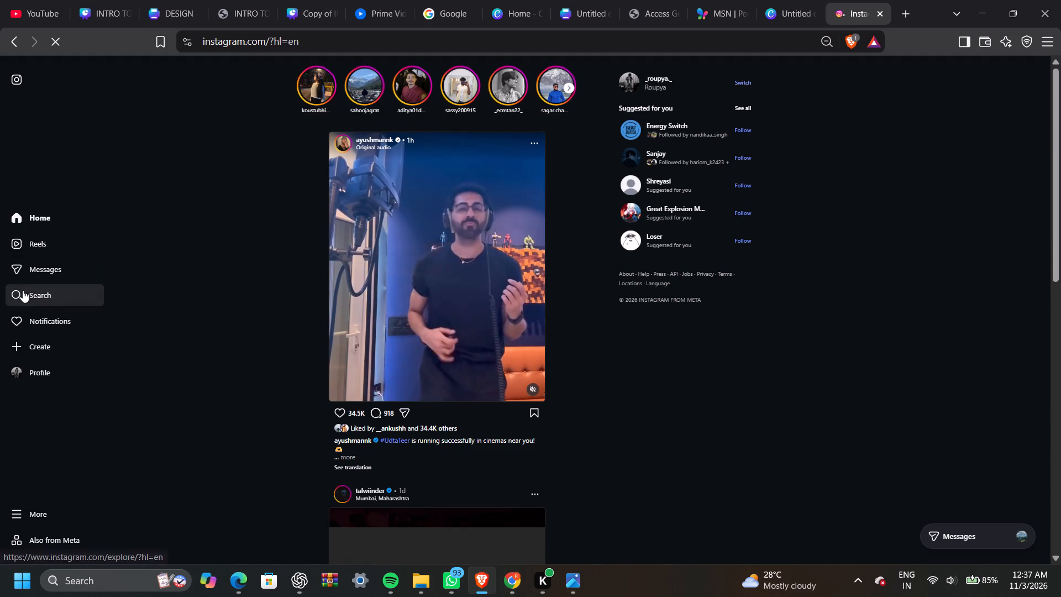
Search Instagram for "black knight" to find the chess club's account.
{"action": "left_click", "coordinate": [23, 290]}
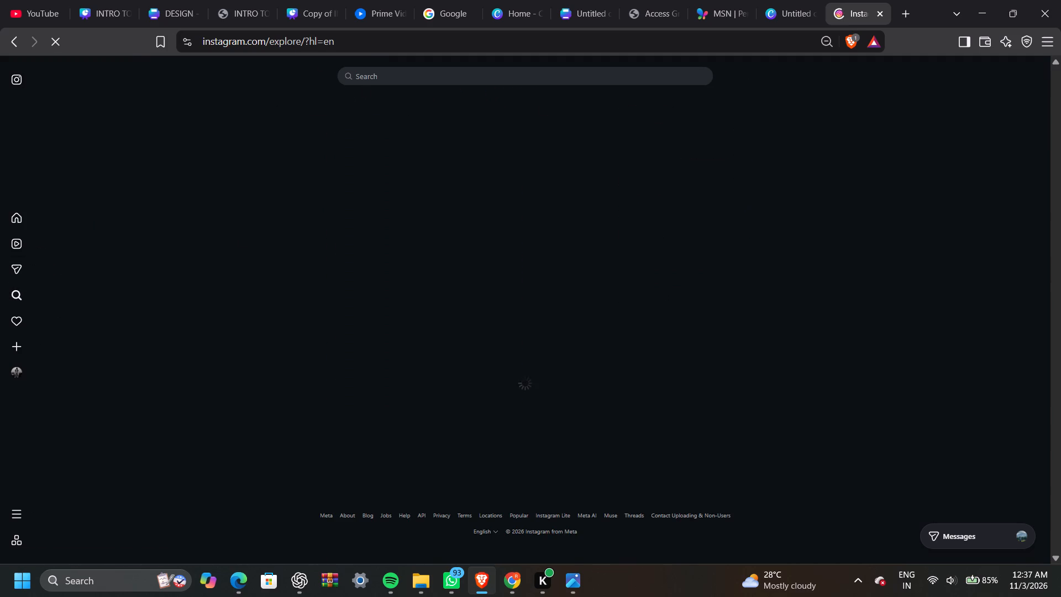
{"action": "left_click", "coordinate": [370, 78]}
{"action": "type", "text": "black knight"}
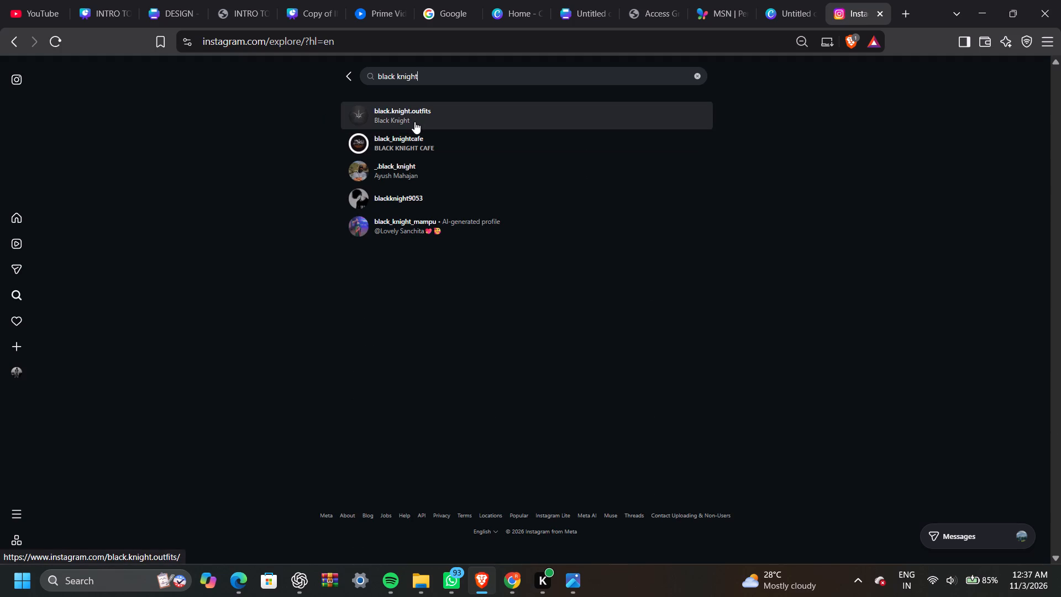
Replace the search term with "chess" and open the iitismchessclub profile.
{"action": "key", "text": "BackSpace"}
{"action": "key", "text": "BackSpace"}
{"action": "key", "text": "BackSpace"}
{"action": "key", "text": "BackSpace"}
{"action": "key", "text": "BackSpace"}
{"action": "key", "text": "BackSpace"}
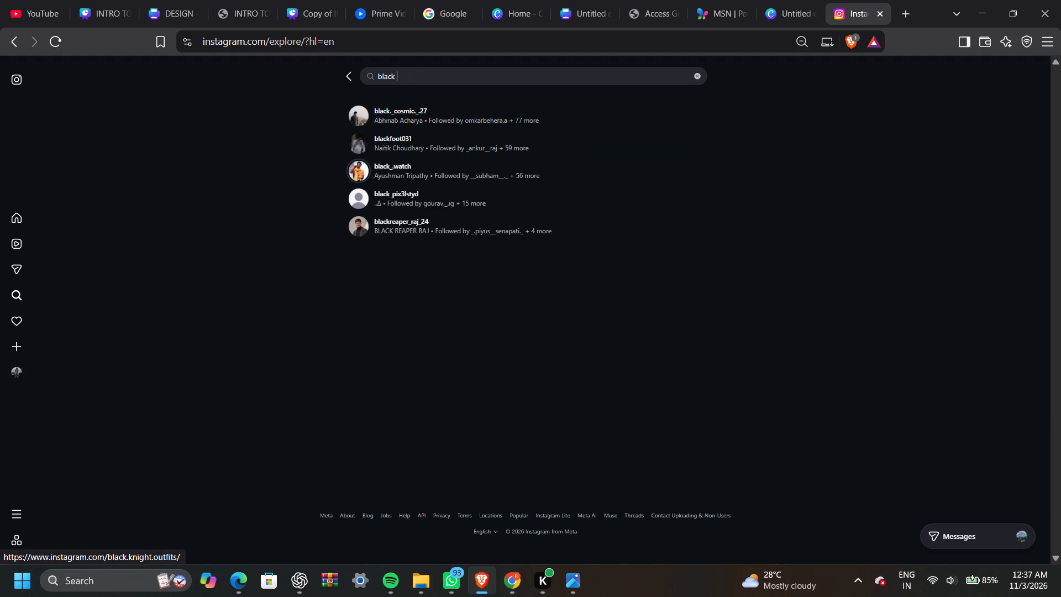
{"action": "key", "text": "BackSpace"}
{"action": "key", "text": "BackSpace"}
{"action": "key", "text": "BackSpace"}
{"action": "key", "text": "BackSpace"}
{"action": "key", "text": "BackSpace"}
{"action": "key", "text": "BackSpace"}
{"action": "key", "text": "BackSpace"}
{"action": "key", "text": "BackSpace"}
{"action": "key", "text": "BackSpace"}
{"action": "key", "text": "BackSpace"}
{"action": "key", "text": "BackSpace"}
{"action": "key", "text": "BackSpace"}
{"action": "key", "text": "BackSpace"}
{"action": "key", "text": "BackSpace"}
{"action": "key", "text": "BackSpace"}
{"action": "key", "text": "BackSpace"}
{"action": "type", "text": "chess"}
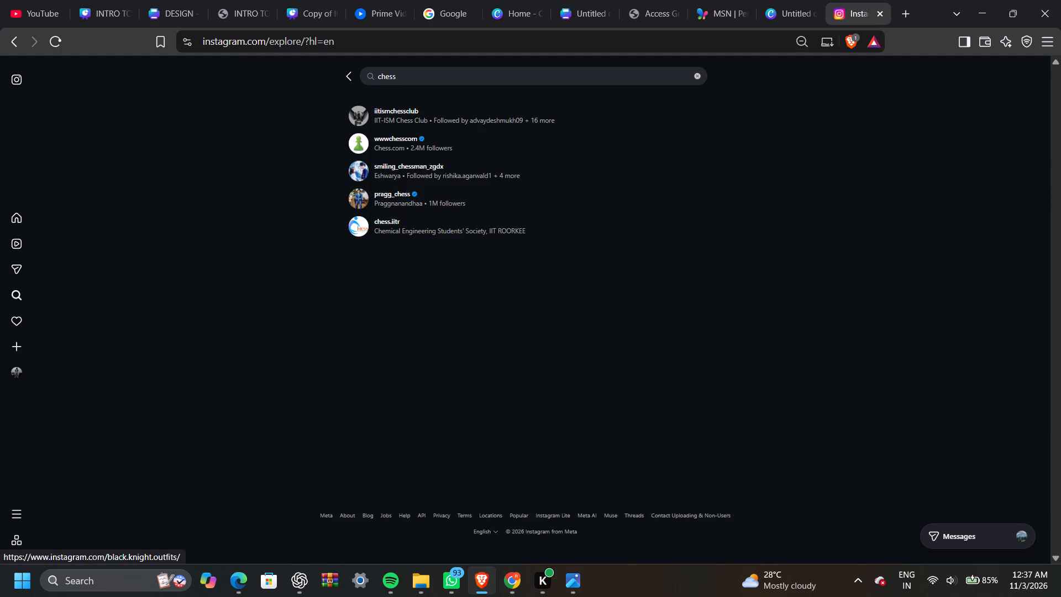
{"action": "left_click", "coordinate": [386, 117]}
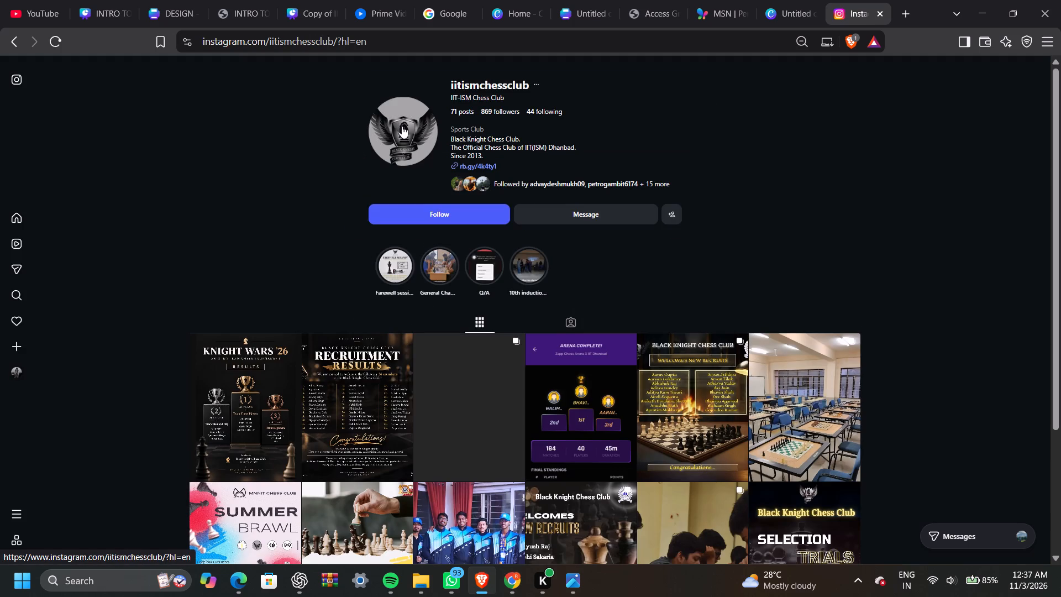
Follow the iitismchessclub account.
{"action": "left_click", "coordinate": [418, 207]}
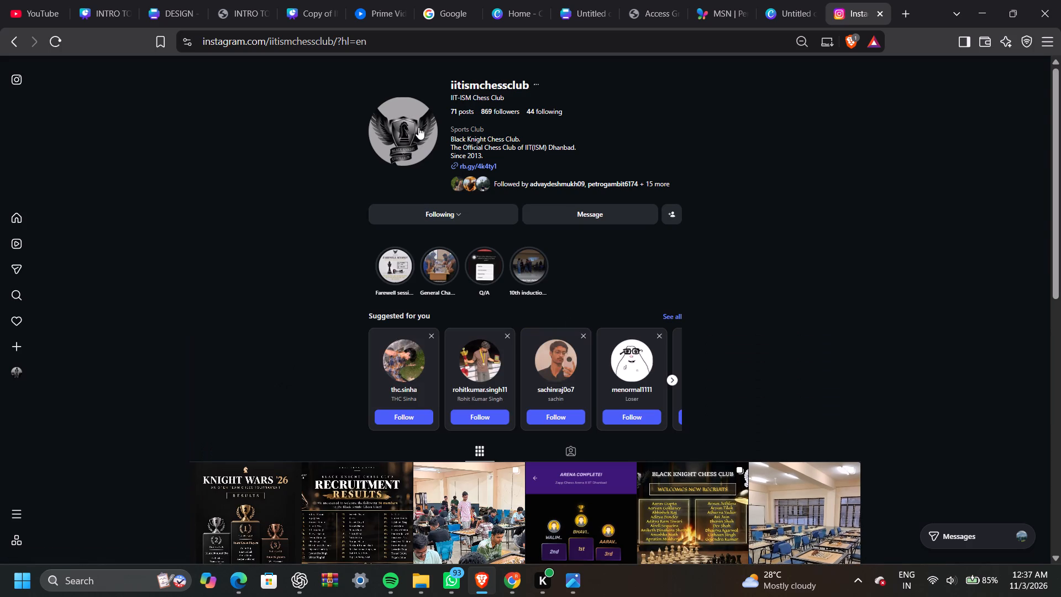
Save the iitismchessclub profile picture as a JPG file in the SEM3 folder on drive D, keeping the suggested file name.
{"action": "left_click", "coordinate": [418, 127]}
{"action": "left_click", "coordinate": [418, 127]}
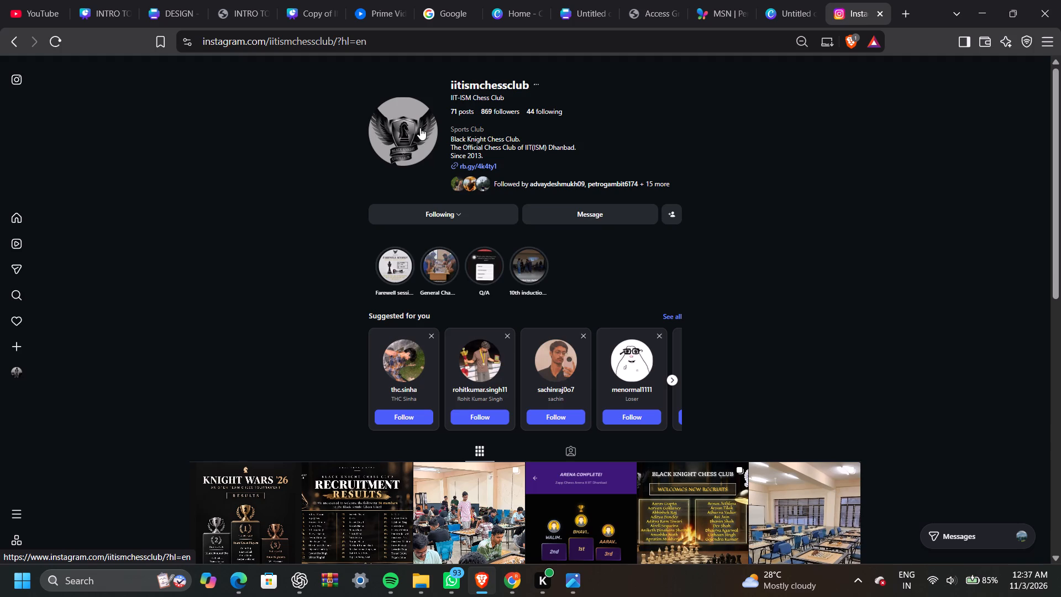
{"action": "right_click", "coordinate": [420, 128]}
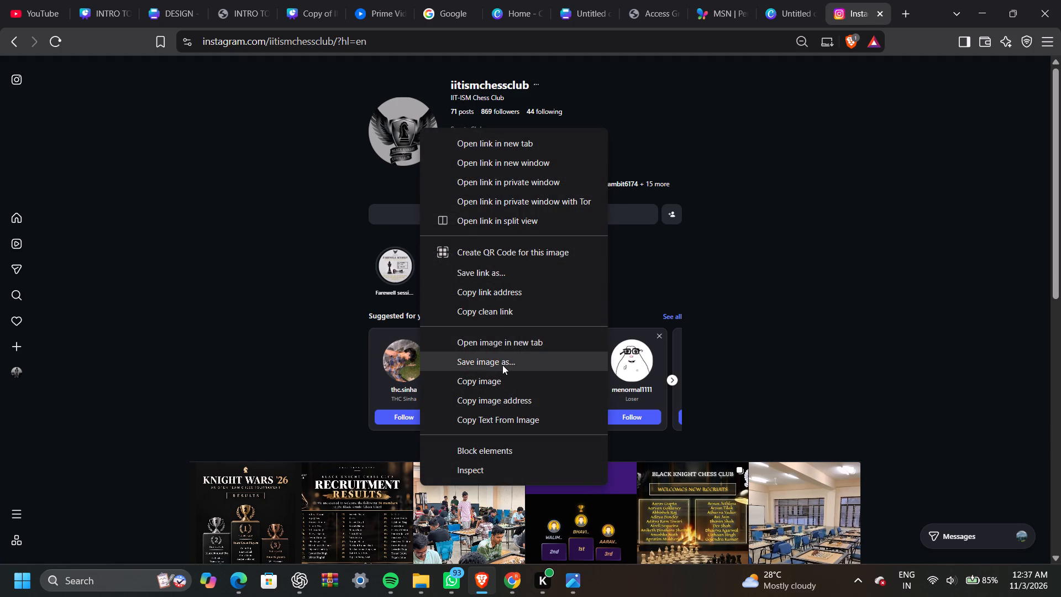
{"action": "left_click", "coordinate": [502, 365]}
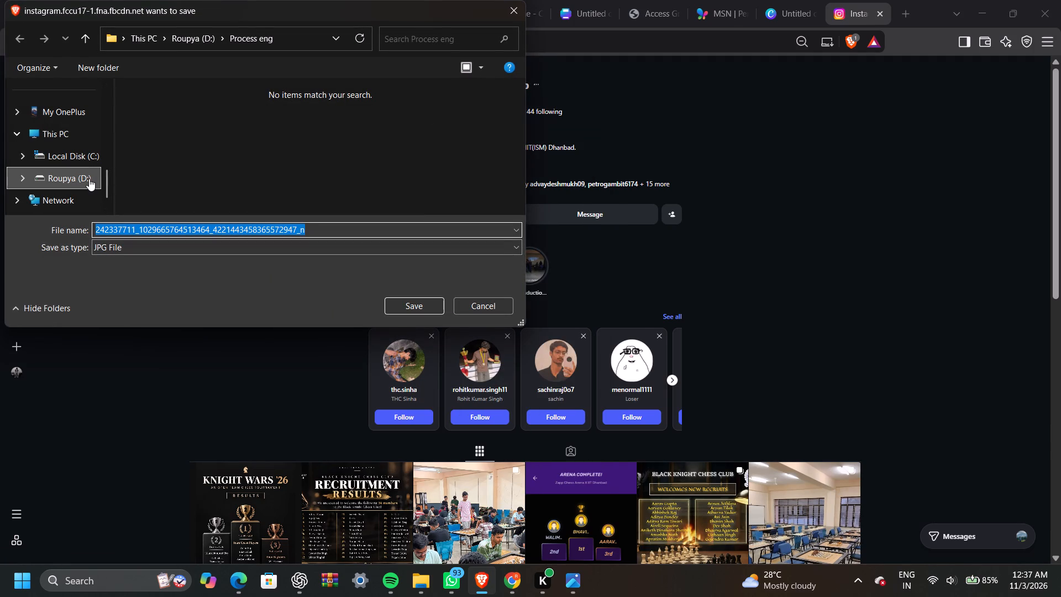
{"action": "scroll", "coordinate": [76, 135], "scroll_direction": "up", "scroll_amount": 1}
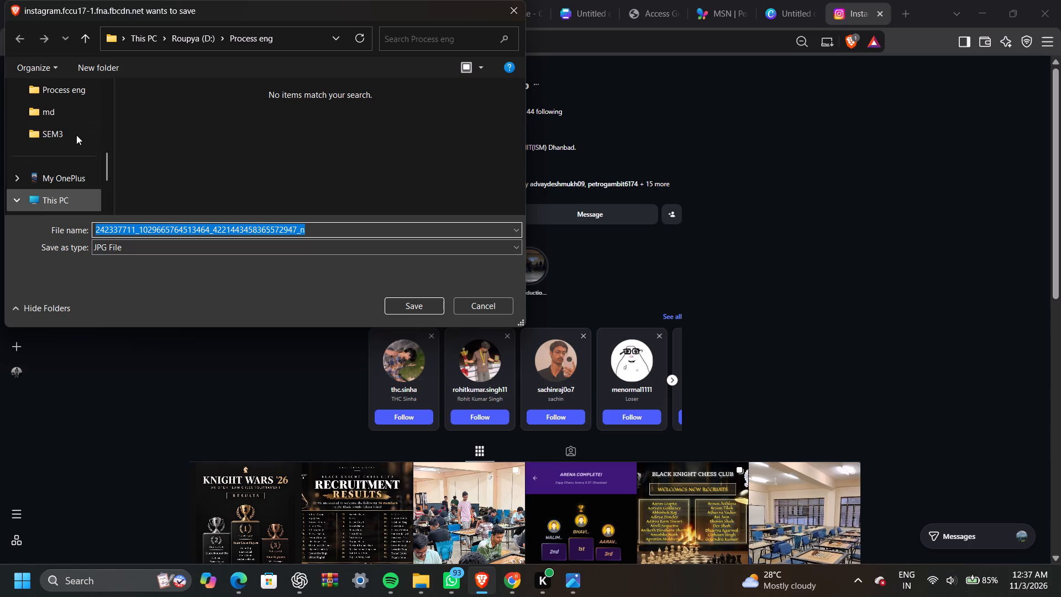
{"action": "double_click", "coordinate": [69, 125]}
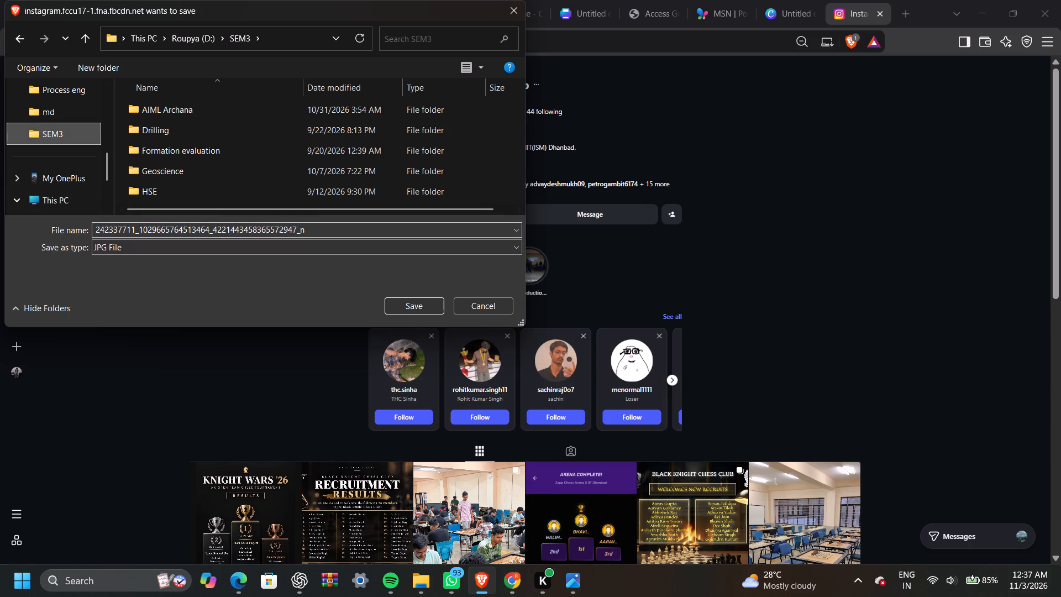
{"action": "scroll", "coordinate": [290, 172], "scroll_direction": "down", "scroll_amount": 2}
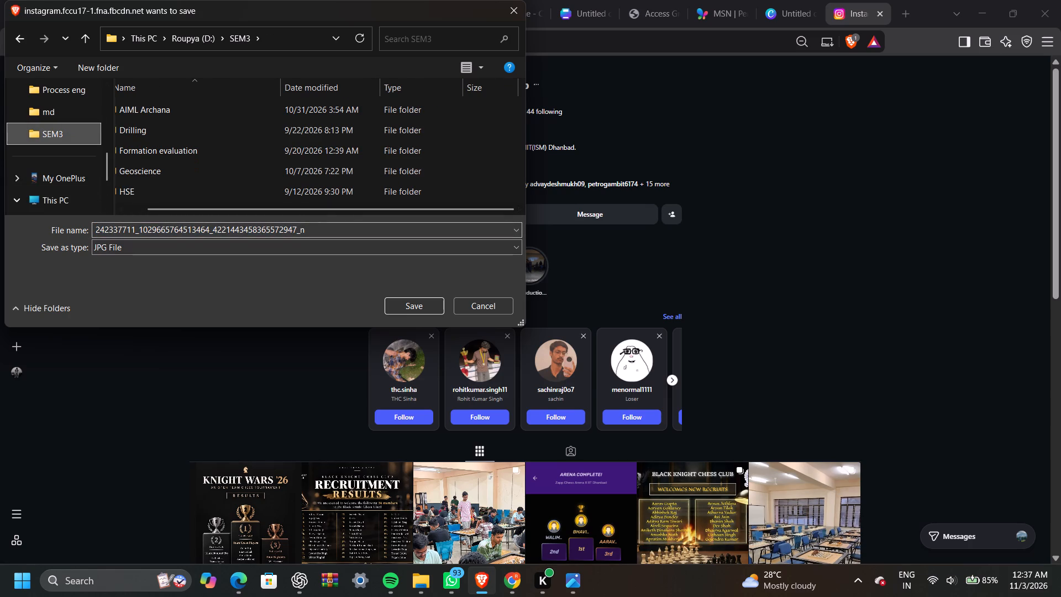
{"action": "left_click", "coordinate": [406, 310]}
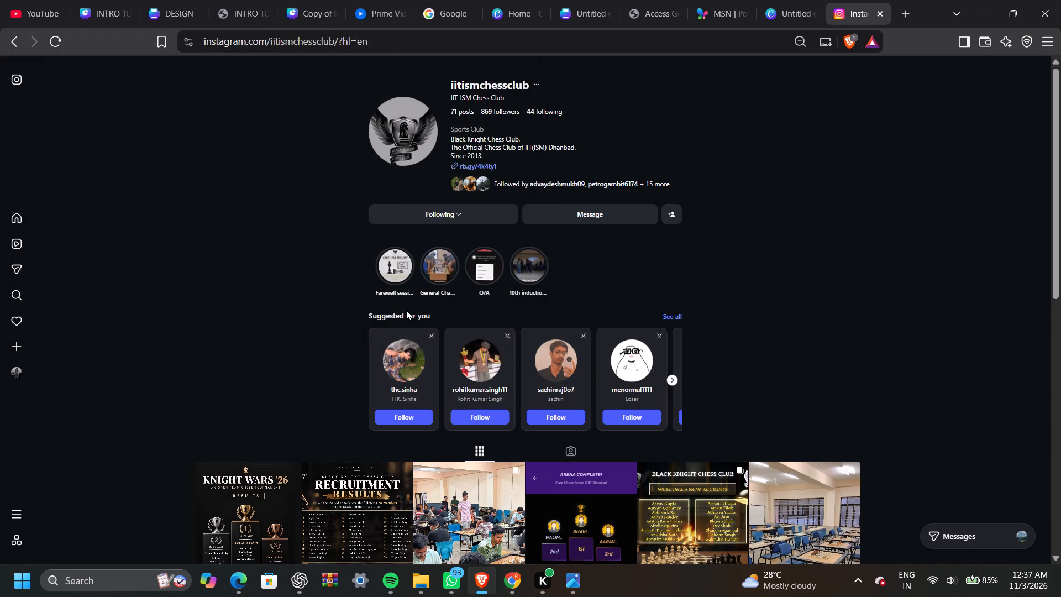
Return to the Canva hoodie design and start uploading a file from the computer to its uploaded images.
{"action": "left_click", "coordinate": [983, 22]}
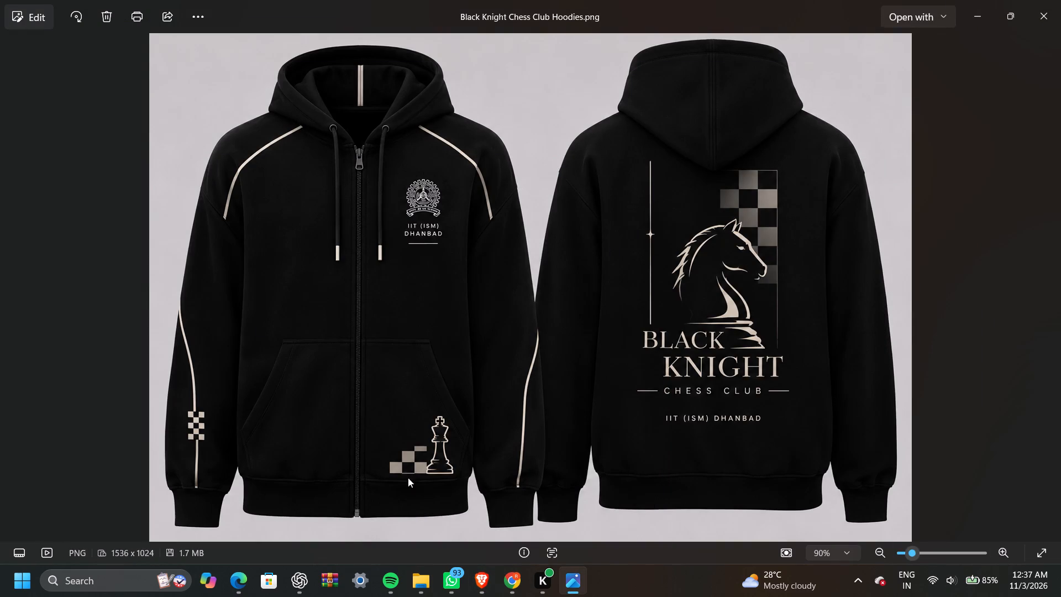
{"action": "left_click", "coordinate": [470, 583]}
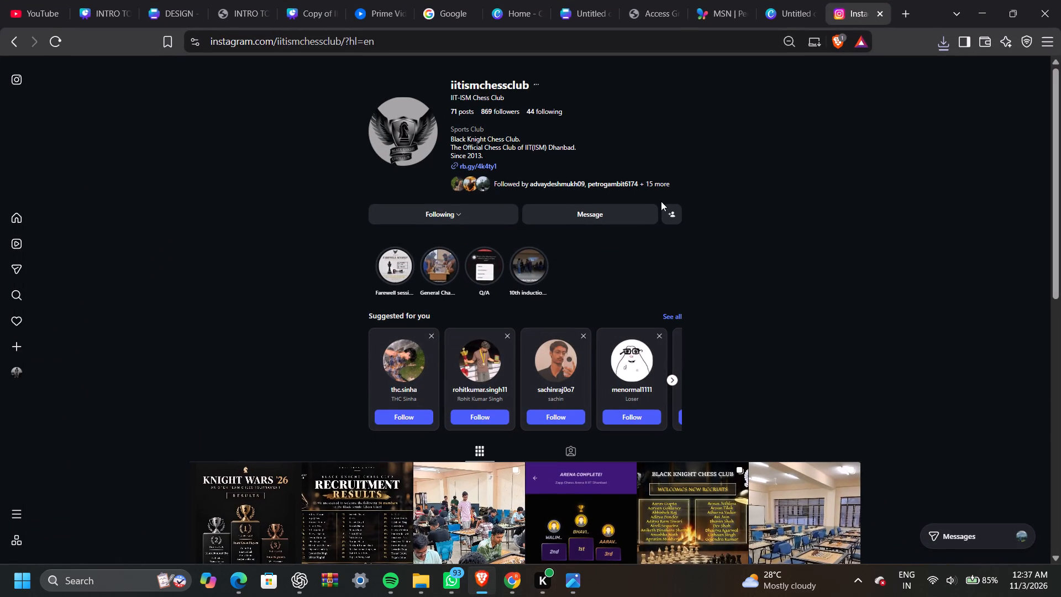
{"action": "left_click", "coordinate": [772, 18]}
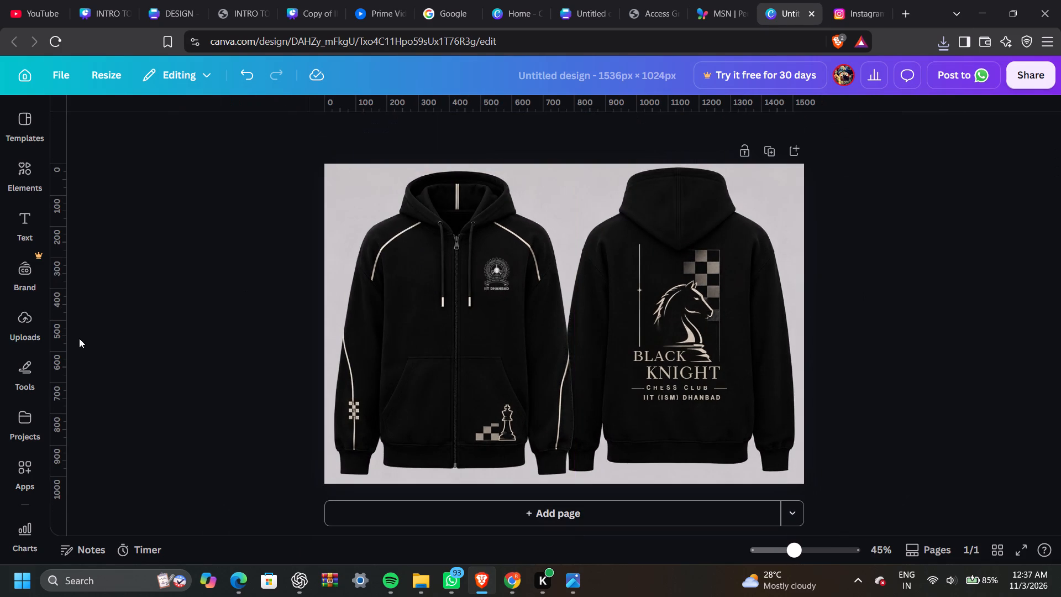
{"action": "left_click", "coordinate": [29, 321]}
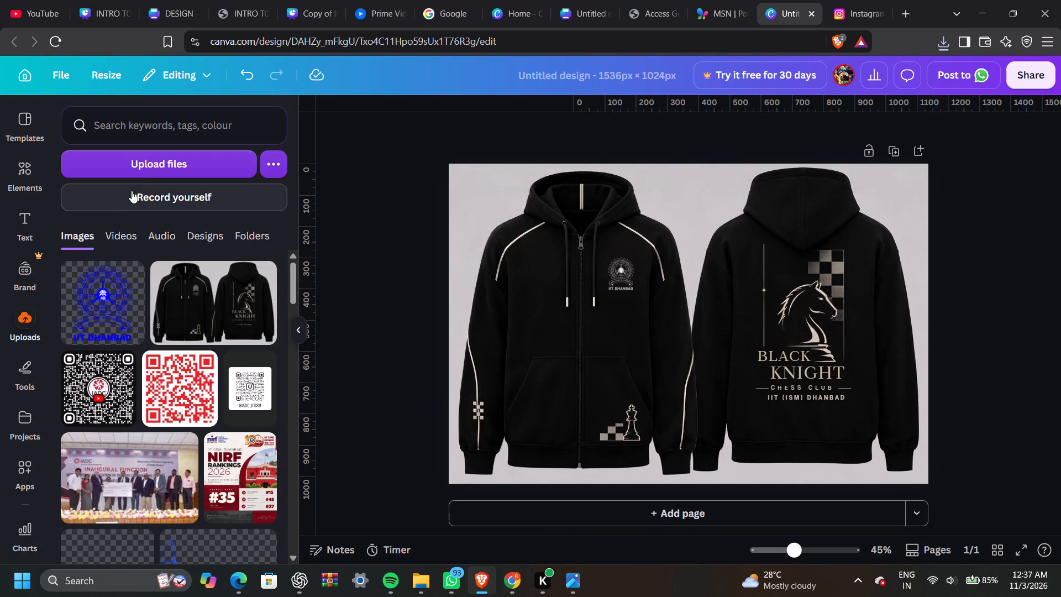
{"action": "left_click", "coordinate": [163, 169]}
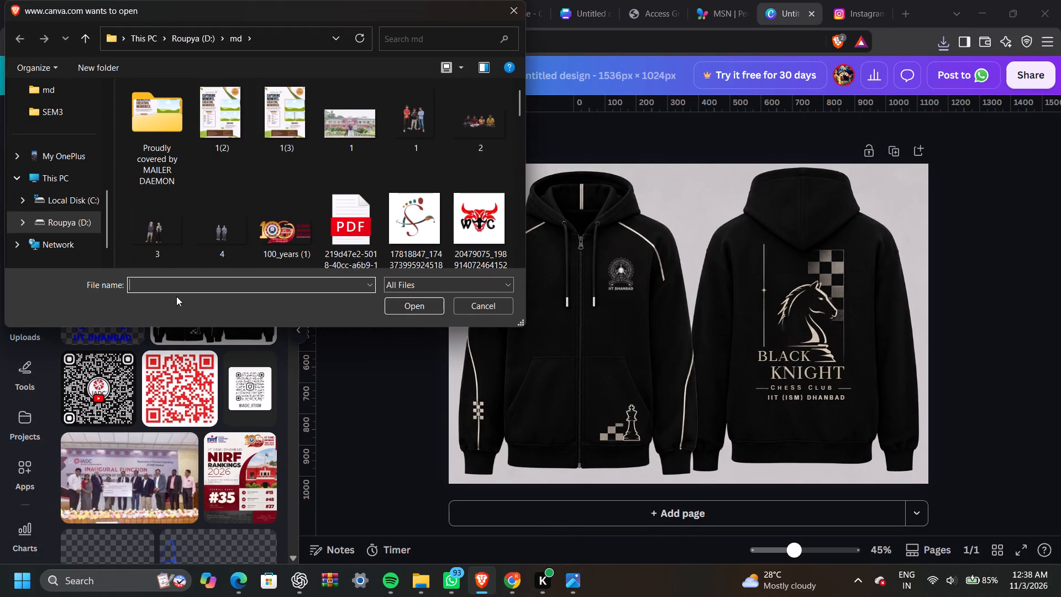
Upload the winged Black Knight Chess Club crest, the JPG file beginning 242337711, from the SEM3 folder.
{"action": "scroll", "coordinate": [270, 203], "scroll_direction": "down", "scroll_amount": 6}
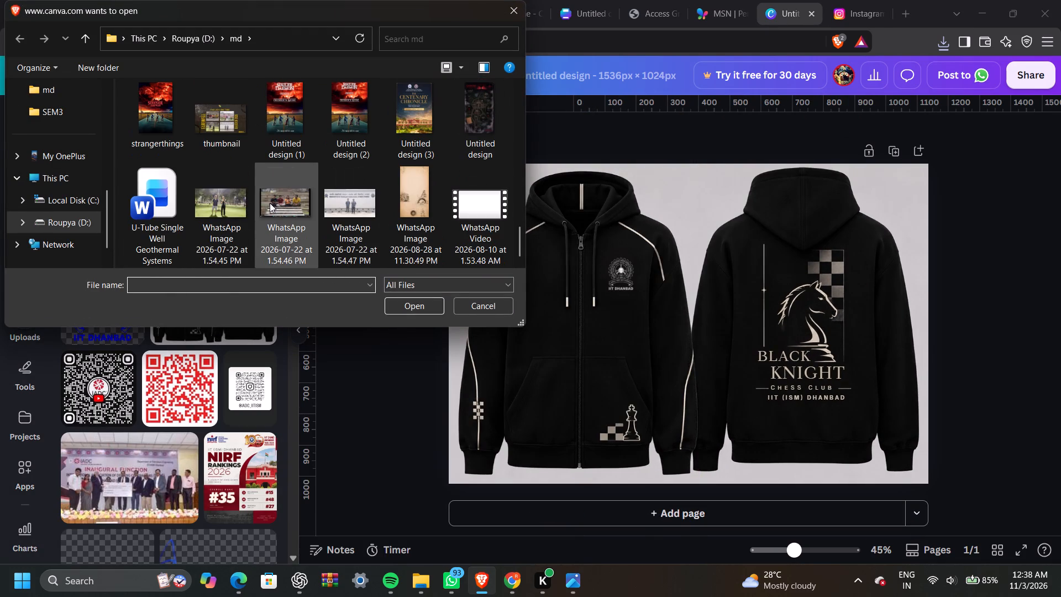
{"action": "scroll", "coordinate": [61, 158], "scroll_direction": "up", "scroll_amount": 1}
{"action": "scroll", "coordinate": [64, 195], "scroll_direction": "down", "scroll_amount": 1}
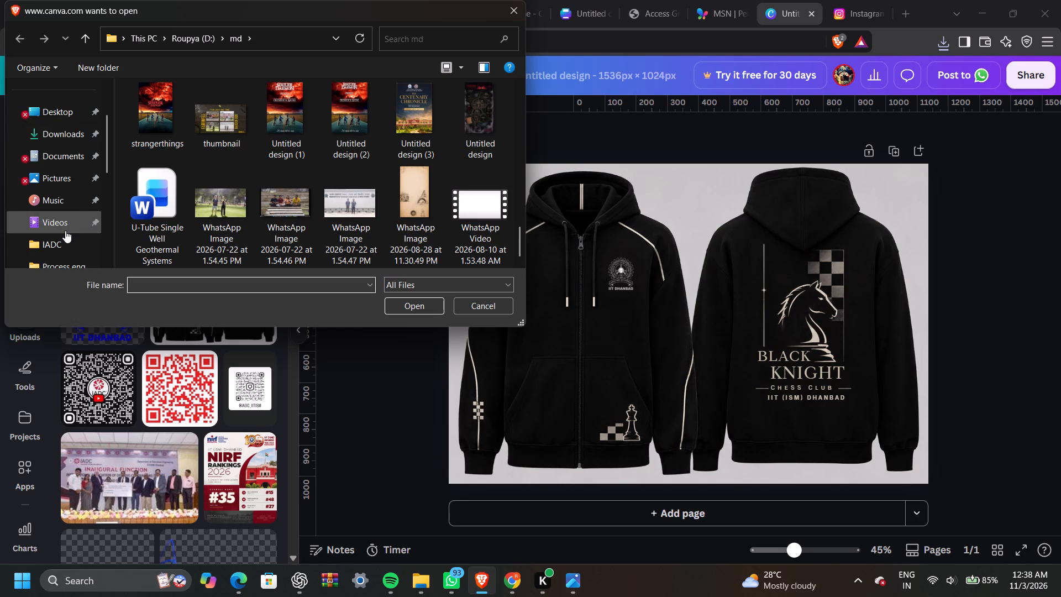
{"action": "scroll", "coordinate": [65, 231], "scroll_direction": "down", "scroll_amount": 1}
{"action": "left_click", "coordinate": [64, 179]}
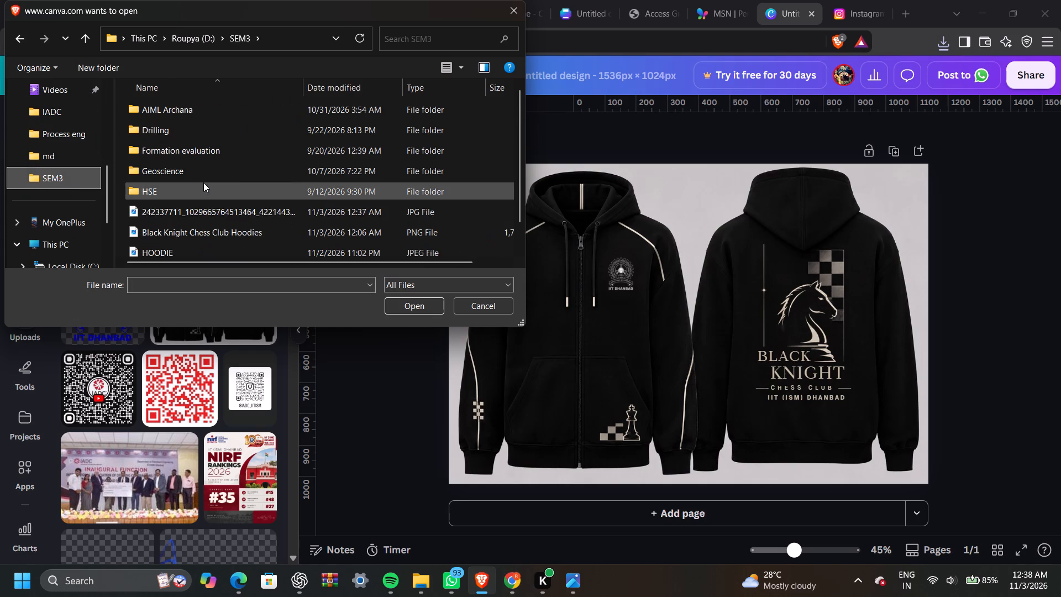
{"action": "scroll", "coordinate": [203, 182], "scroll_direction": "down", "scroll_amount": 2}
{"action": "left_click", "coordinate": [227, 190]}
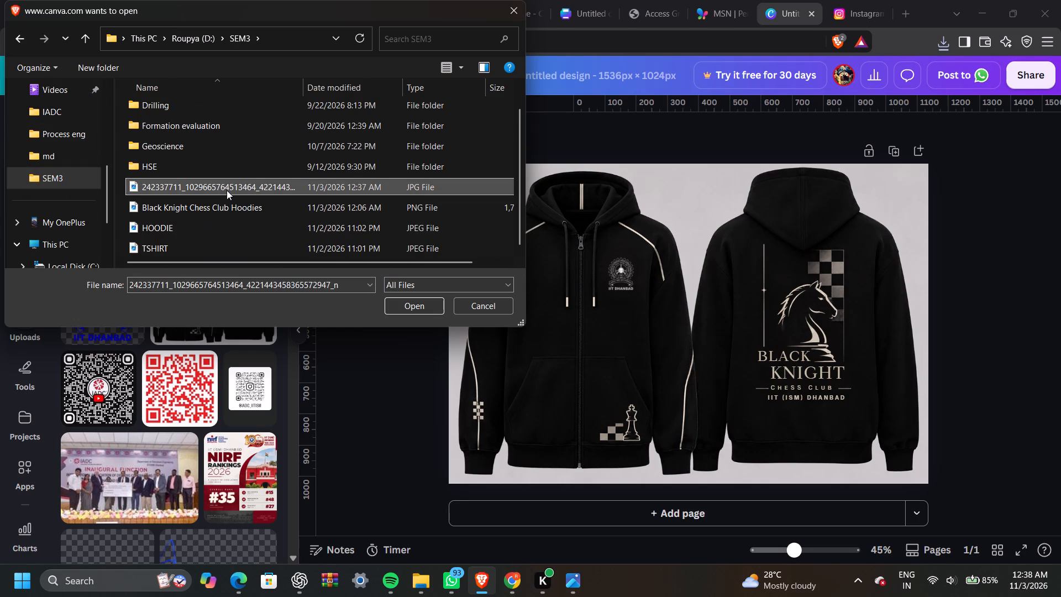
{"action": "left_click", "coordinate": [407, 303]}
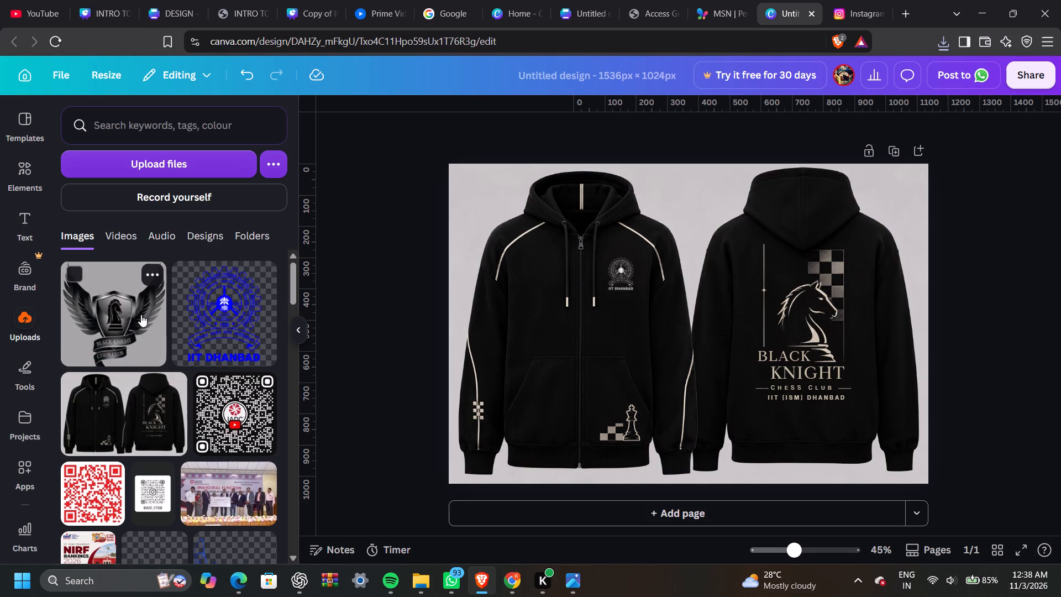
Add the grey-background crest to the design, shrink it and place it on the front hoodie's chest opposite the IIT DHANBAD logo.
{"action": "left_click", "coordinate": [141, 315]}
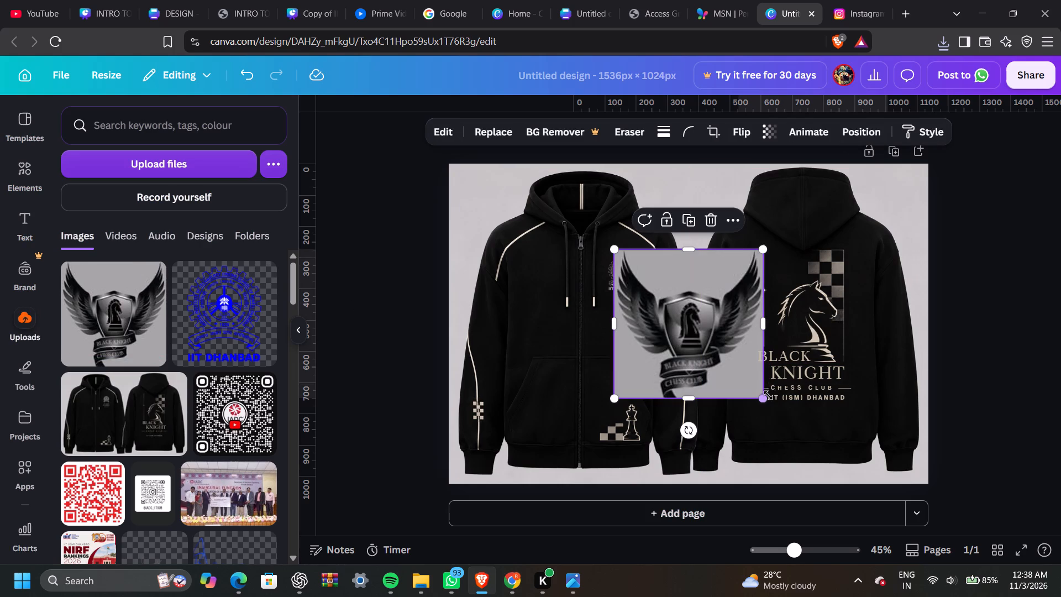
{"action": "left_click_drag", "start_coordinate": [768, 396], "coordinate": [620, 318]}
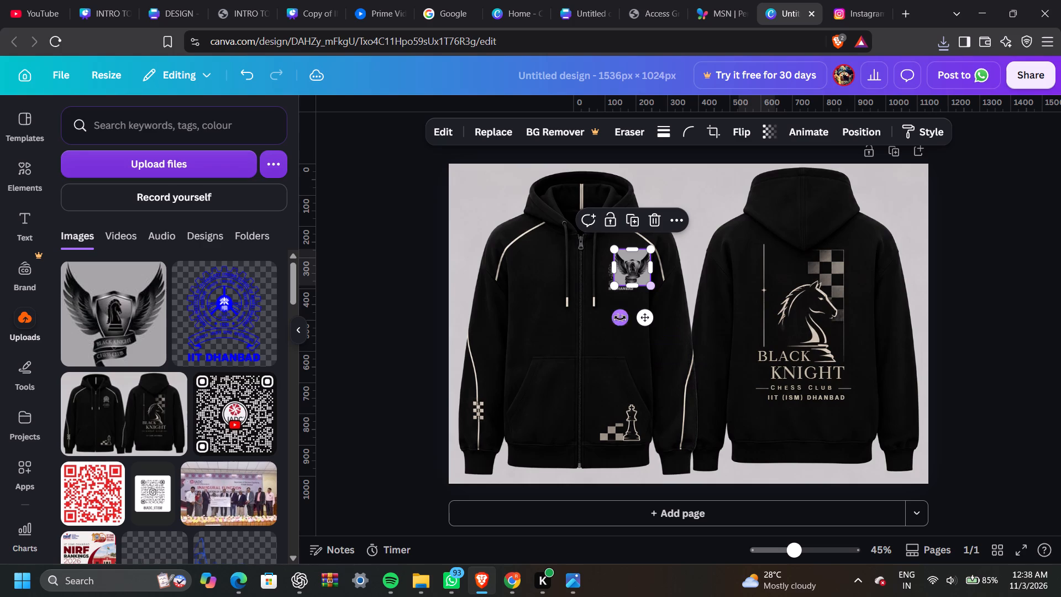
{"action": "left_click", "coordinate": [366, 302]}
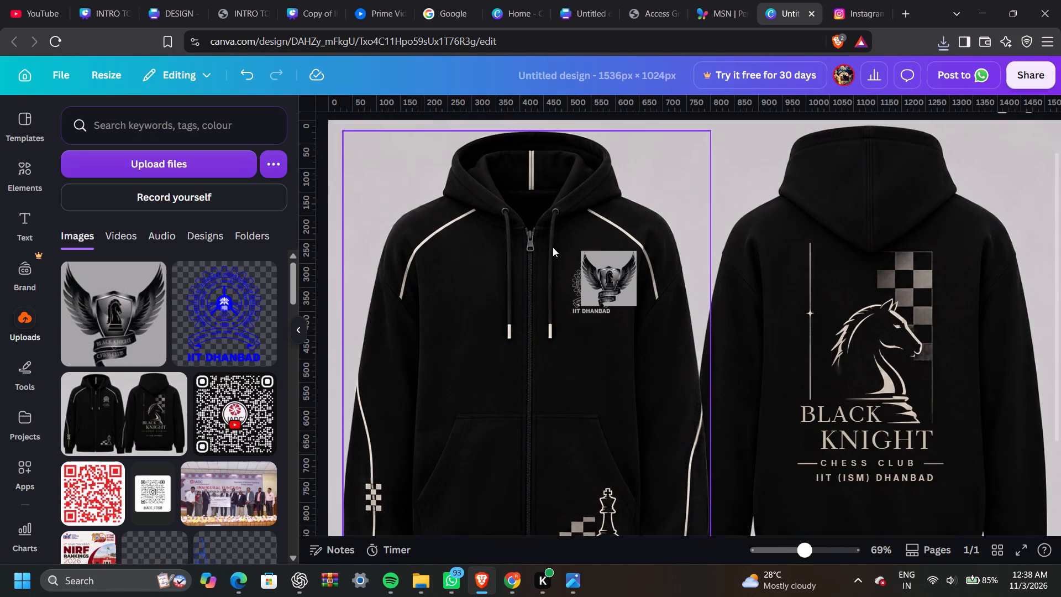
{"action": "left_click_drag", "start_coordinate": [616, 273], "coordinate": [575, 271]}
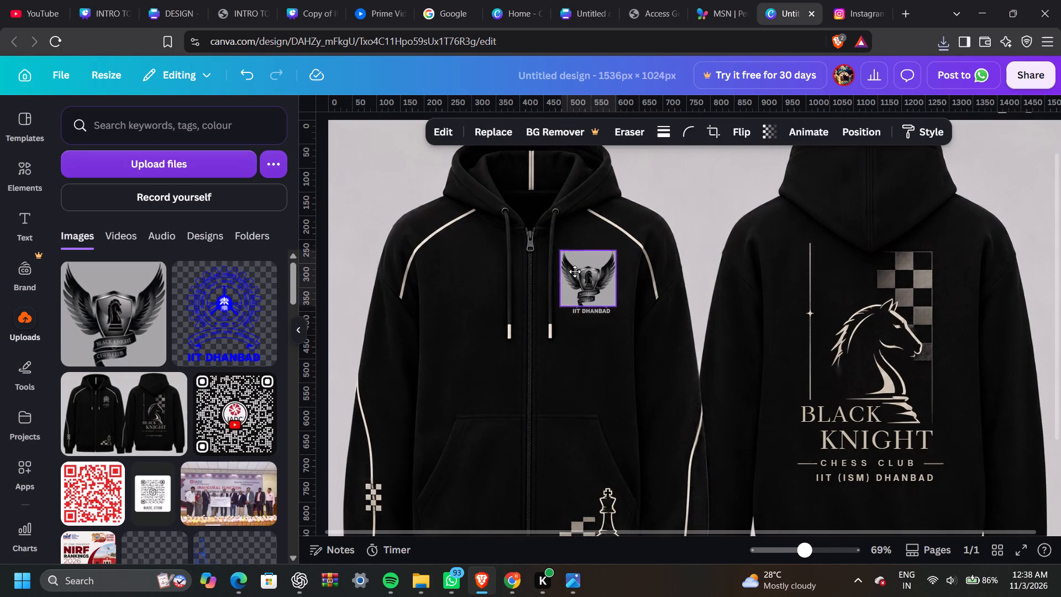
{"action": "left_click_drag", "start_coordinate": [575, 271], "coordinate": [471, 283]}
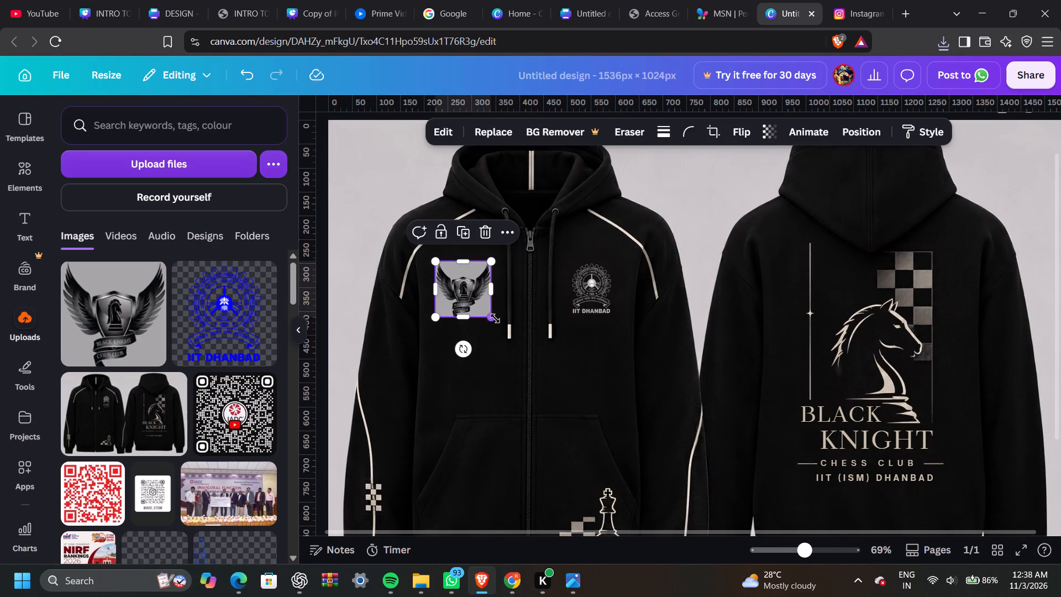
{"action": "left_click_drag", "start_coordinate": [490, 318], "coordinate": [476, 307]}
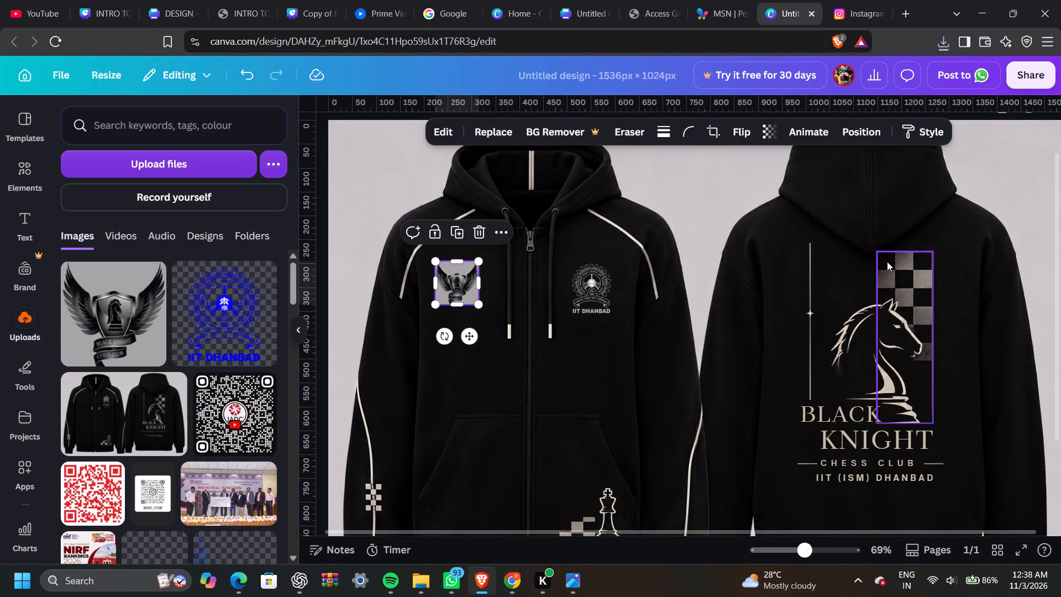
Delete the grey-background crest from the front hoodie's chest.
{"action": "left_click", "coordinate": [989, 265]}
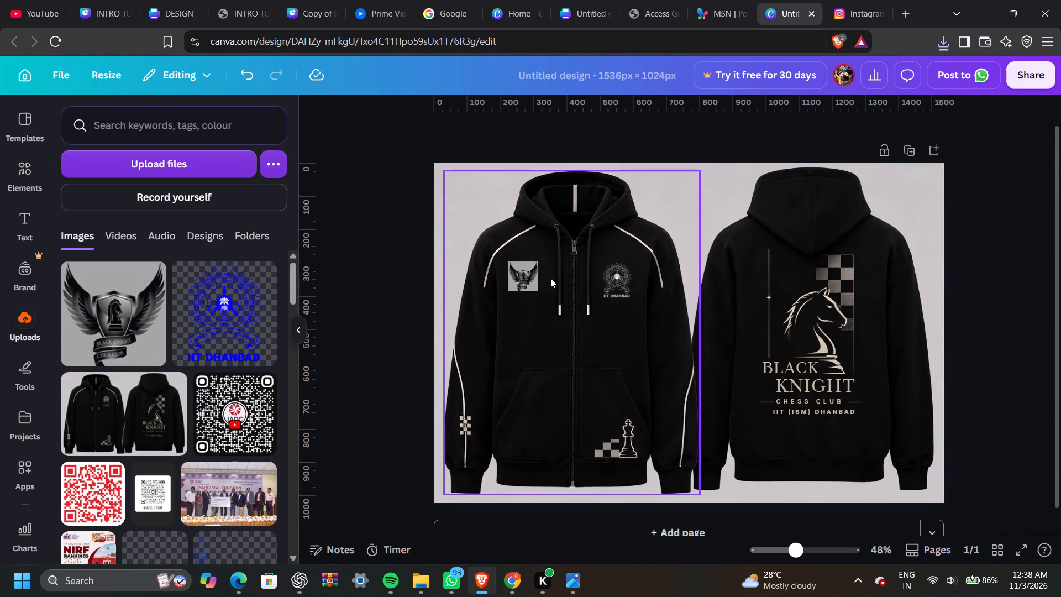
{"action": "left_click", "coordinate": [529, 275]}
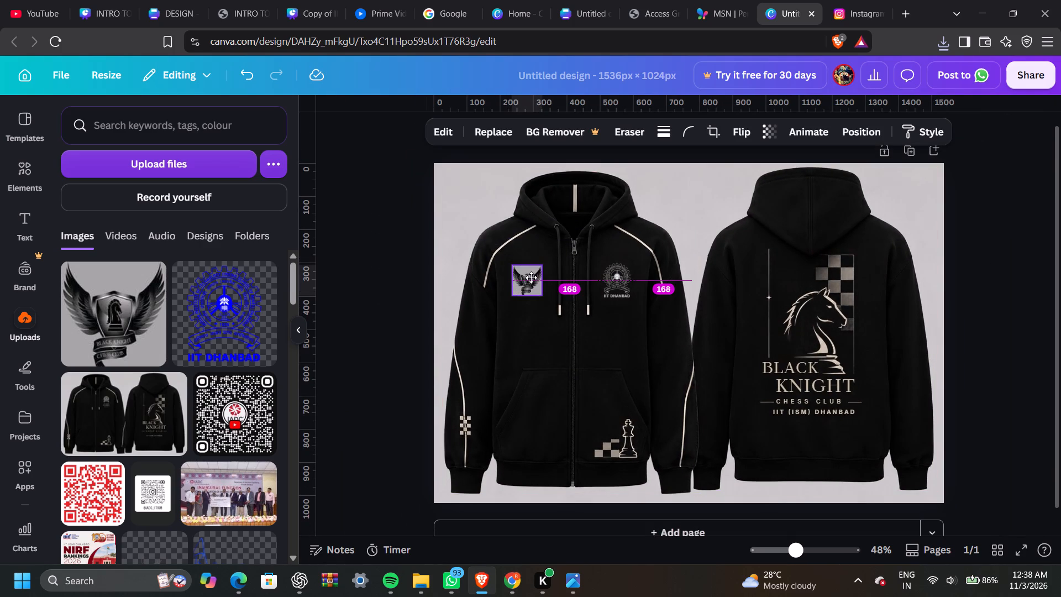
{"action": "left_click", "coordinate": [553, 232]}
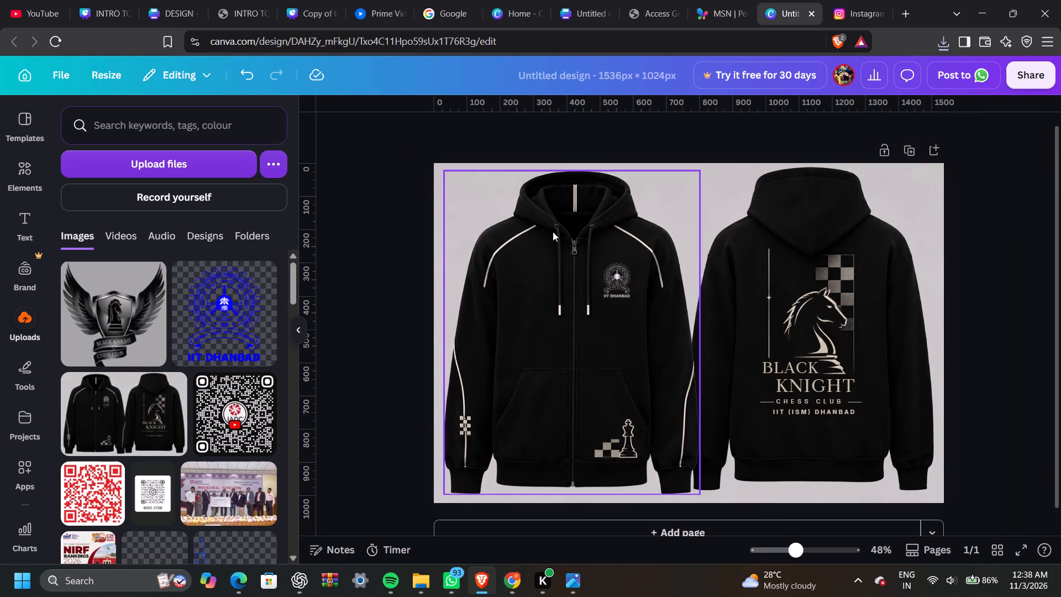
Search for "remove bg" in a new browser tab and open the remove.bg website.
{"action": "left_click", "coordinate": [899, 7]}
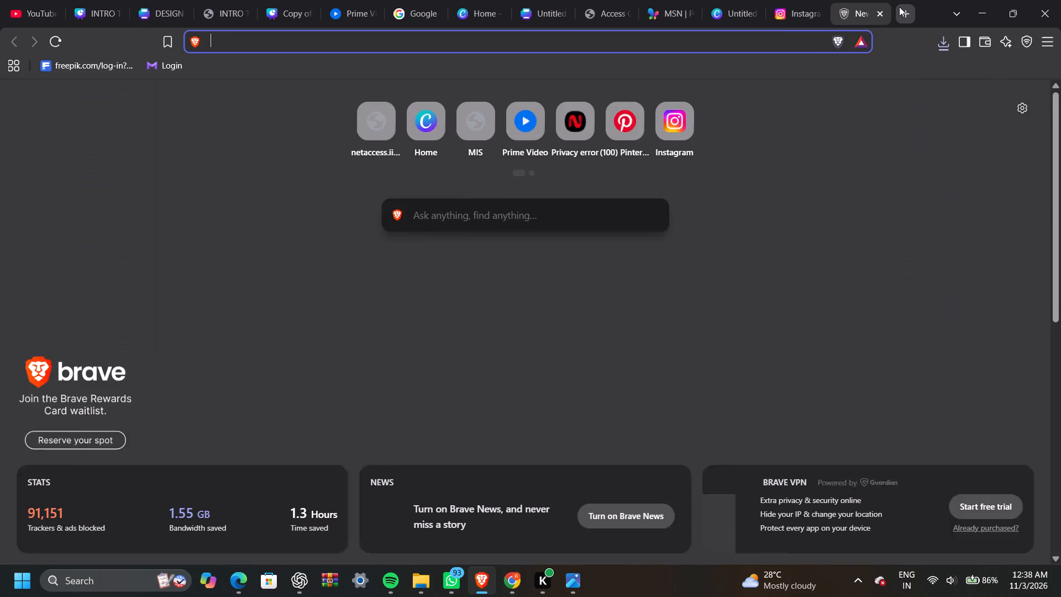
{"action": "type", "text": "remove bg"}
{"action": "key", "text": "Return"}
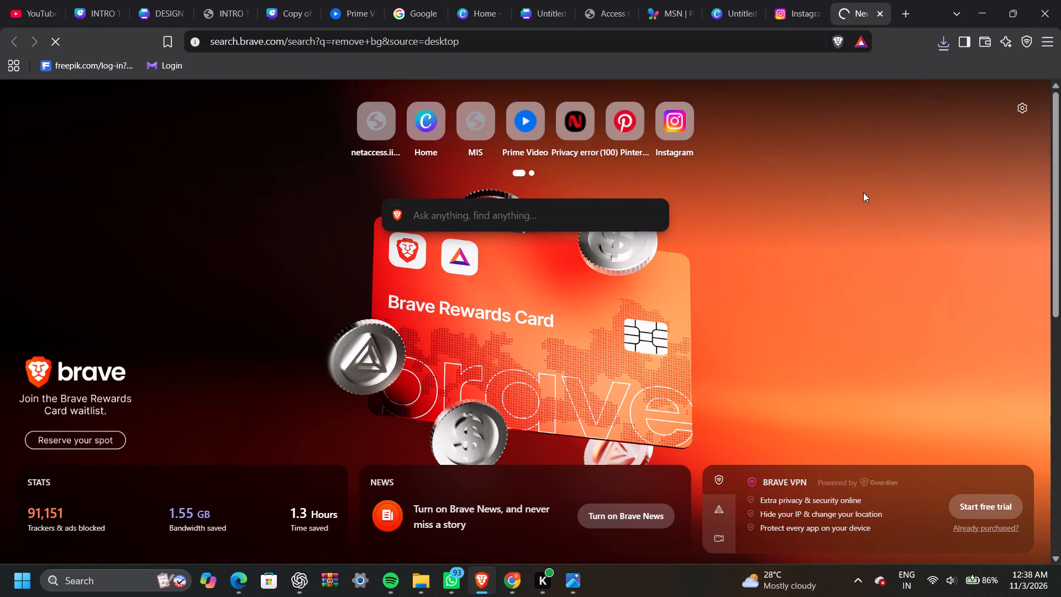
{"action": "left_click", "coordinate": [337, 197]}
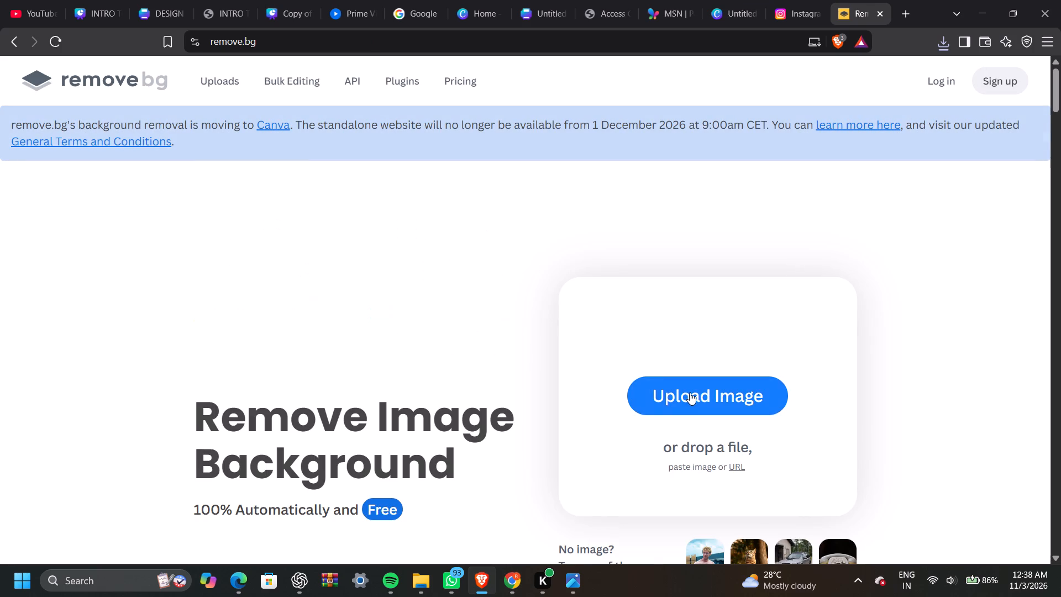
Upload the winged crest JPG from the SEM3 folder to remove.bg for background removal.
{"action": "left_click", "coordinate": [693, 395]}
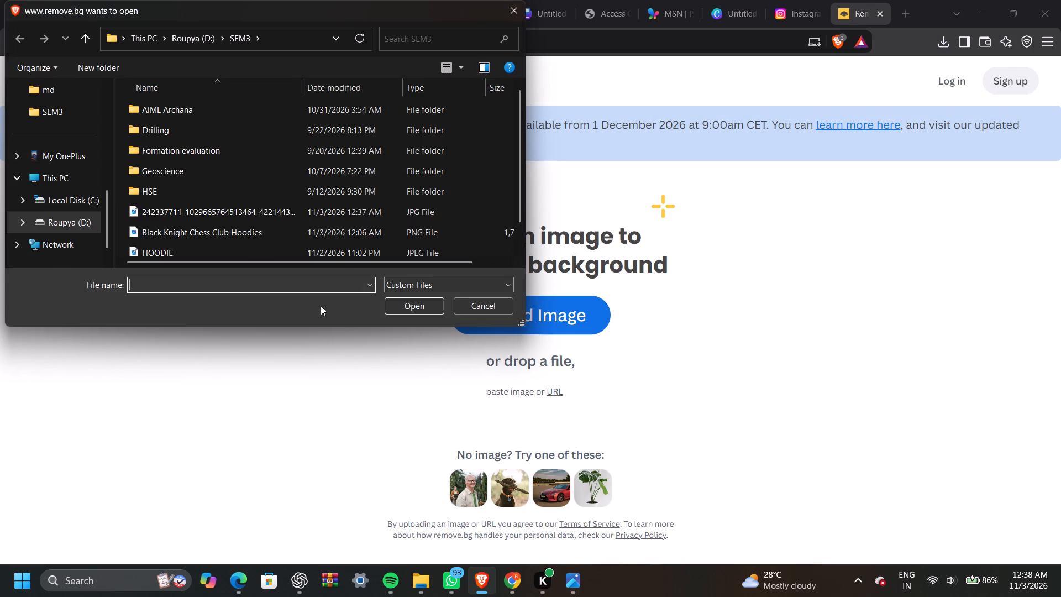
{"action": "left_click", "coordinate": [258, 213]}
{"action": "left_click", "coordinate": [395, 307]}
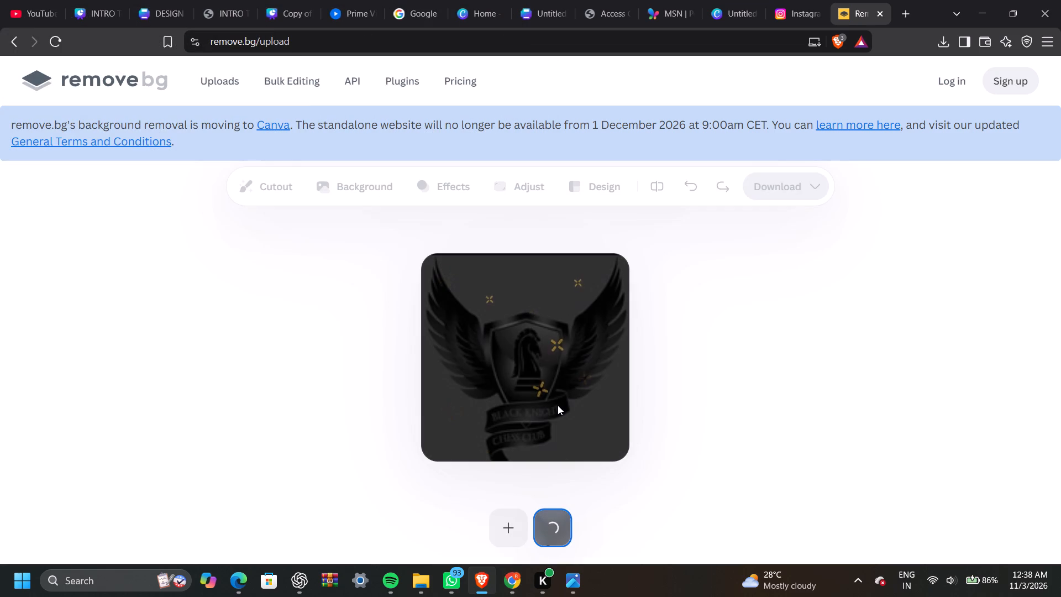
{"action": "scroll", "coordinate": [558, 405], "scroll_direction": "down", "scroll_amount": 1}
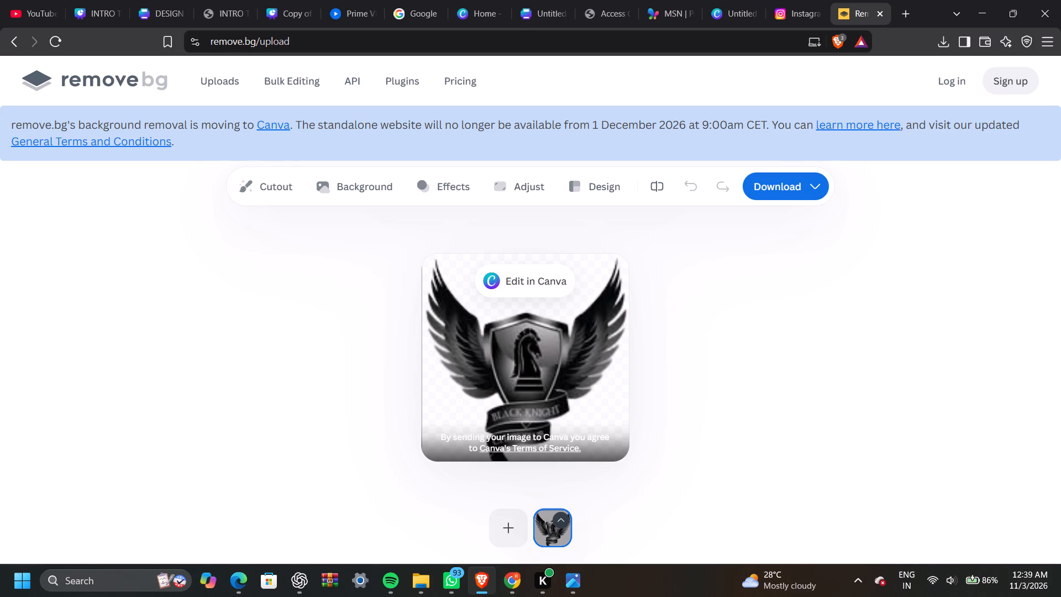
Save the background-free crest as the PNG file "download" in the SEM3 folder.
{"action": "right_click", "coordinate": [536, 380]}
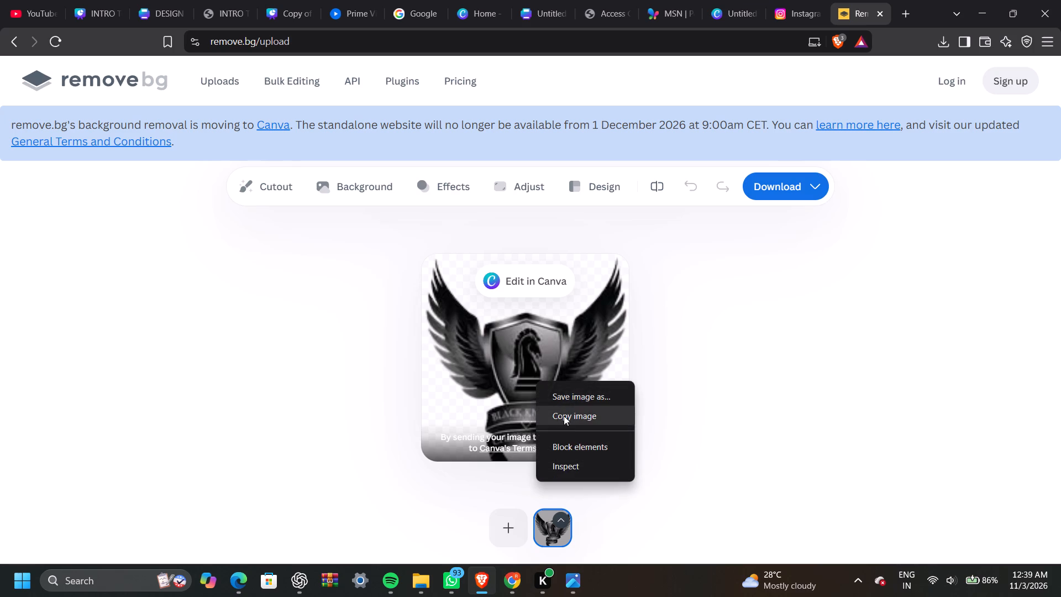
{"action": "left_click", "coordinate": [566, 399]}
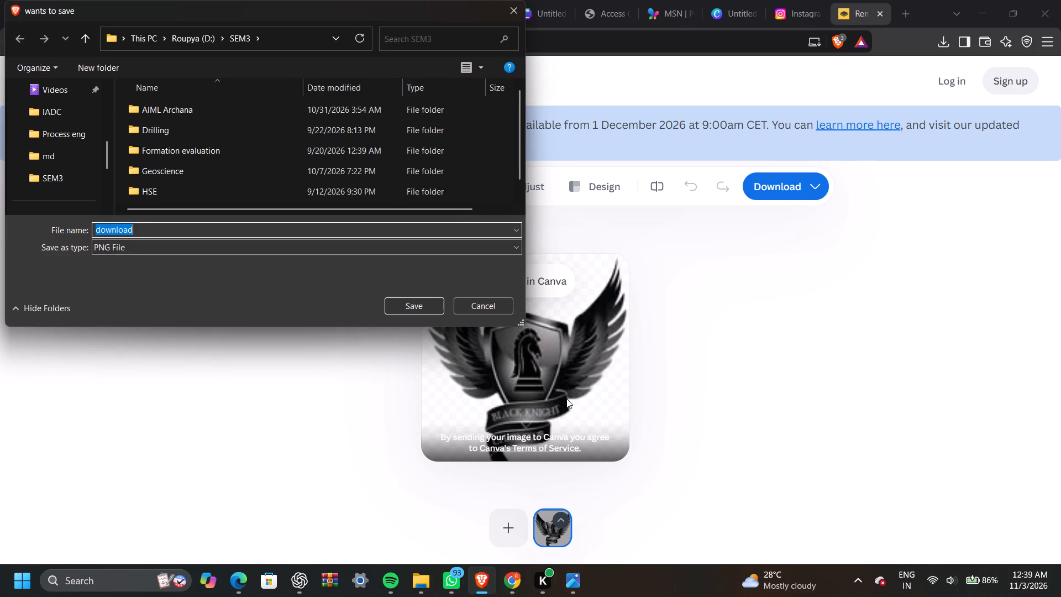
{"action": "left_click", "coordinate": [417, 305]}
Return to the Canva hoodie design and upload the background-free crest file "download" from the SEM3 folder.
{"action": "left_click", "coordinate": [988, 7]}
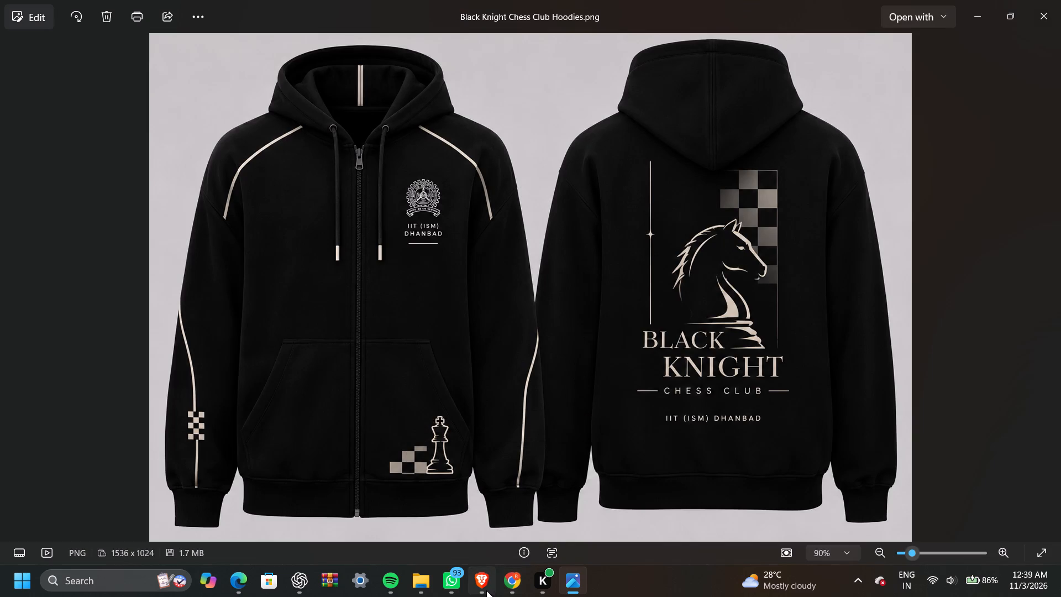
{"action": "left_click", "coordinate": [486, 590]}
{"action": "left_click", "coordinate": [727, 18]}
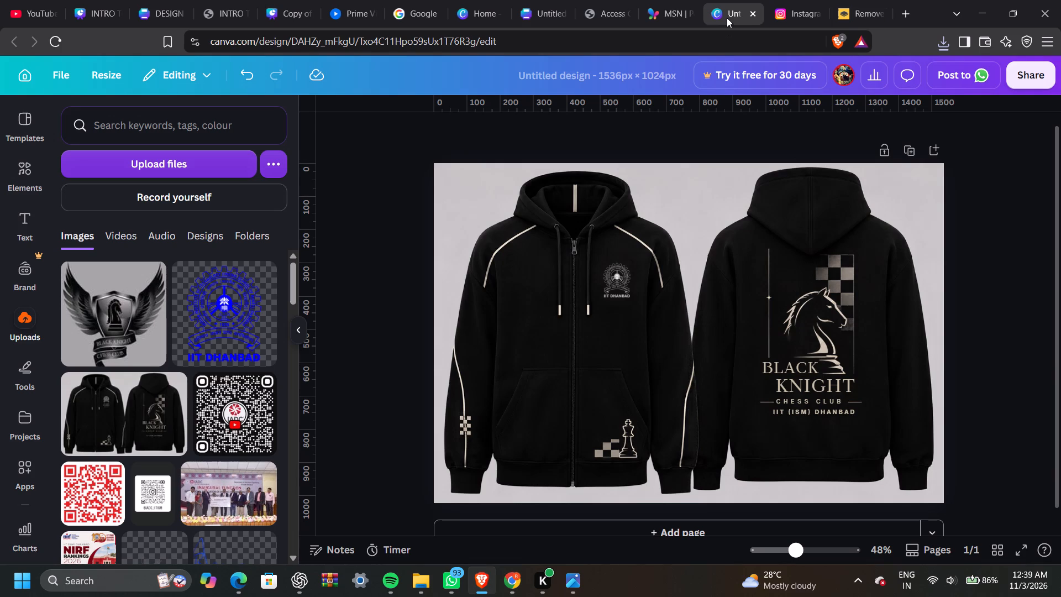
{"action": "left_click", "coordinate": [149, 167]}
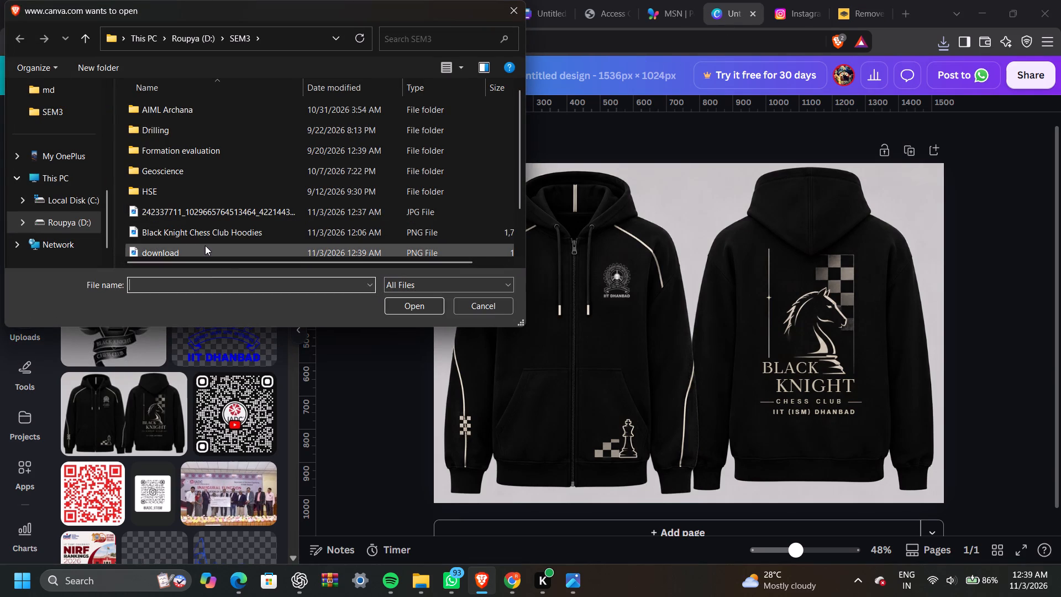
{"action": "left_click", "coordinate": [205, 245]}
{"action": "left_click", "coordinate": [409, 305]}
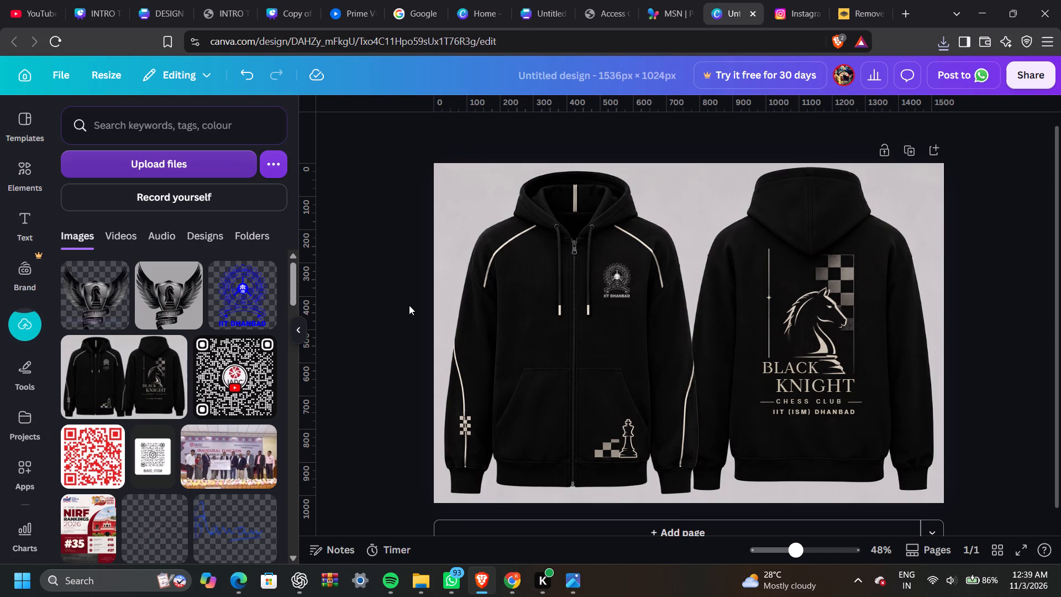
Add the transparent winged crest from the uploads to the hoodie page and collapse the uploads list.
{"action": "left_click", "coordinate": [107, 285]}
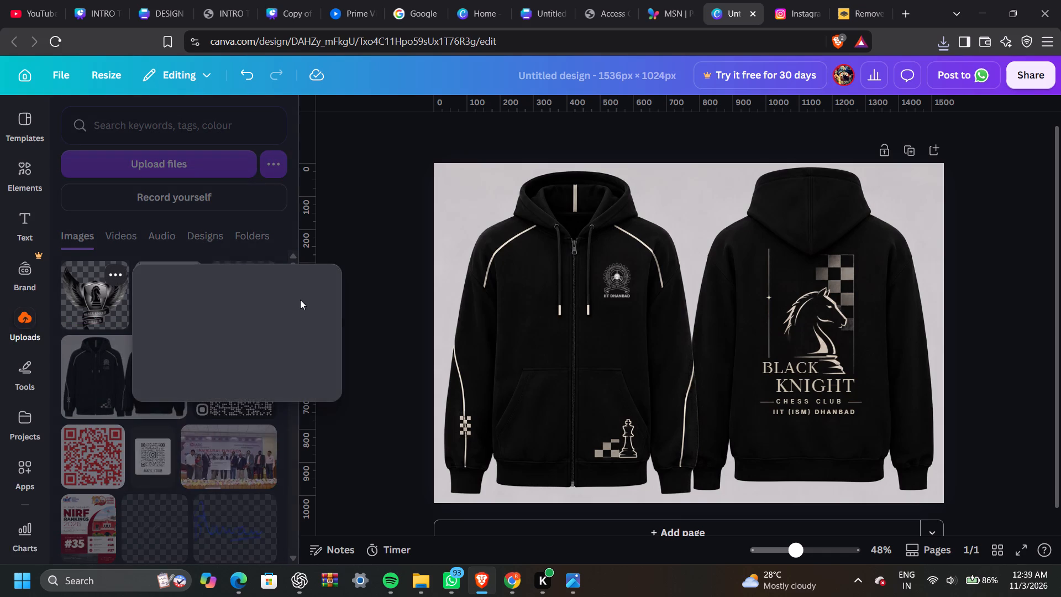
{"action": "left_click", "coordinate": [366, 302]}
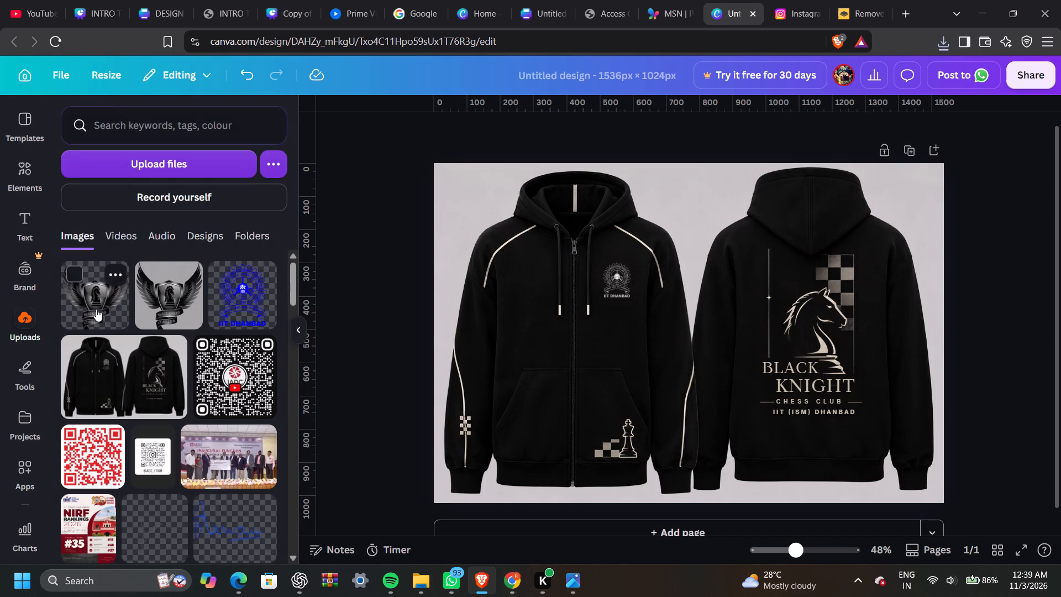
{"action": "left_click", "coordinate": [96, 309]}
{"action": "left_click", "coordinate": [298, 332]}
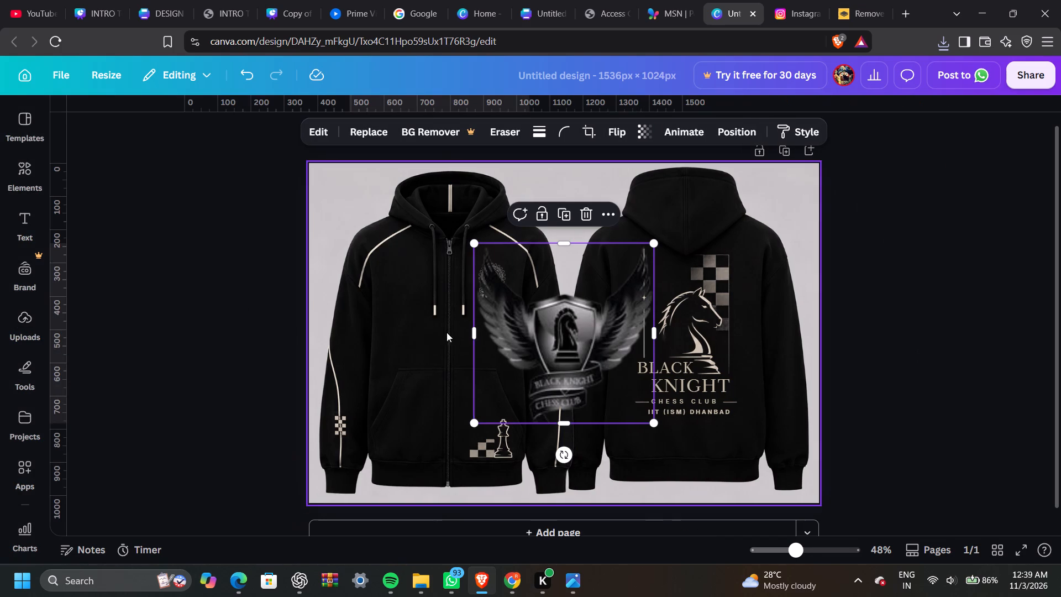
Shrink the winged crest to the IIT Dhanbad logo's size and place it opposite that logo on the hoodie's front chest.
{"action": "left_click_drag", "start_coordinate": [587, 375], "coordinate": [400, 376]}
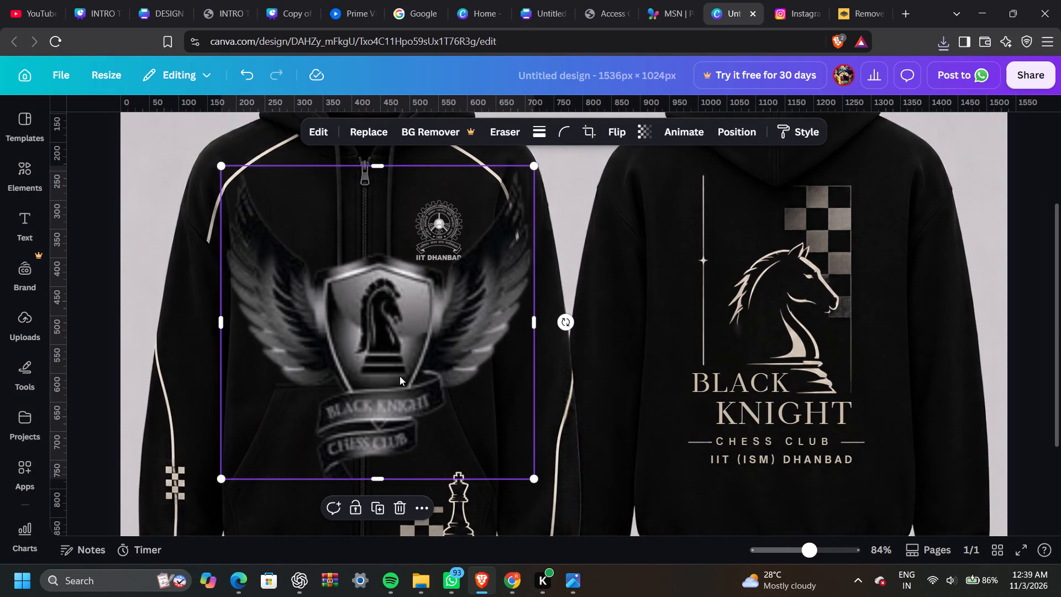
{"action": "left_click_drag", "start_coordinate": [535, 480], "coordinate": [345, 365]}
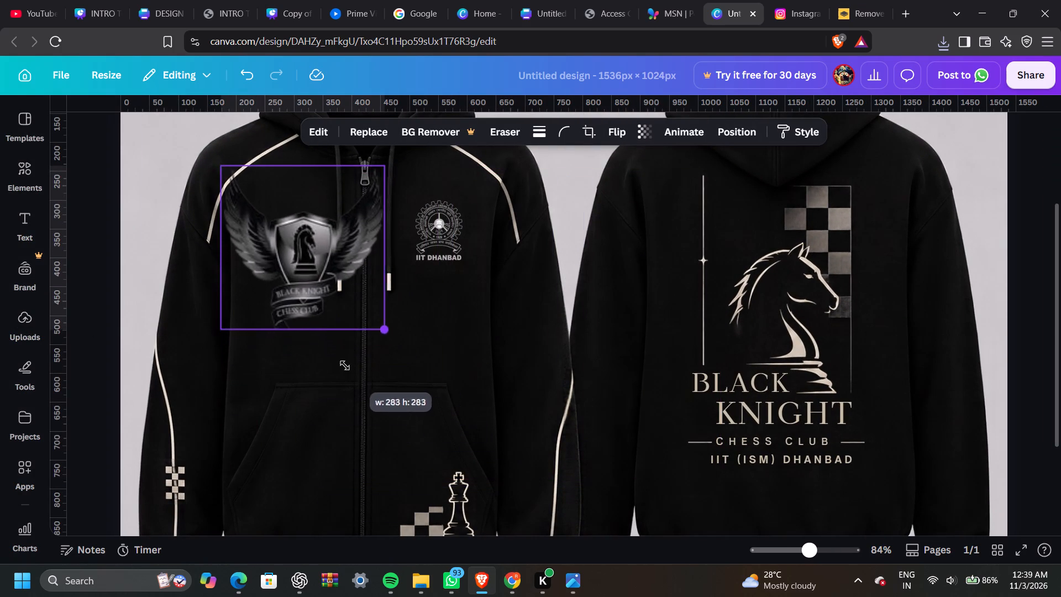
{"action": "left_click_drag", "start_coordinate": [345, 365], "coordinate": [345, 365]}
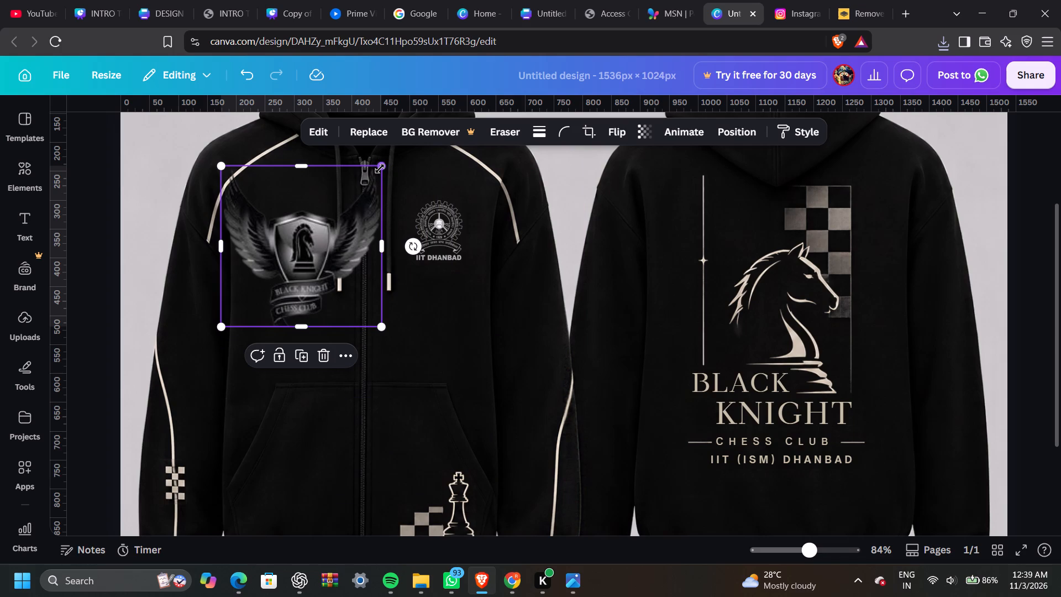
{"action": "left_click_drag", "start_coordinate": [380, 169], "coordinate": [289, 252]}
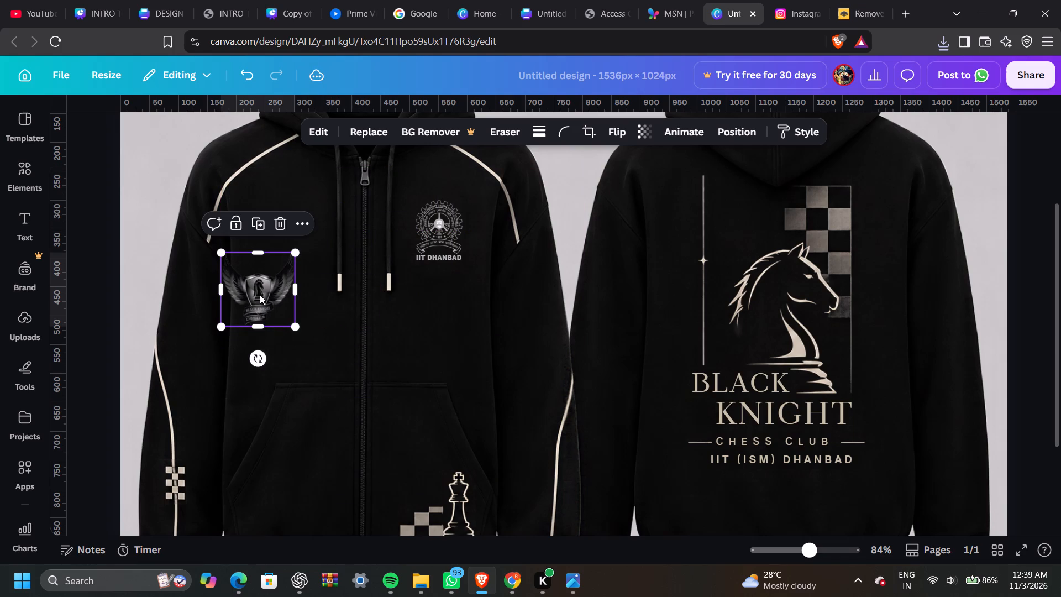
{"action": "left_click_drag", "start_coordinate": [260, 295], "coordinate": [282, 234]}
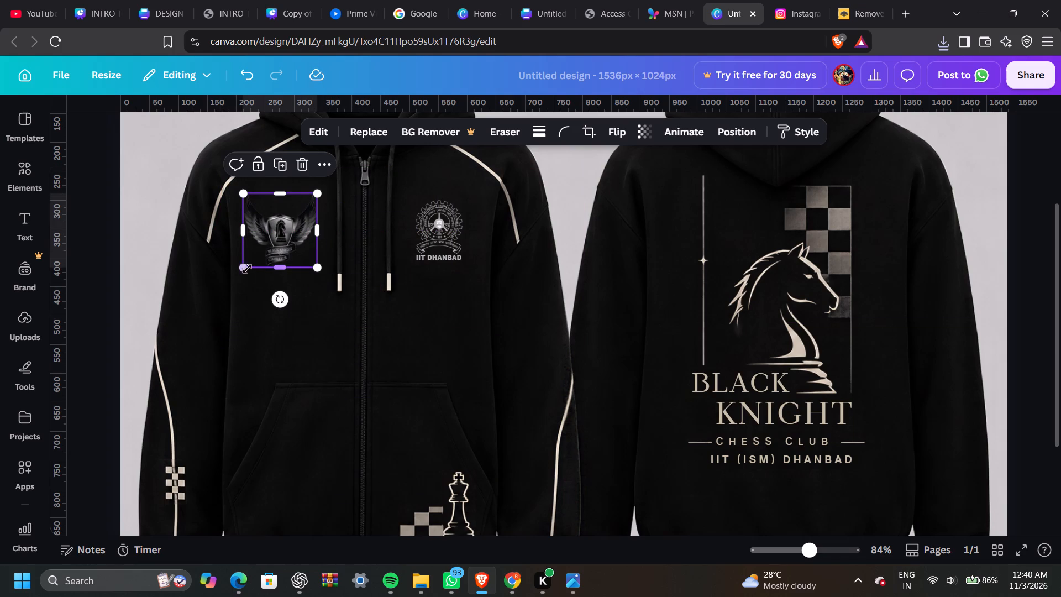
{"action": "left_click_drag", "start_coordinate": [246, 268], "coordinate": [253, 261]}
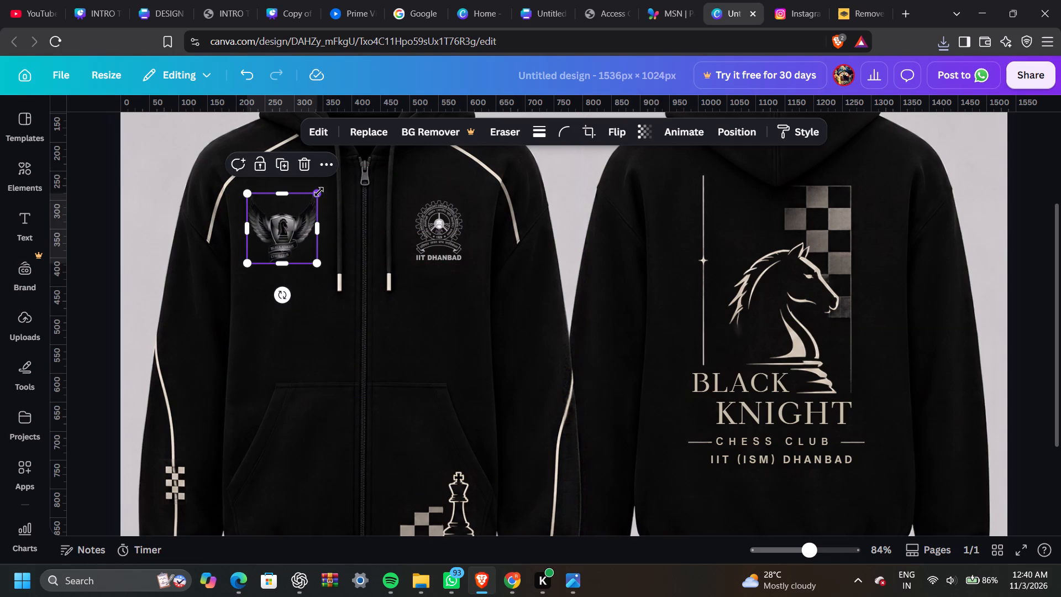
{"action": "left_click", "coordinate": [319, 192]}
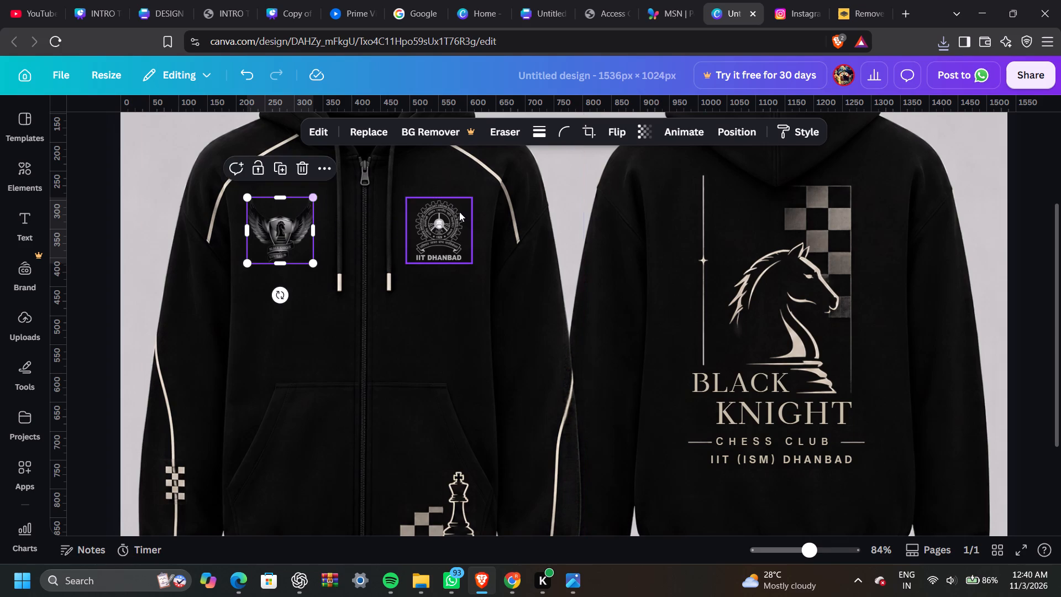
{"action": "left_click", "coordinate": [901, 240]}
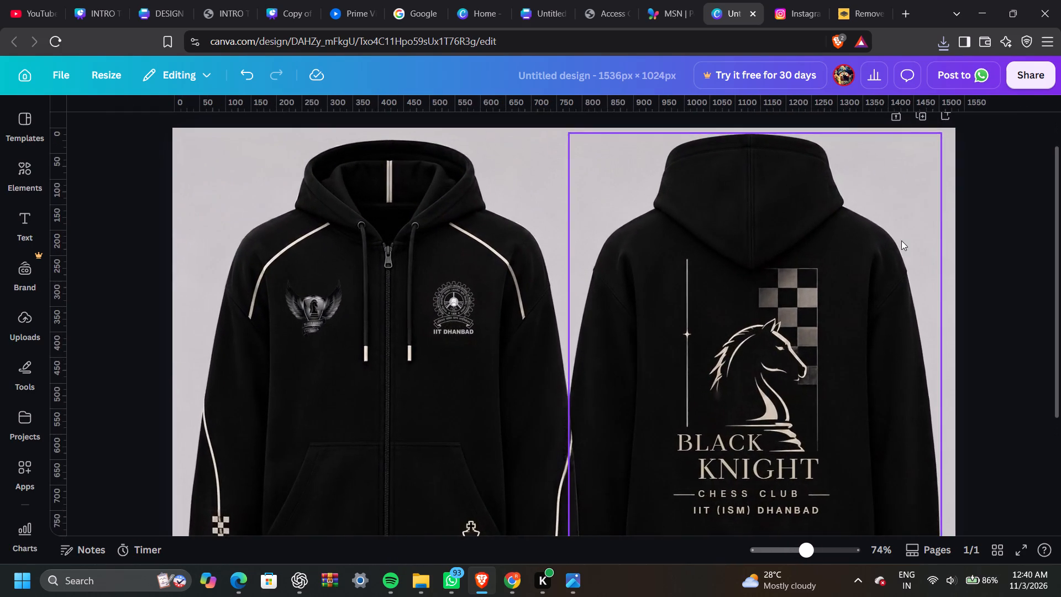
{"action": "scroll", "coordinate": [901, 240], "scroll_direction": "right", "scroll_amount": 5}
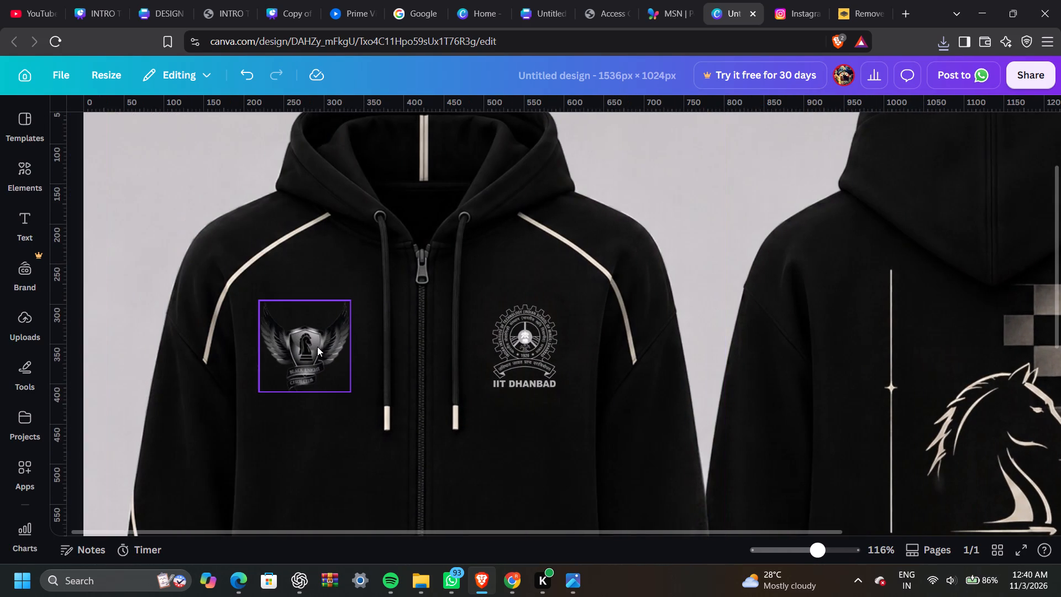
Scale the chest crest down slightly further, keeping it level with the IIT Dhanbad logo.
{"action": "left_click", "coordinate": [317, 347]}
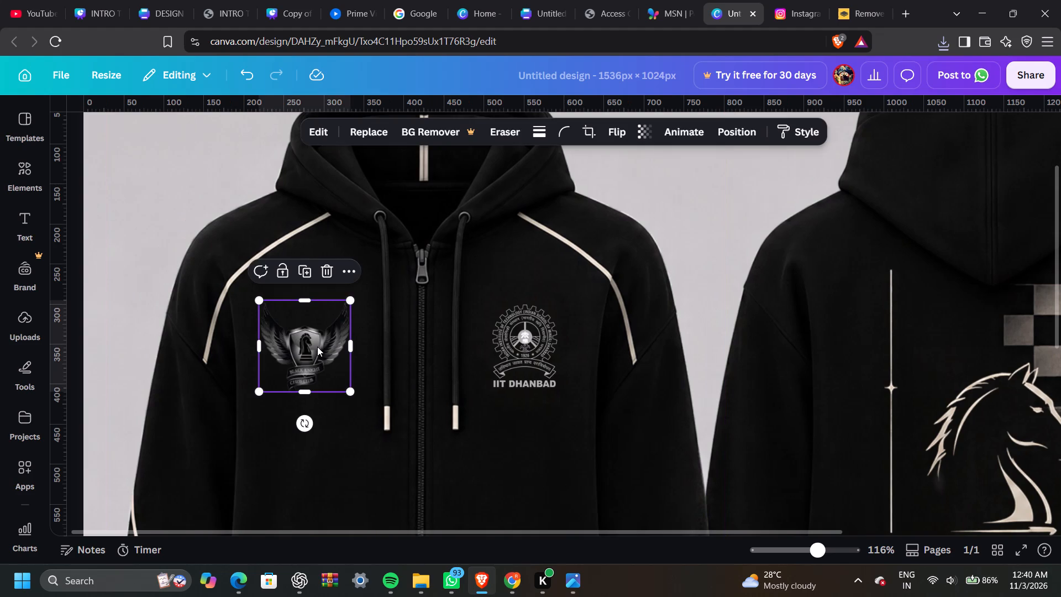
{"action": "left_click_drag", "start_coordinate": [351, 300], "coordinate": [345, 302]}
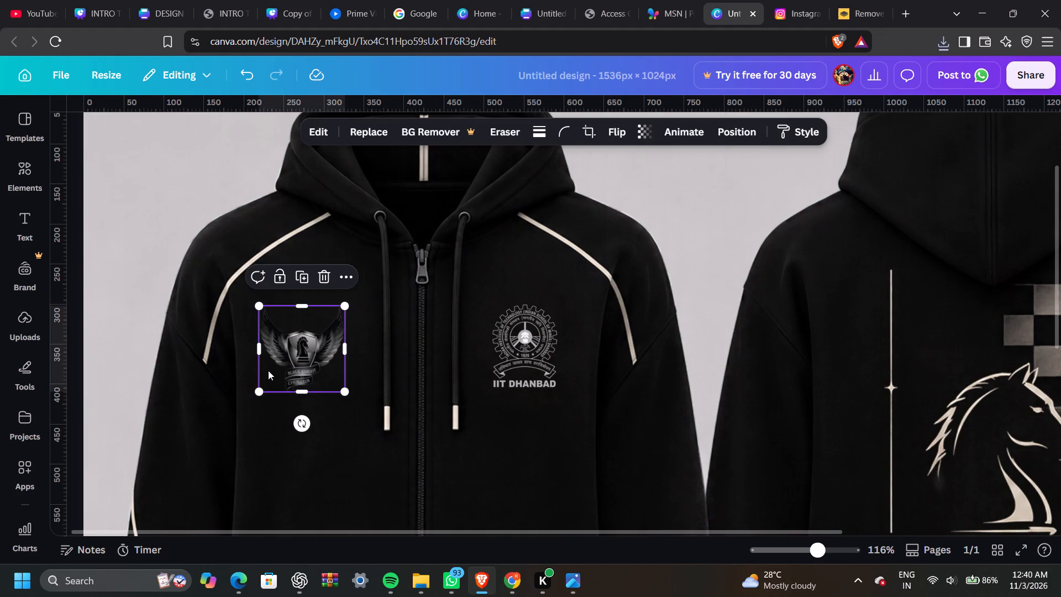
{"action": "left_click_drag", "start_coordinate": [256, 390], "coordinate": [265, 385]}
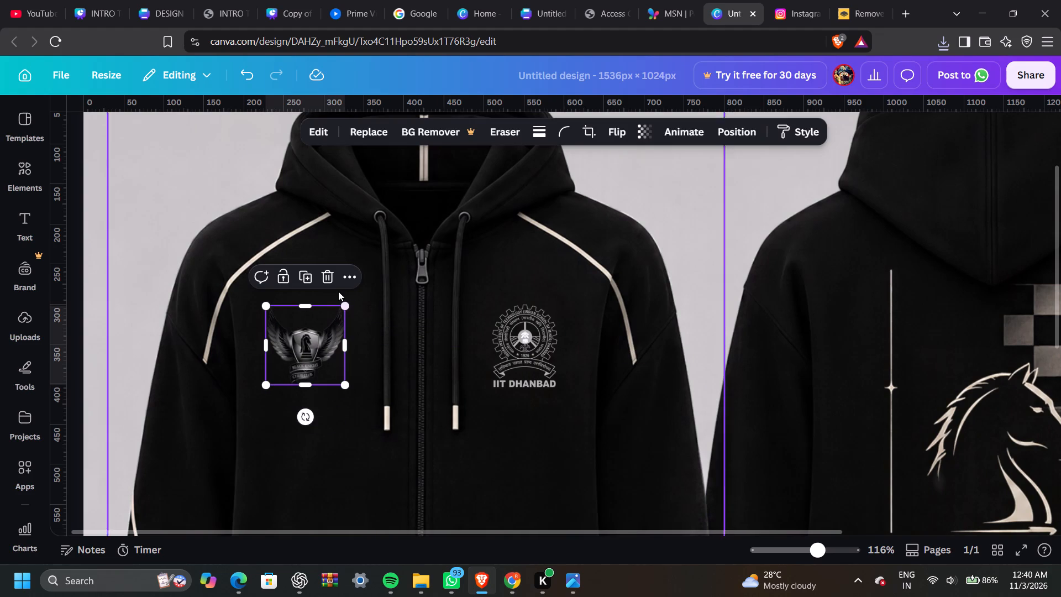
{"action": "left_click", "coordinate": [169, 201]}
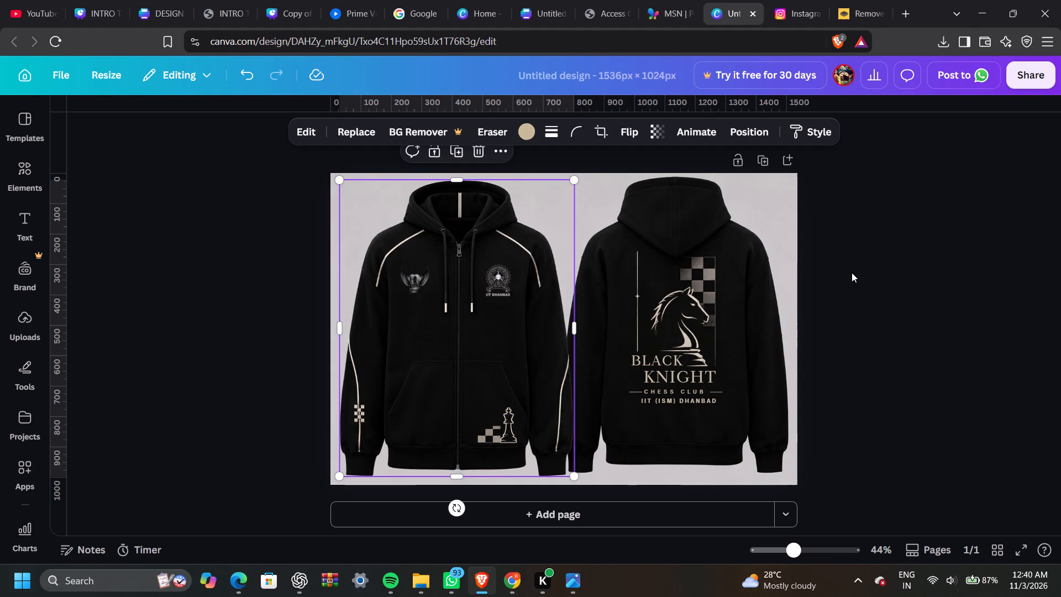
Delete the winged crest from the hoodie's front chest.
{"action": "left_click", "coordinate": [420, 274]}
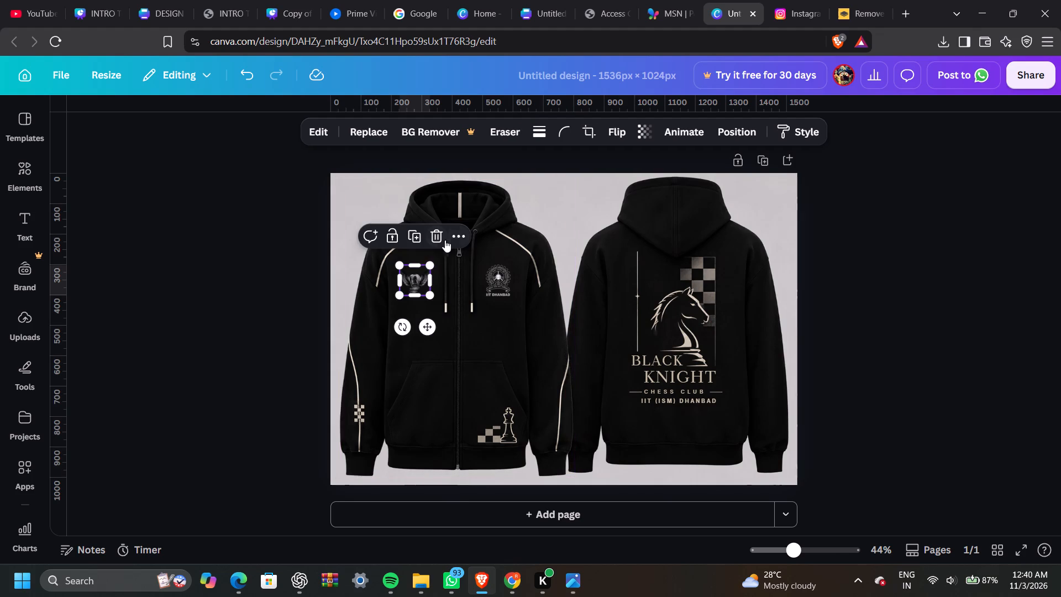
{"action": "left_click", "coordinate": [438, 239]}
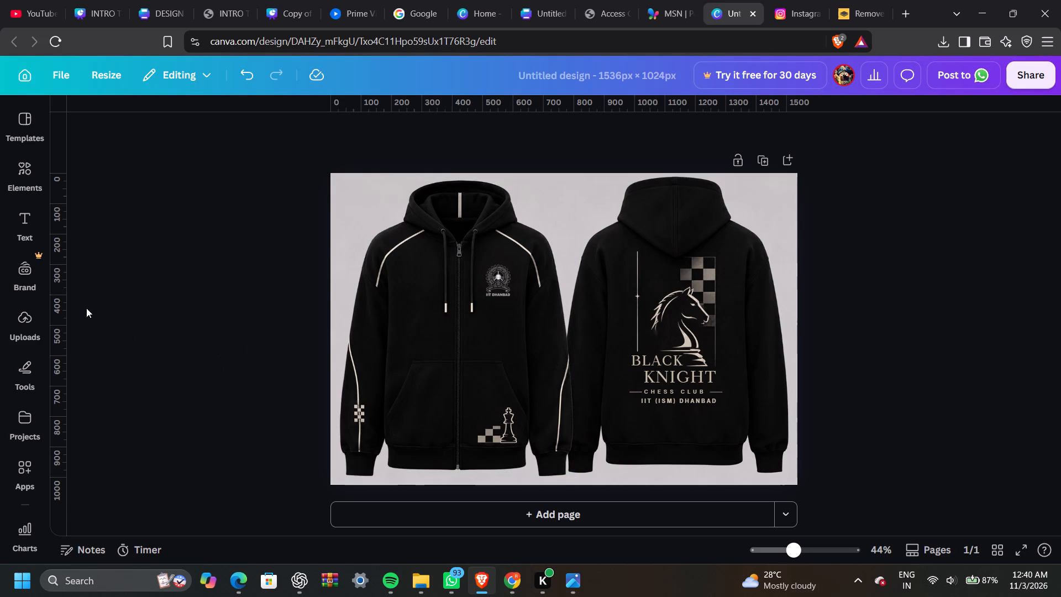
Shift the "IIT (ISM) DHANBAD" text slightly to centre it beneath the "CHESS CLUB" line on the hoodie back.
{"action": "left_click", "coordinate": [277, 78]}
{"action": "left_click", "coordinate": [691, 401]}
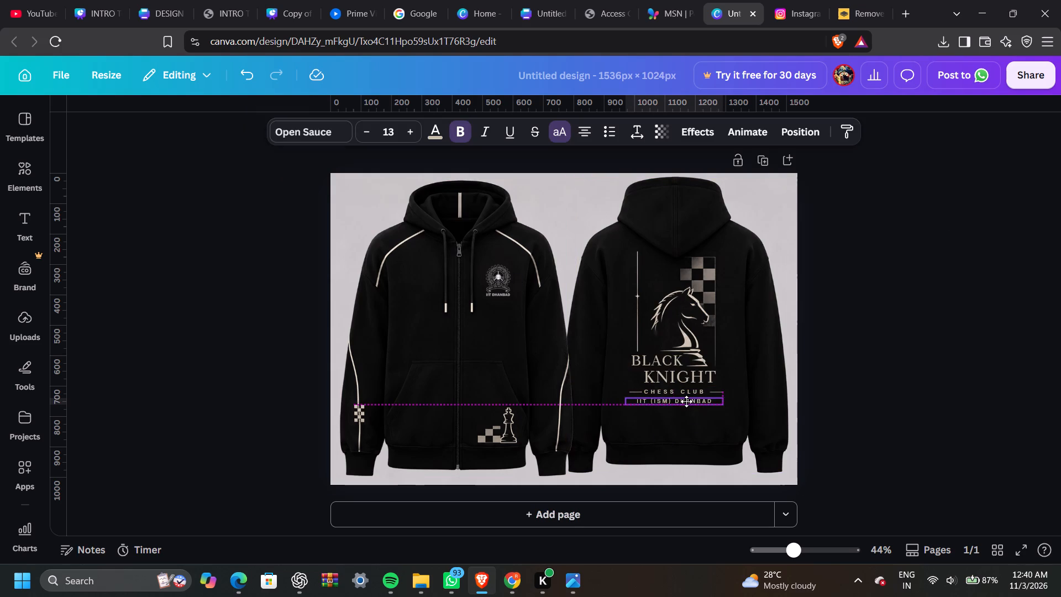
{"action": "left_click", "coordinate": [850, 381]}
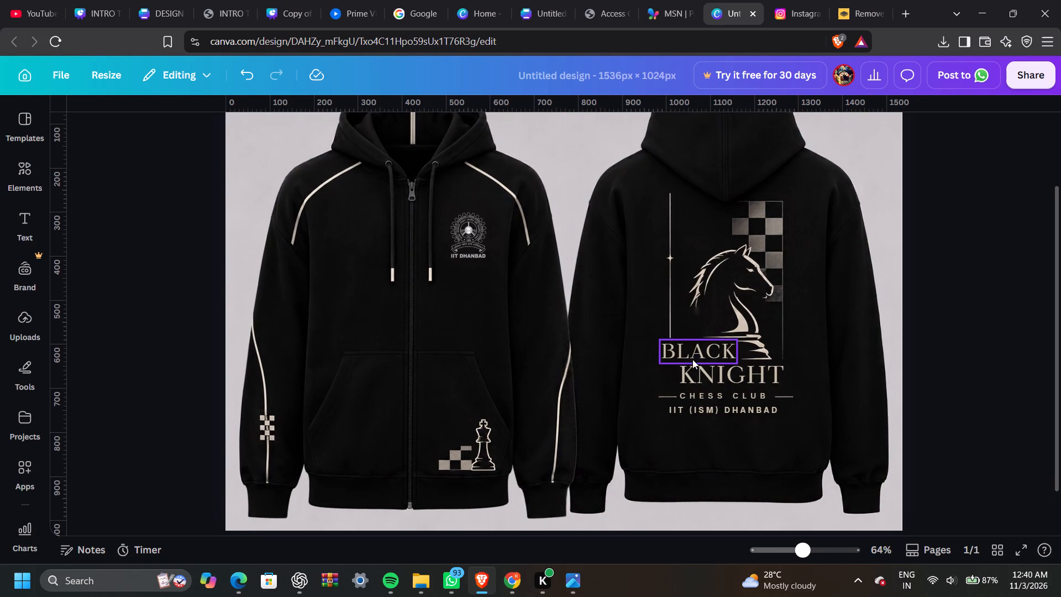
Duplicate the "BLACK" text on the hoodie back and place the copy centred below "IIT (ISM) DHANBAD".
{"action": "left_click", "coordinate": [693, 354]}
{"action": "left_click", "coordinate": [696, 307]}
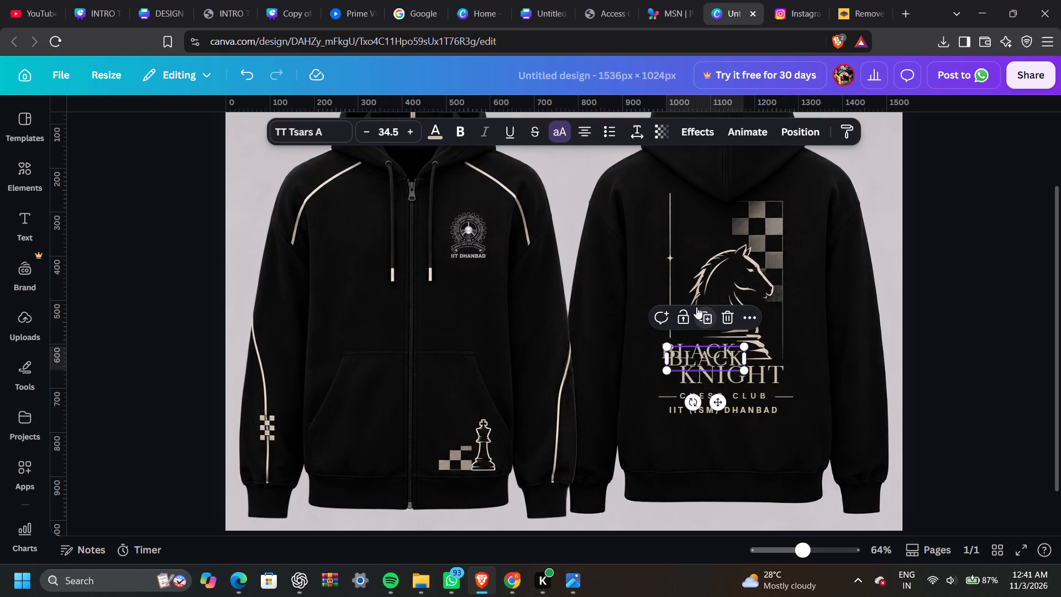
{"action": "left_click_drag", "start_coordinate": [710, 357], "coordinate": [732, 445]}
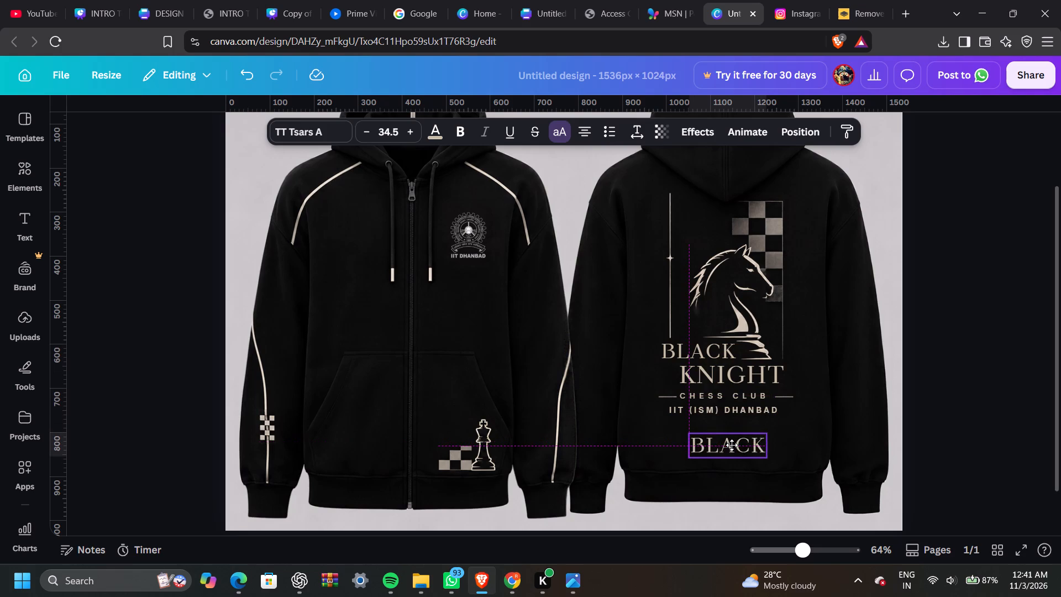
{"action": "left_click_drag", "start_coordinate": [732, 445], "coordinate": [730, 444]}
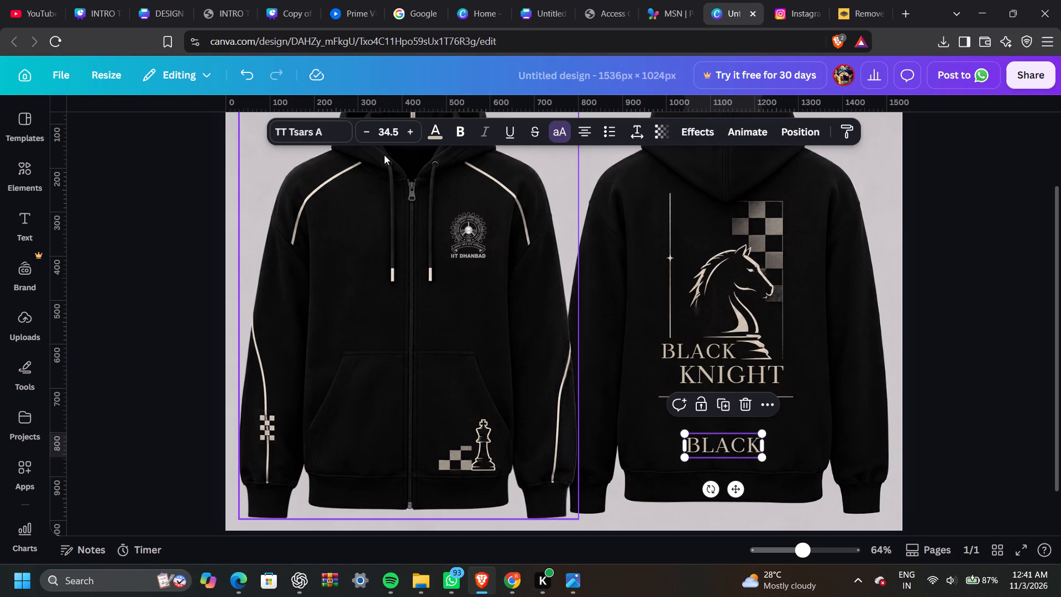
Reduce the copied text's font size to 28.5 and replace its wording with "NAME".
{"action": "triple_click", "coordinate": [365, 130]}
{"action": "triple_click", "coordinate": [365, 130]}
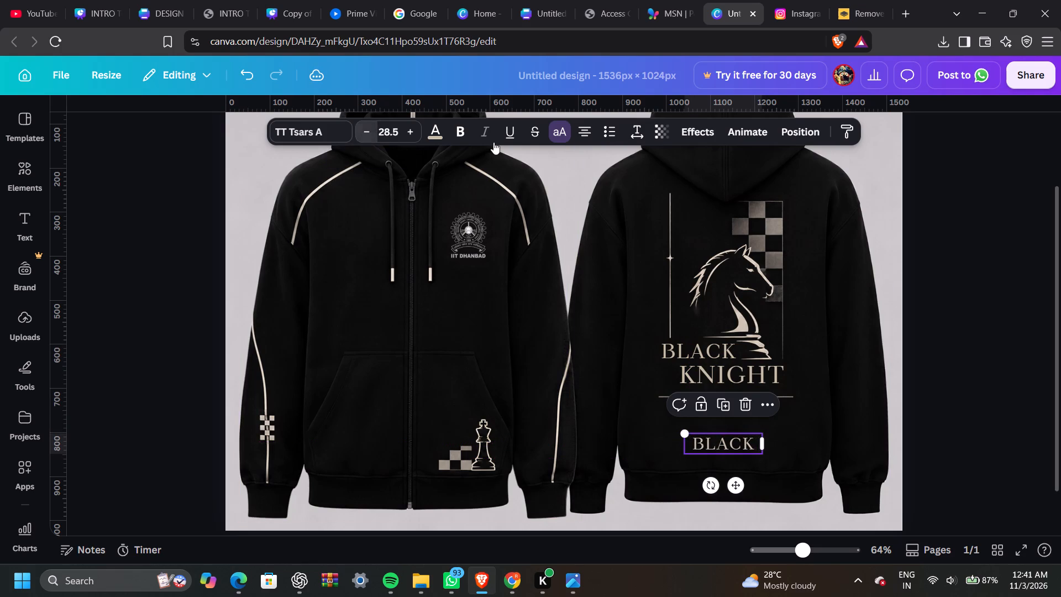
{"action": "left_click", "coordinate": [943, 303]}
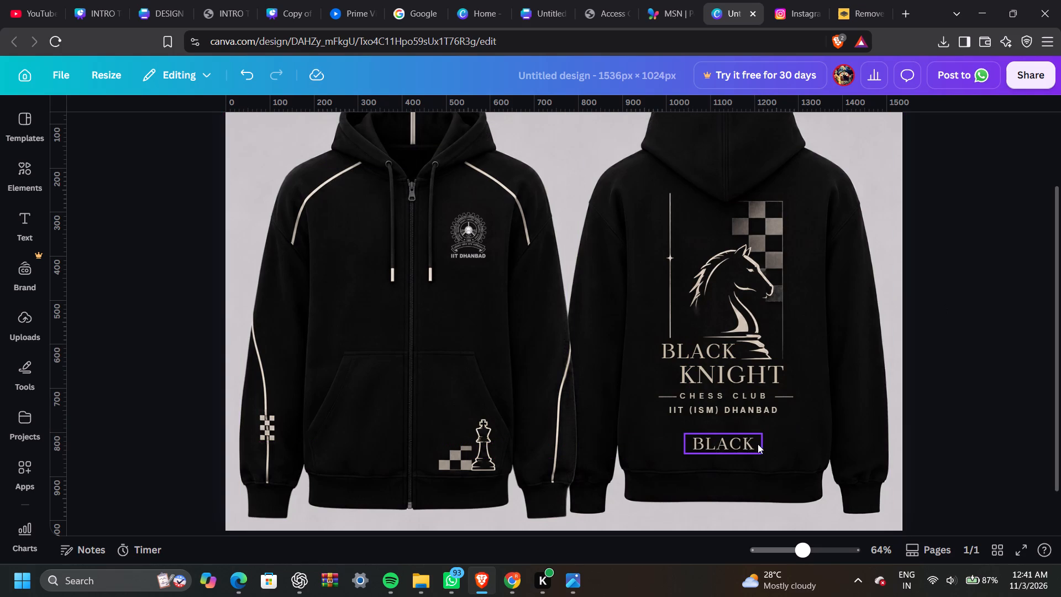
{"action": "double_click", "coordinate": [753, 444]}
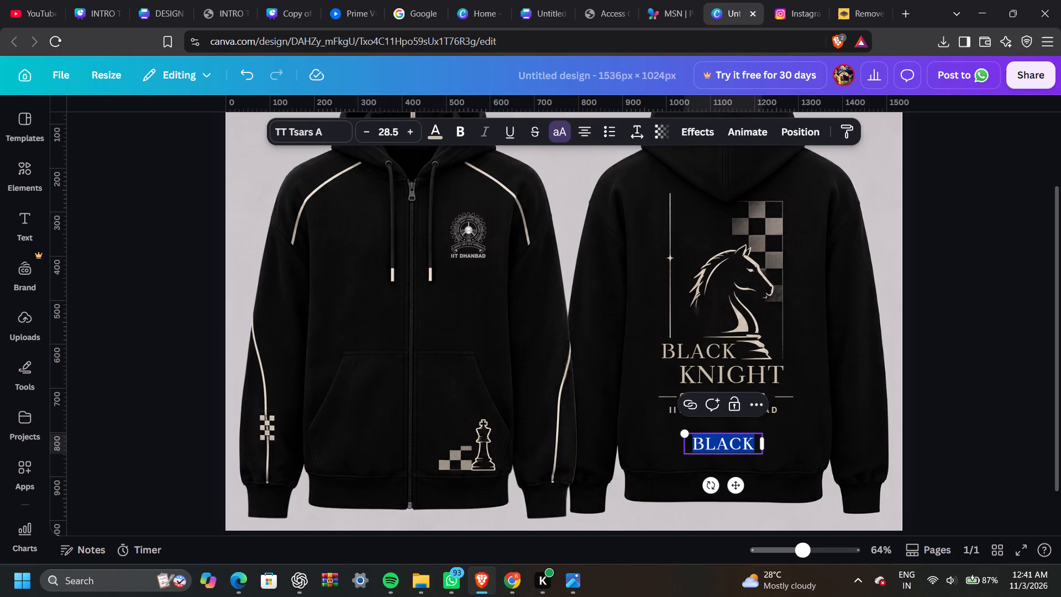
{"action": "type", "text": "NAME"}
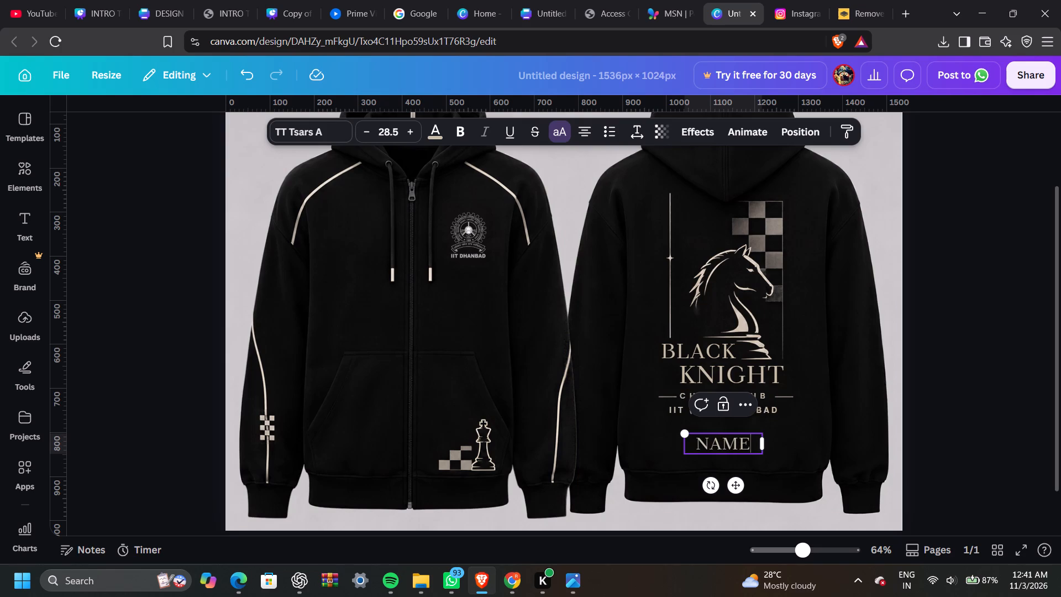
{"action": "left_click", "coordinate": [975, 417]}
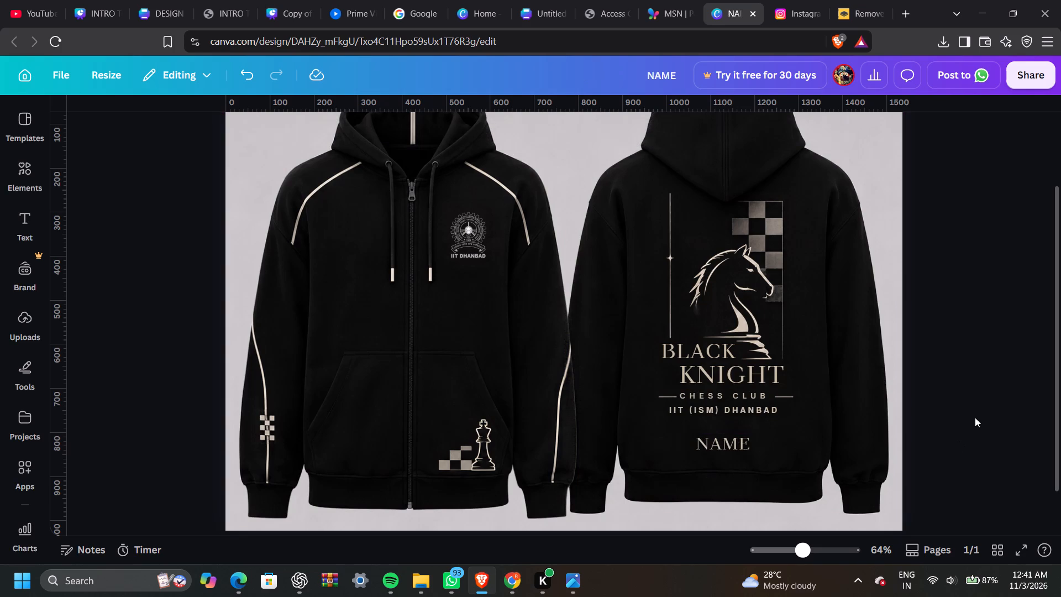
Nudge the "NAME" text slightly upward, snapping it to the equal 37 px spacing below "IIT (ISM) DHANBAD".
{"action": "left_click", "coordinate": [736, 441]}
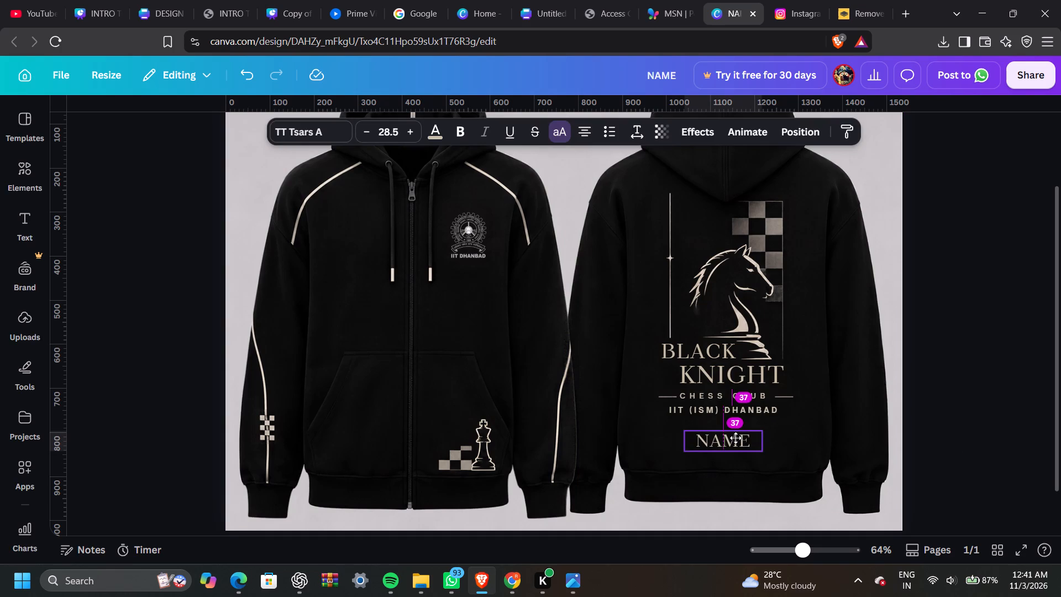
{"action": "left_click", "coordinate": [958, 394]}
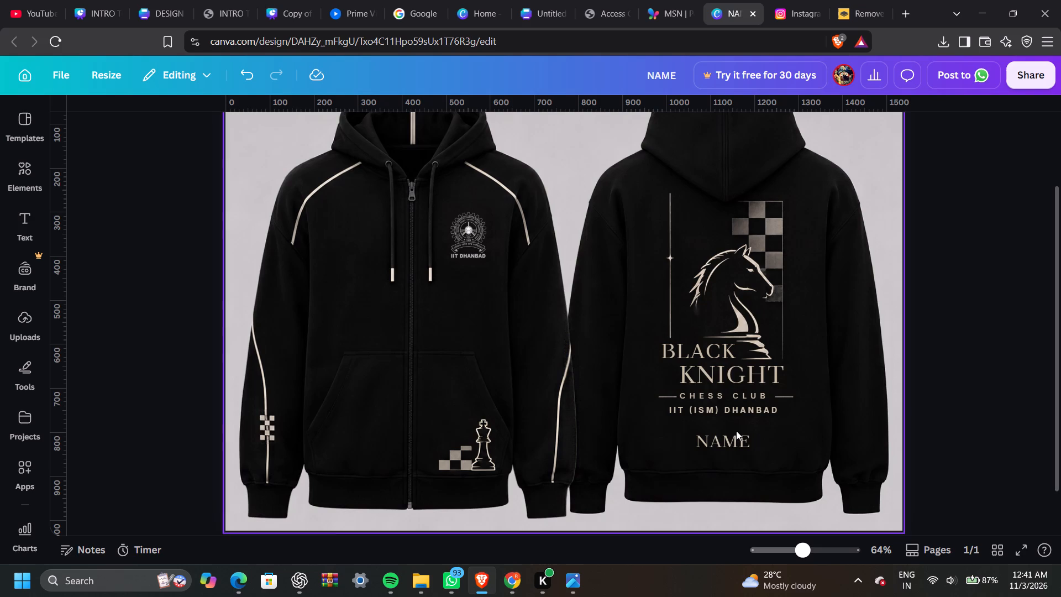
{"action": "left_click", "coordinate": [729, 437]}
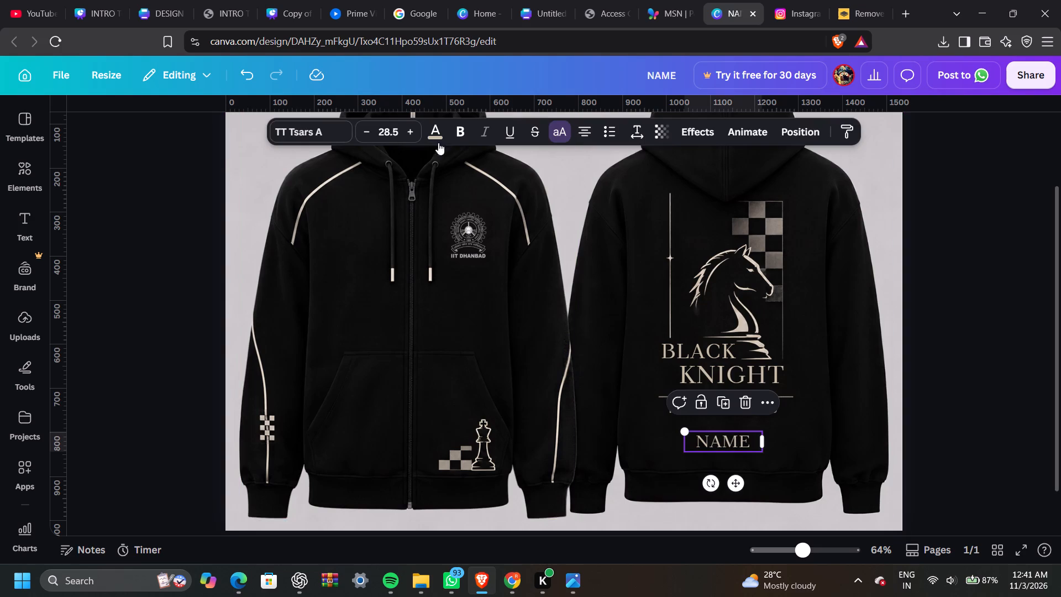
{"action": "left_click", "coordinate": [135, 286]}
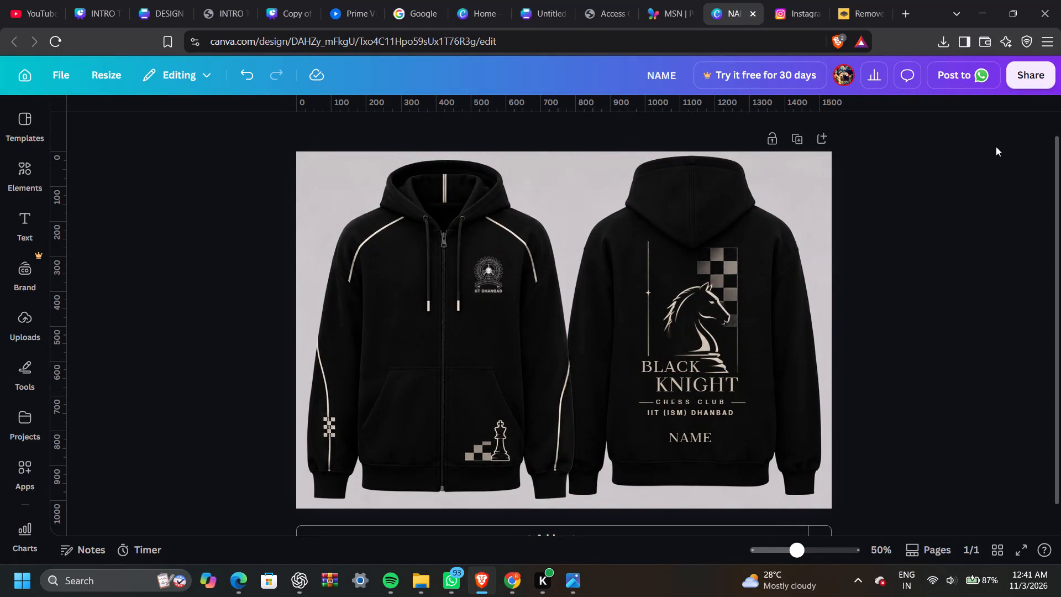
Download the hoodie design as a PNG and save it as "CHESS CLUB" in the SEM3 folder.
{"action": "left_click", "coordinate": [1034, 77]}
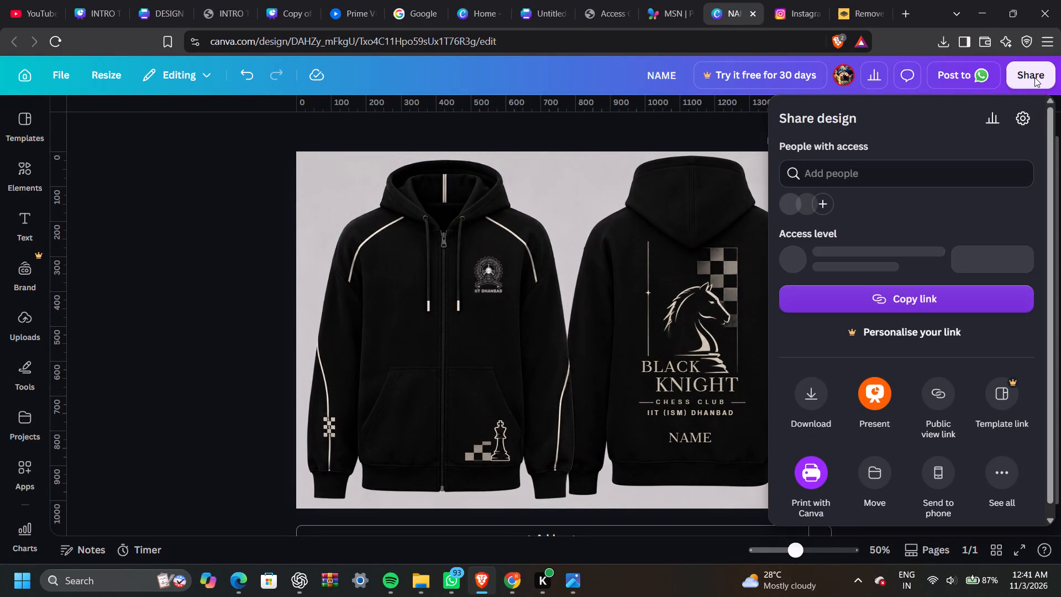
{"action": "left_click", "coordinate": [892, 264]}
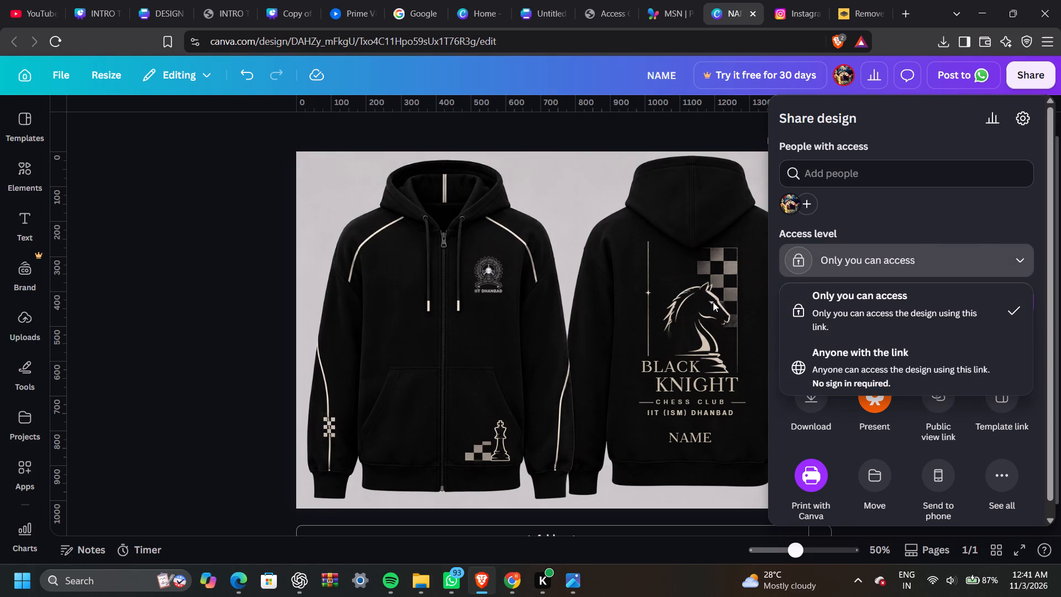
{"action": "left_click", "coordinate": [792, 432]}
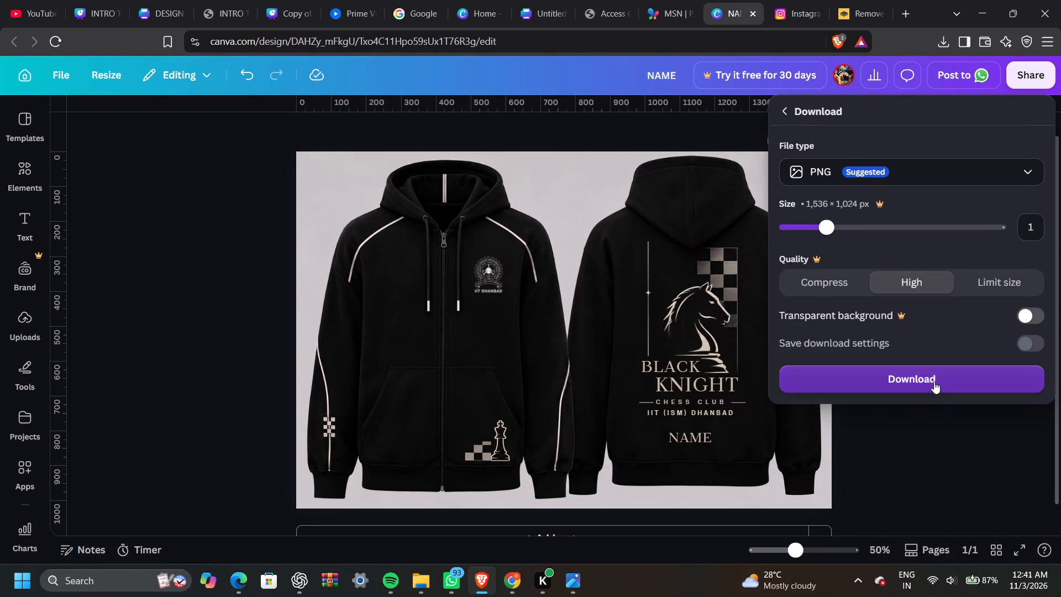
{"action": "left_click", "coordinate": [934, 381]}
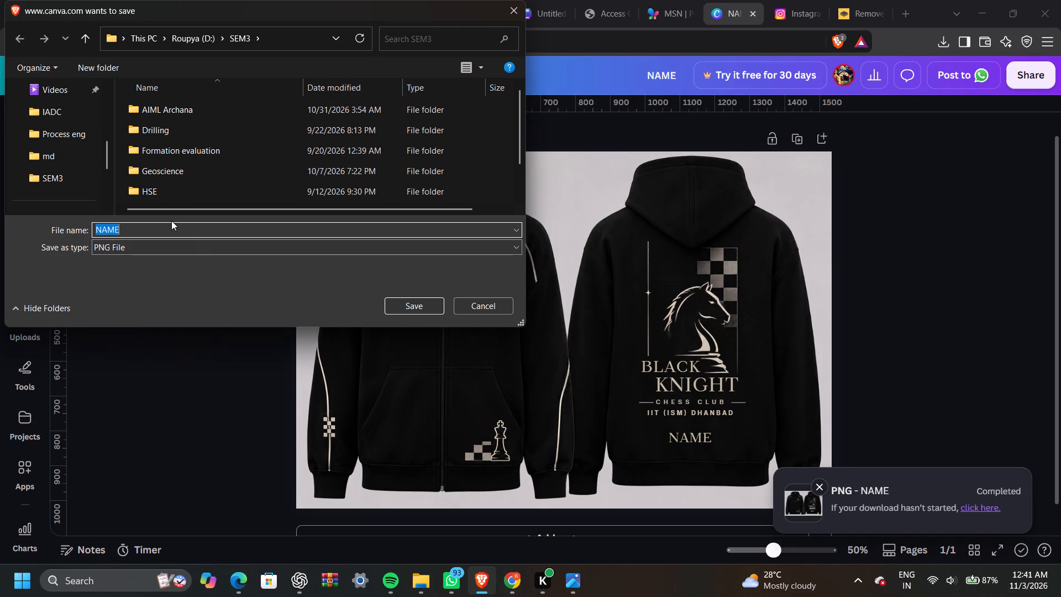
{"action": "key", "text": "BackSpace"}
{"action": "type", "text": "CHESS CLUB"}
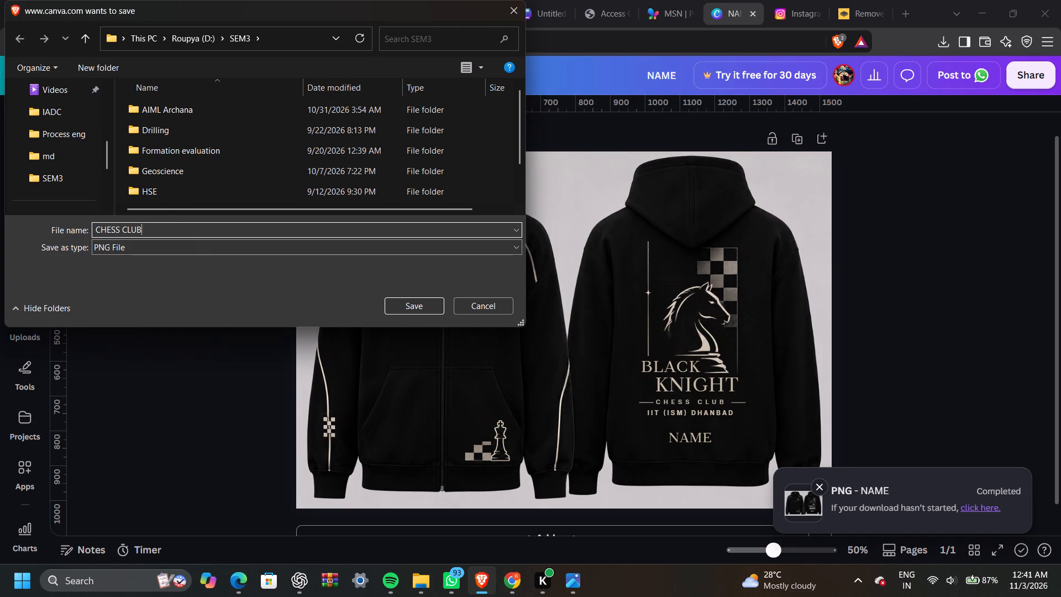
{"action": "left_click", "coordinate": [421, 310]}
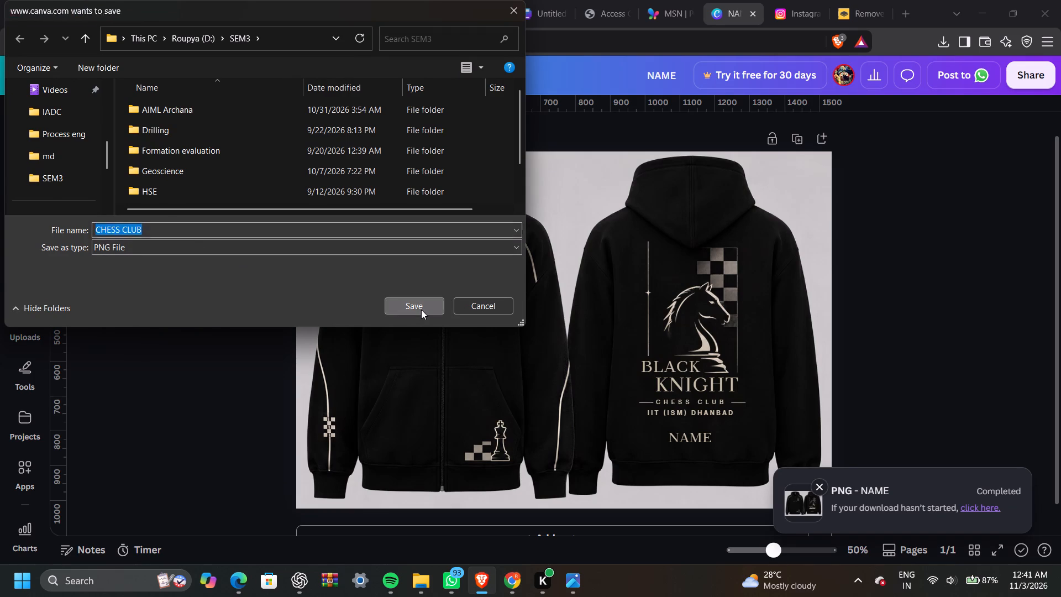
Minimize the browser window and the Photos window showing "Black Knight Chess Club Hoodies.png".
{"action": "left_click", "coordinate": [986, 2]}
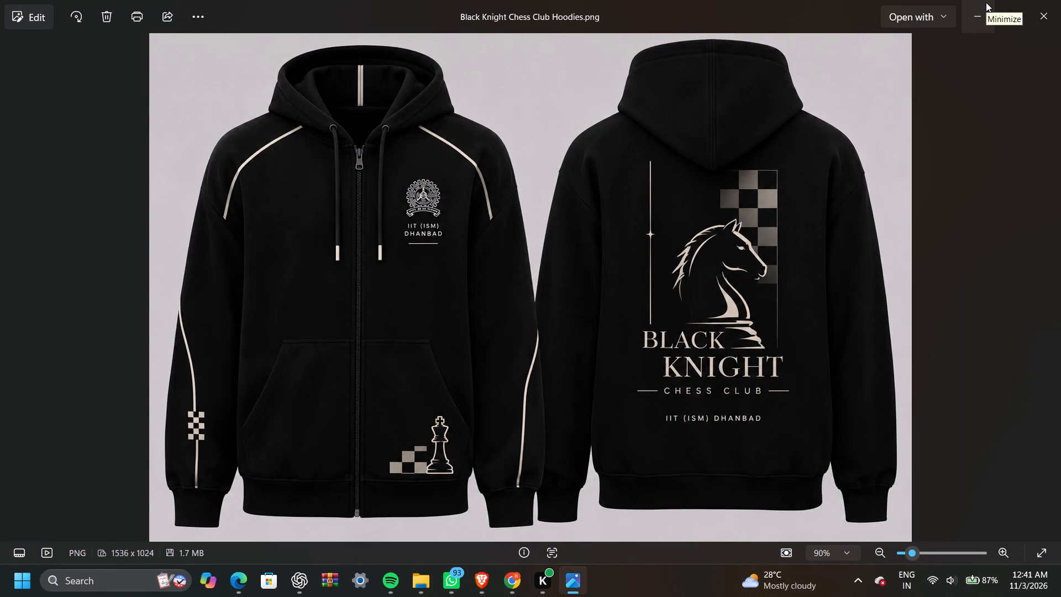
{"action": "left_click", "coordinate": [975, 9]}
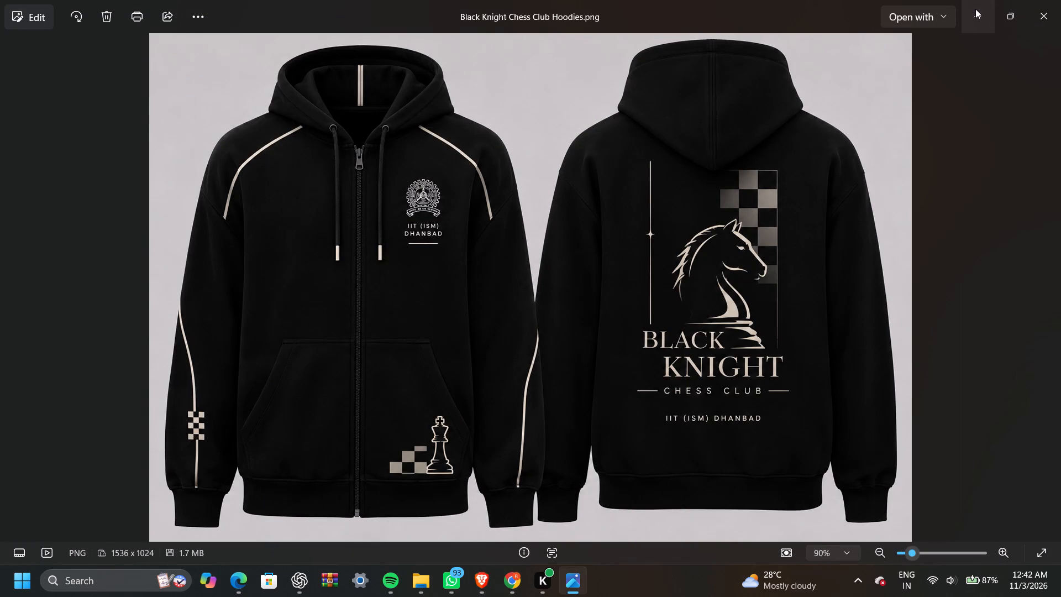
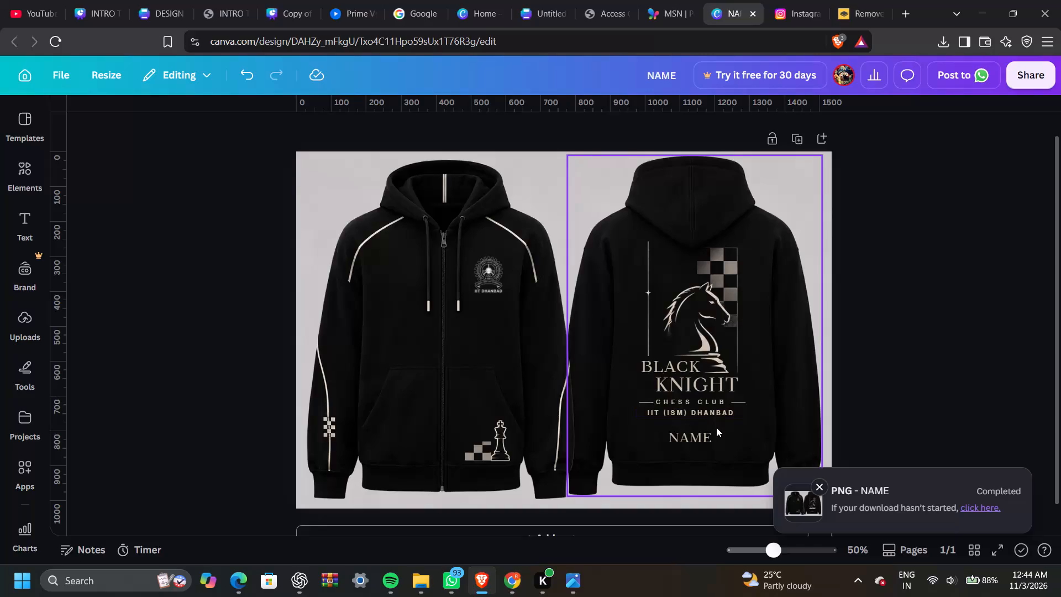
Dismiss the download notification for the "NAME" PNG export.
{"action": "left_click", "coordinate": [817, 482]}
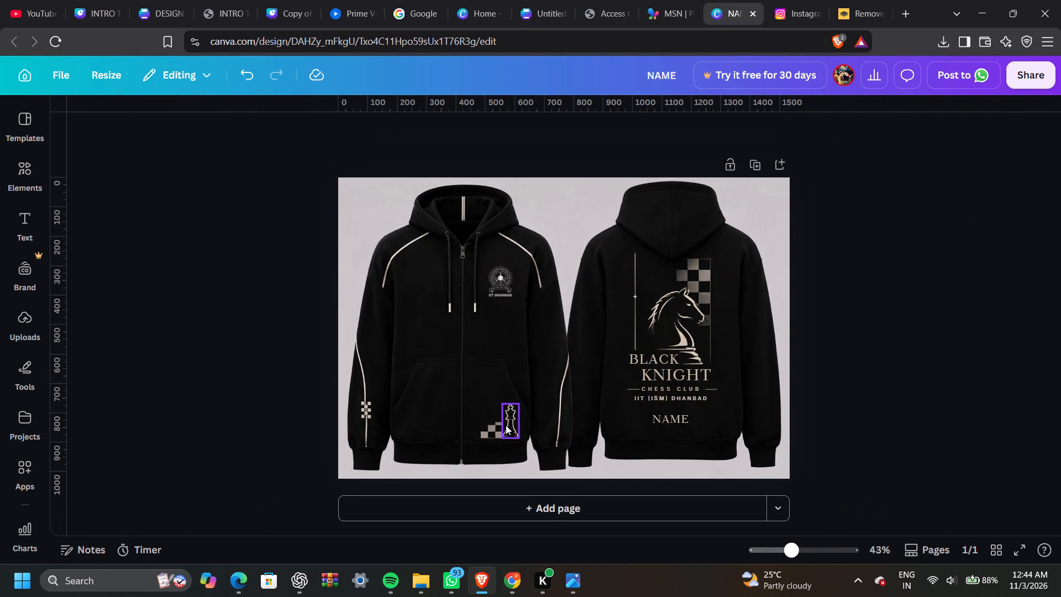
Duplicate the hoodie design page to work on a second version.
{"action": "scroll", "coordinate": [806, 315], "scroll_direction": "left", "scroll_amount": 1}
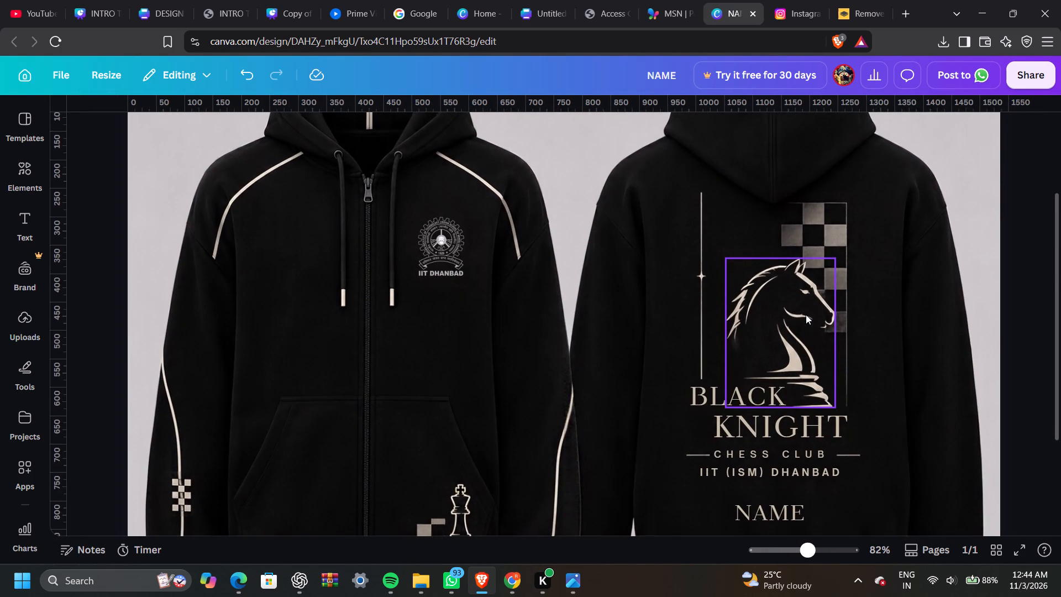
{"action": "scroll", "coordinate": [806, 315], "scroll_direction": "left", "scroll_amount": 1}
{"action": "scroll", "coordinate": [806, 315], "scroll_direction": "down", "scroll_amount": 1}
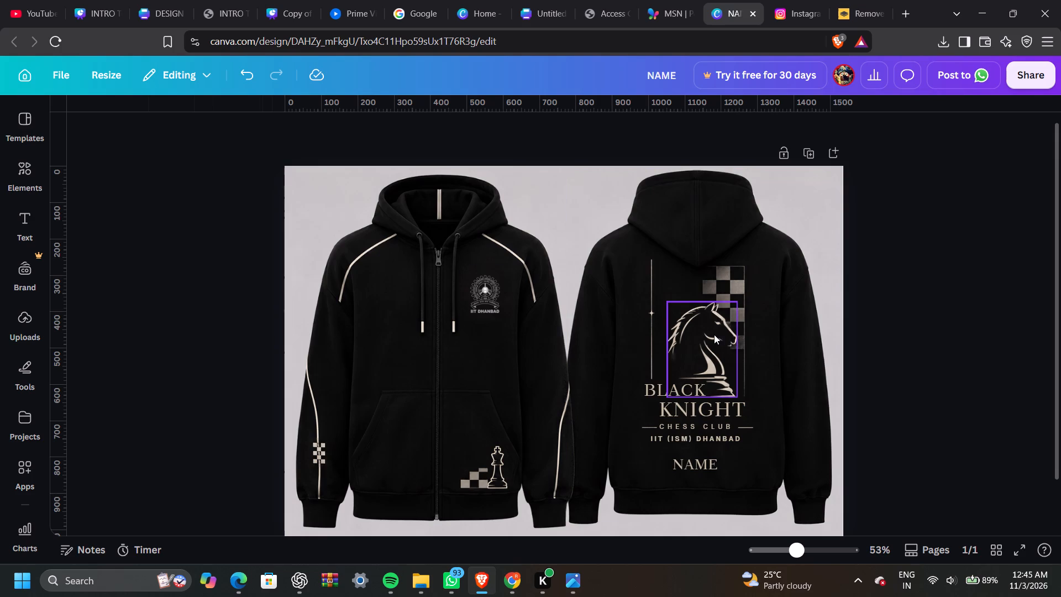
{"action": "left_click", "coordinate": [734, 292]}
{"action": "left_click", "coordinate": [917, 269]}
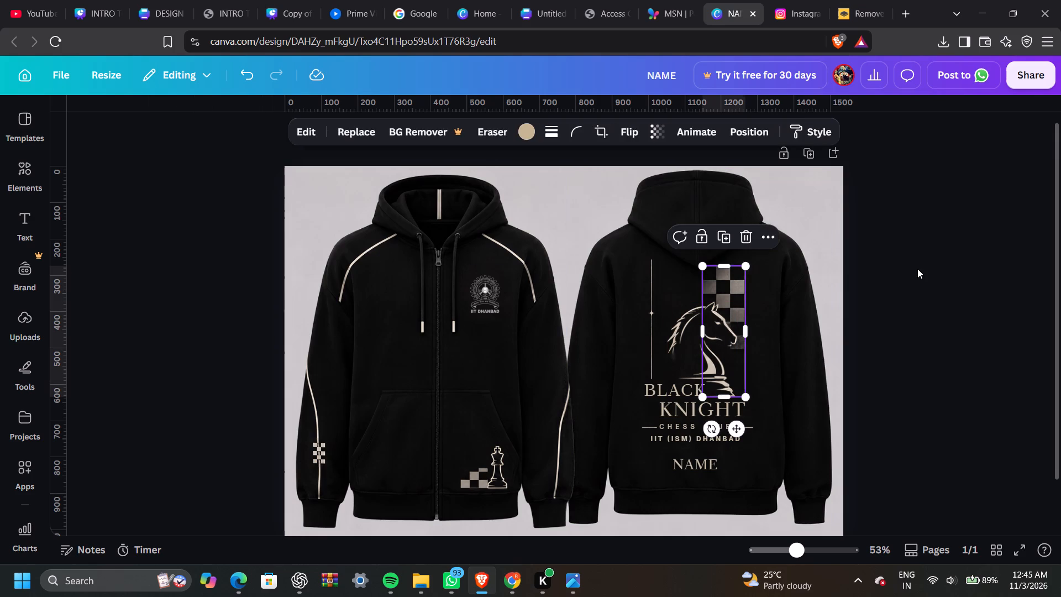
{"action": "left_click", "coordinate": [802, 149]}
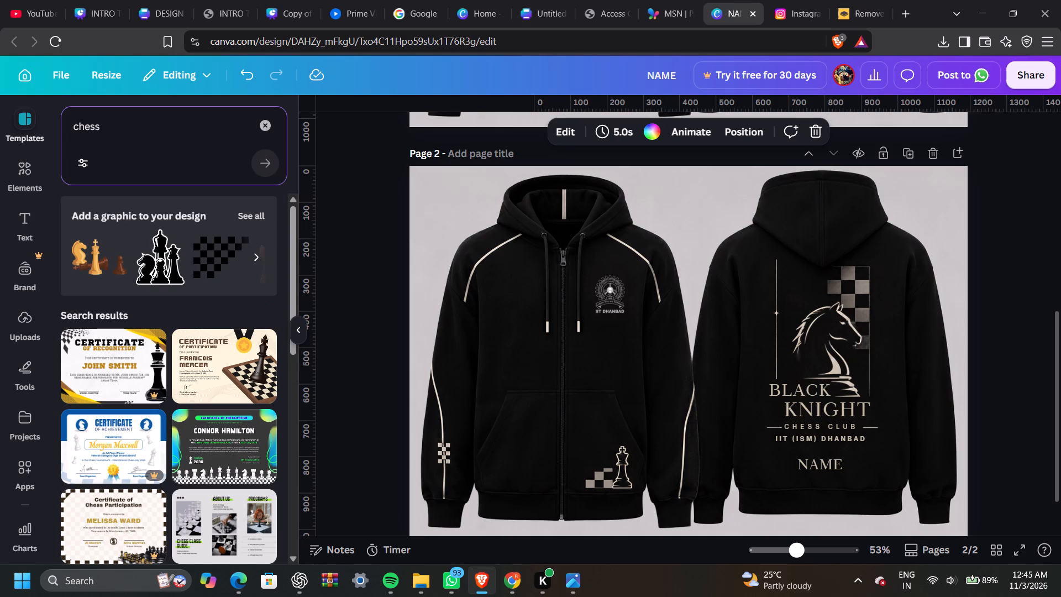
{"action": "left_click", "coordinate": [258, 211]}
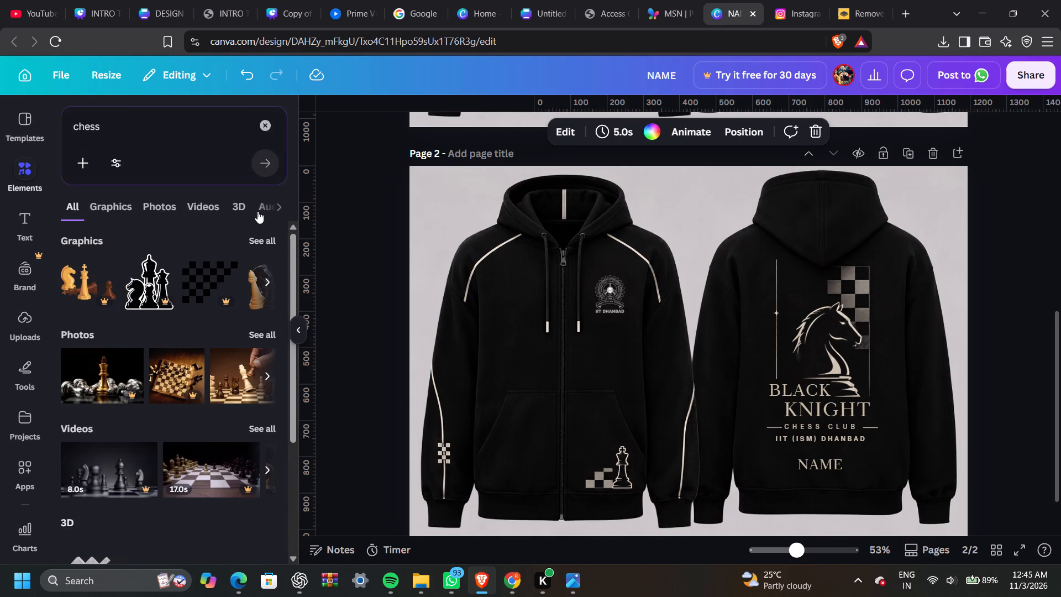
{"action": "left_click", "coordinate": [258, 235]}
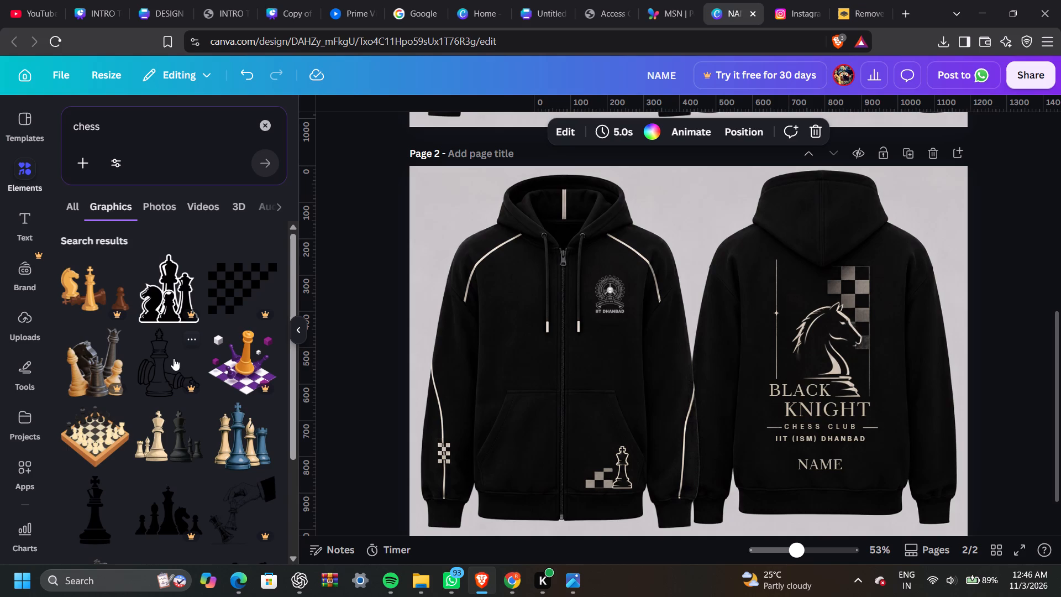
Look through the chess graphics for artwork that could suit the back of the hoodie.
{"action": "scroll", "coordinate": [174, 358], "scroll_direction": "down", "scroll_amount": 1}
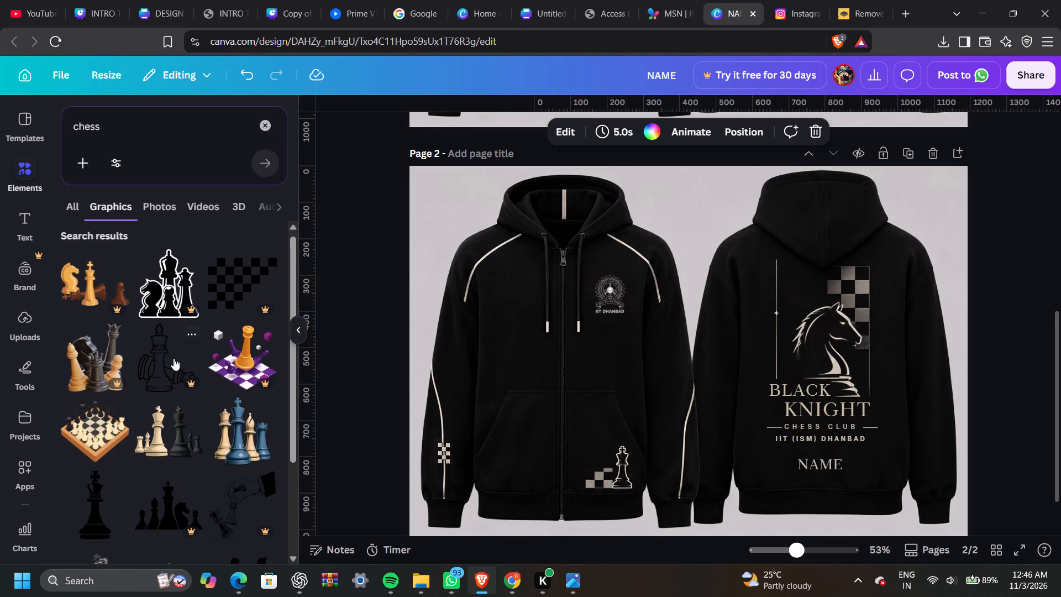
{"action": "scroll", "coordinate": [174, 358], "scroll_direction": "down", "scroll_amount": 2}
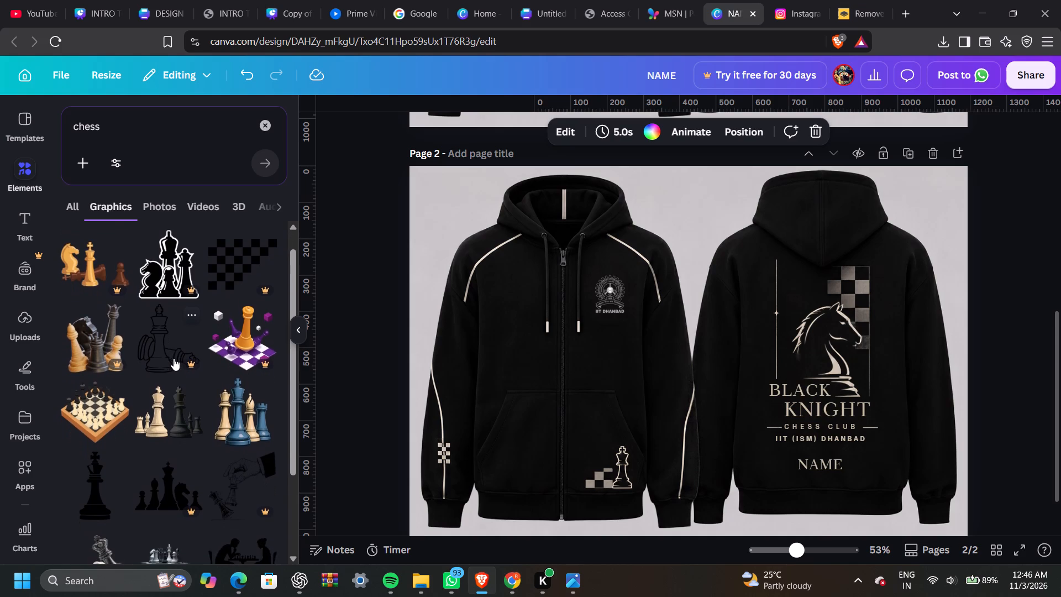
{"action": "scroll", "coordinate": [174, 358], "scroll_direction": "down", "scroll_amount": 4}
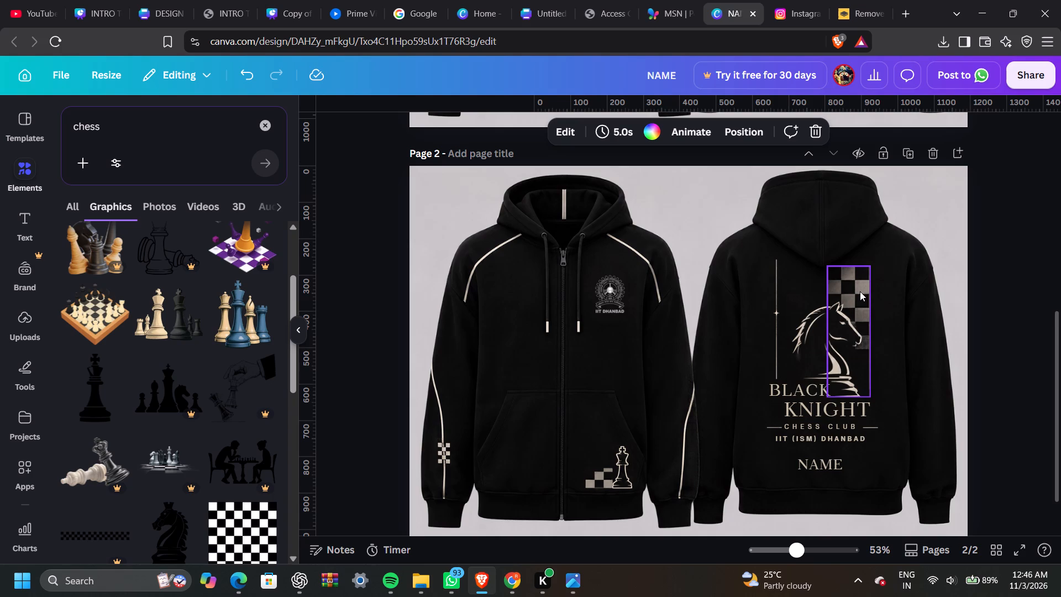
{"action": "scroll", "coordinate": [860, 291], "scroll_direction": "down", "scroll_amount": 1}
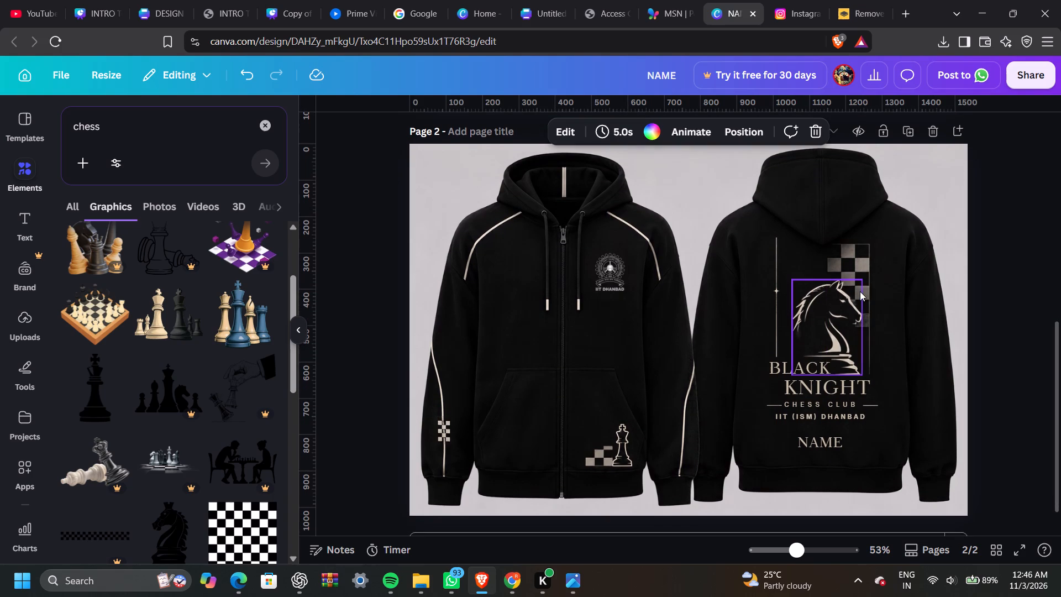
{"action": "scroll", "coordinate": [203, 396], "scroll_direction": "down", "scroll_amount": 2}
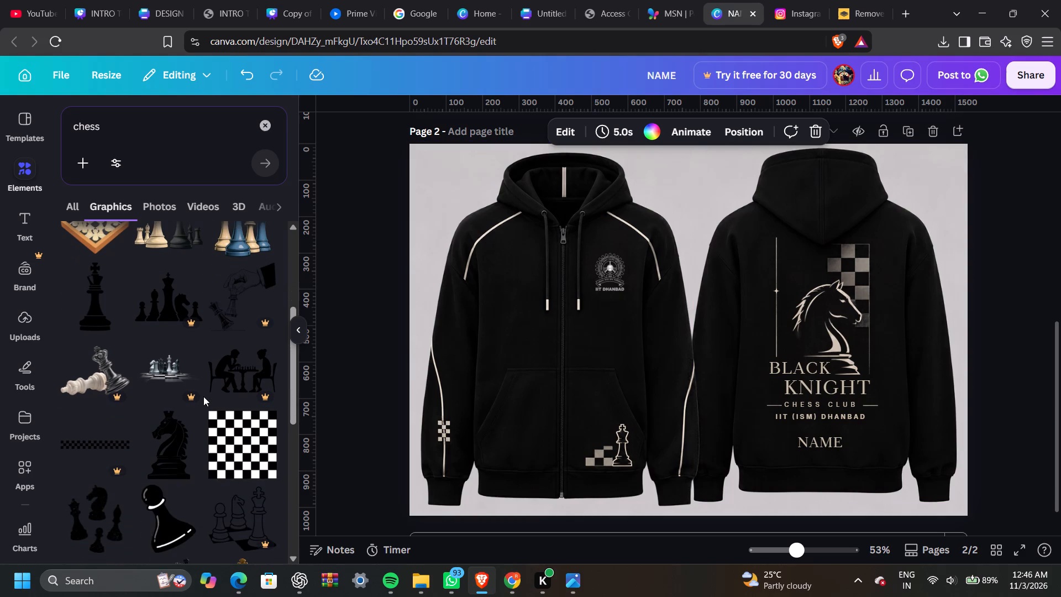
{"action": "scroll", "coordinate": [203, 396], "scroll_direction": "down", "scroll_amount": 2}
{"action": "scroll", "coordinate": [203, 396], "scroll_direction": "up", "scroll_amount": 1}
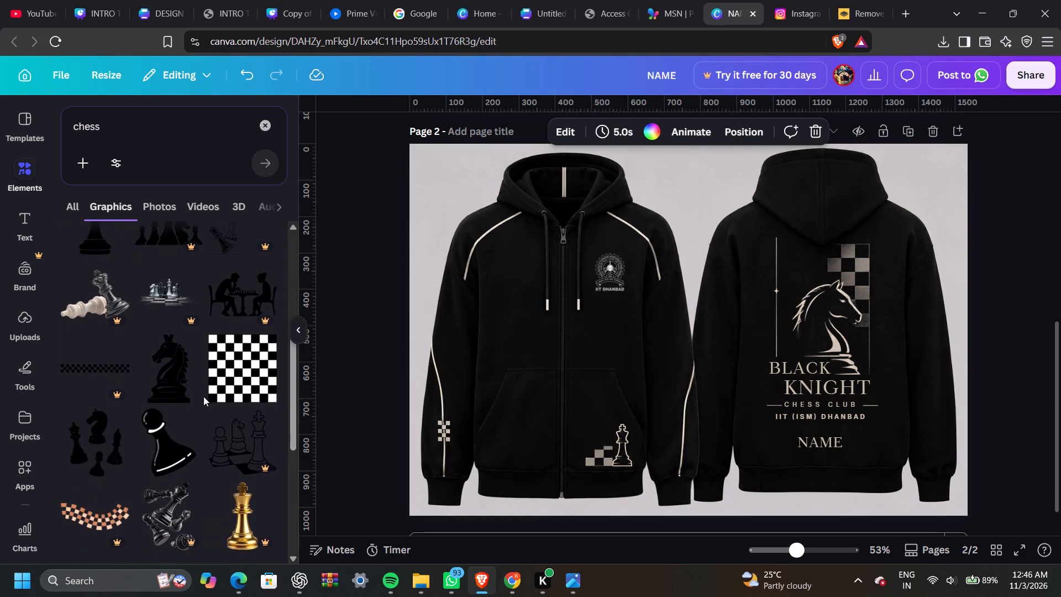
{"action": "scroll", "coordinate": [203, 396], "scroll_direction": "up", "scroll_amount": 1}
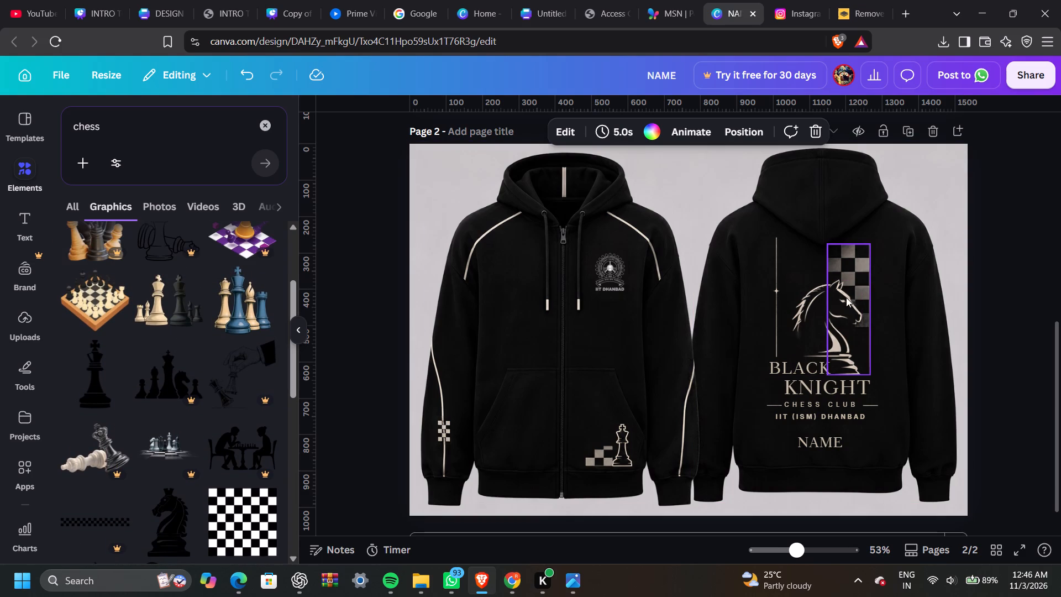
{"action": "scroll", "coordinate": [846, 297], "scroll_direction": "left", "scroll_amount": 5}
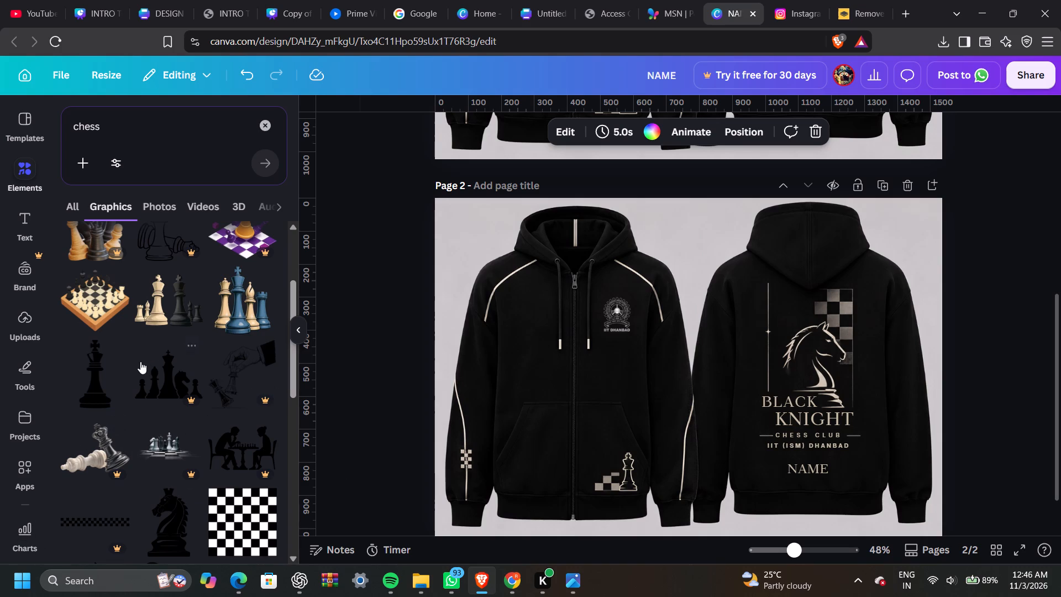
{"action": "scroll", "coordinate": [178, 376], "scroll_direction": "down", "scroll_amount": 3}
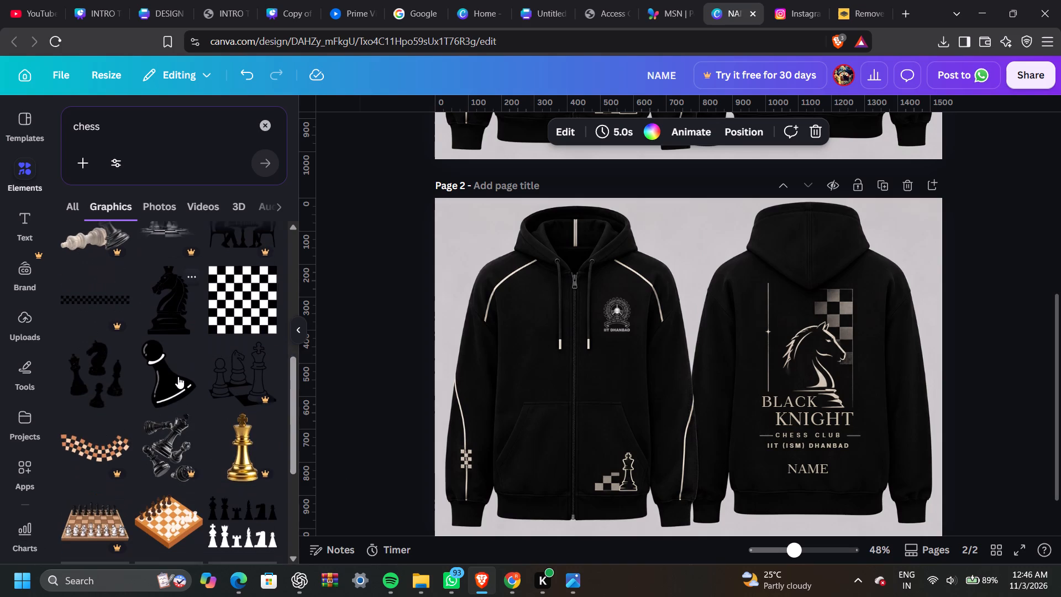
{"action": "scroll", "coordinate": [178, 376], "scroll_direction": "down", "scroll_amount": 1}
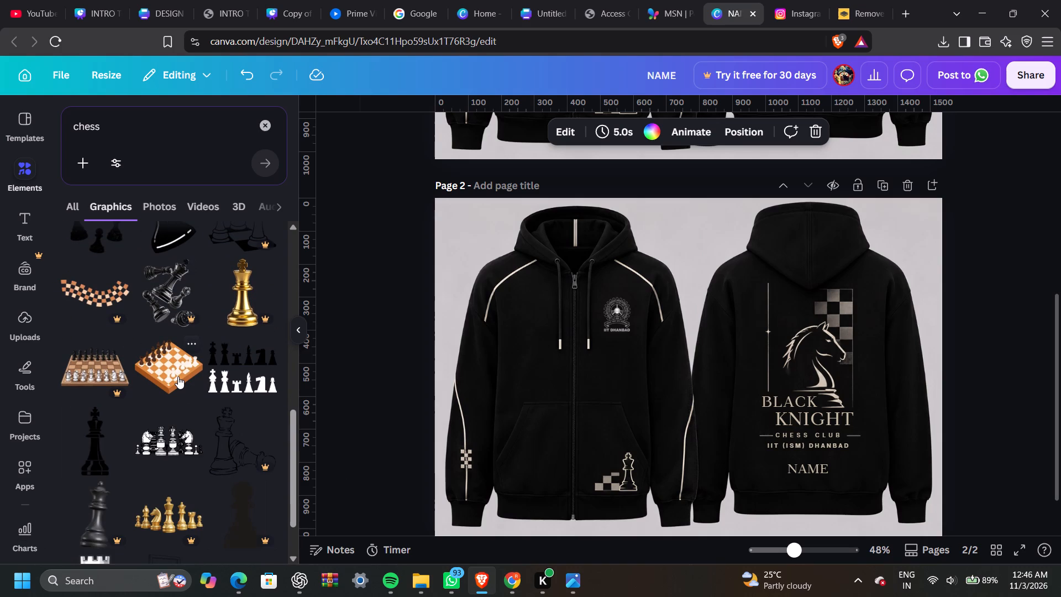
{"action": "scroll", "coordinate": [178, 376], "scroll_direction": "down", "scroll_amount": 1}
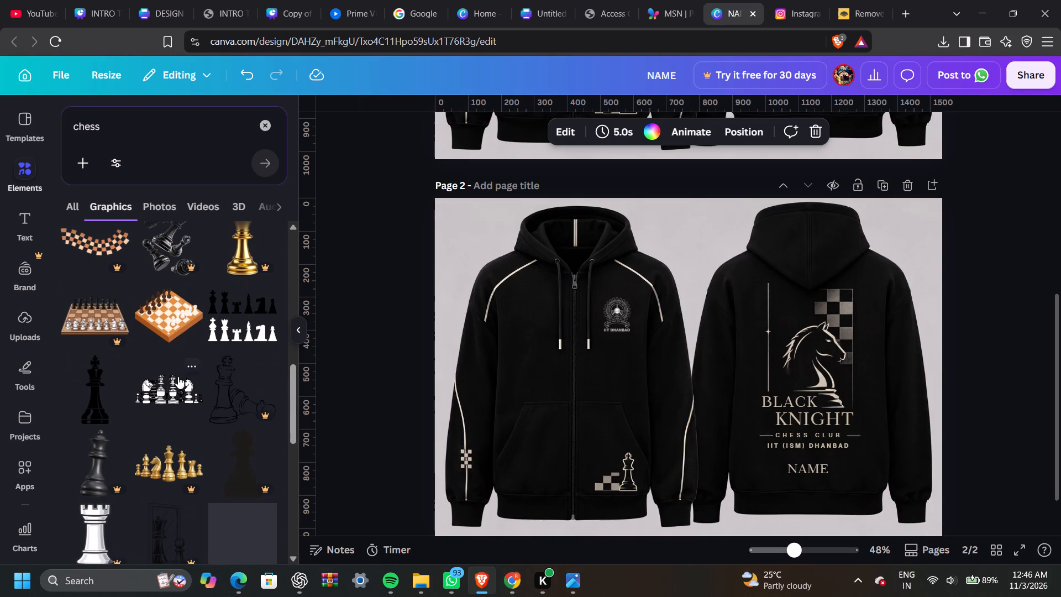
{"action": "scroll", "coordinate": [178, 376], "scroll_direction": "down", "scroll_amount": 2}
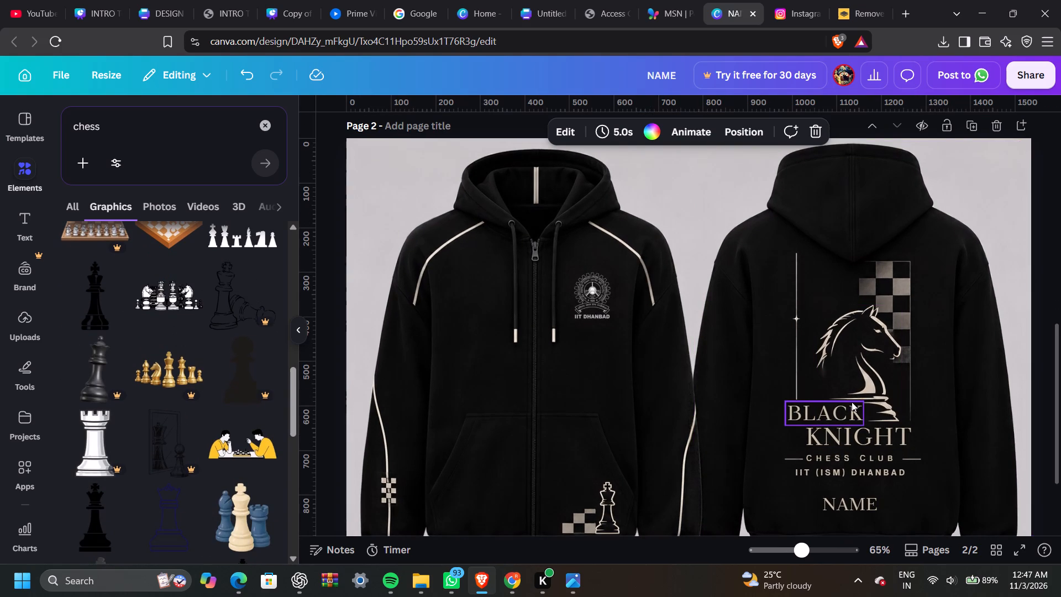
Delete the knight horse graphic and the checkered strip from the hoodie back on page 2.
{"action": "left_click", "coordinate": [886, 354]}
{"action": "left_click", "coordinate": [879, 274]}
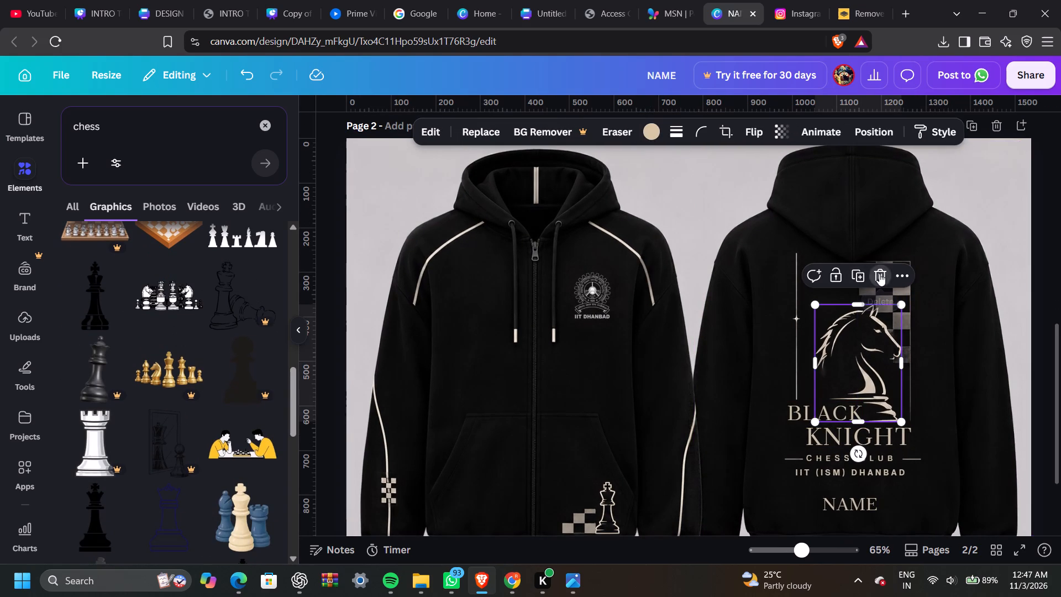
{"action": "left_click", "coordinate": [881, 270]}
{"action": "left_click", "coordinate": [907, 231]}
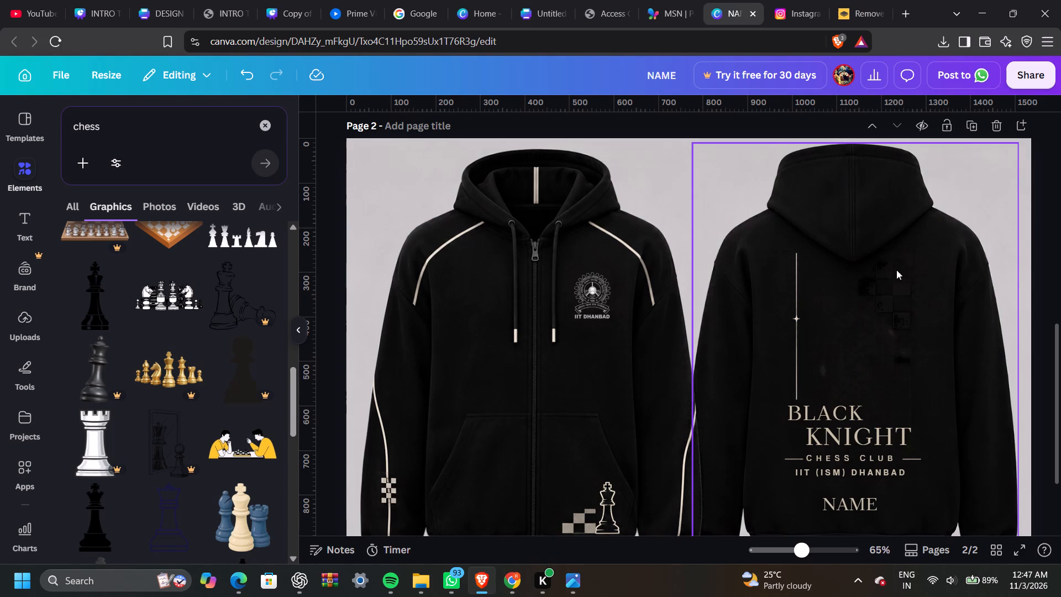
Browse further chess graphics and add the one with cream and black chess pieces side by side to page 2.
{"action": "scroll", "coordinate": [913, 348], "scroll_direction": "left", "scroll_amount": 1}
{"action": "scroll", "coordinate": [843, 395], "scroll_direction": "left", "scroll_amount": 1}
{"action": "scroll", "coordinate": [823, 411], "scroll_direction": "up", "scroll_amount": 1}
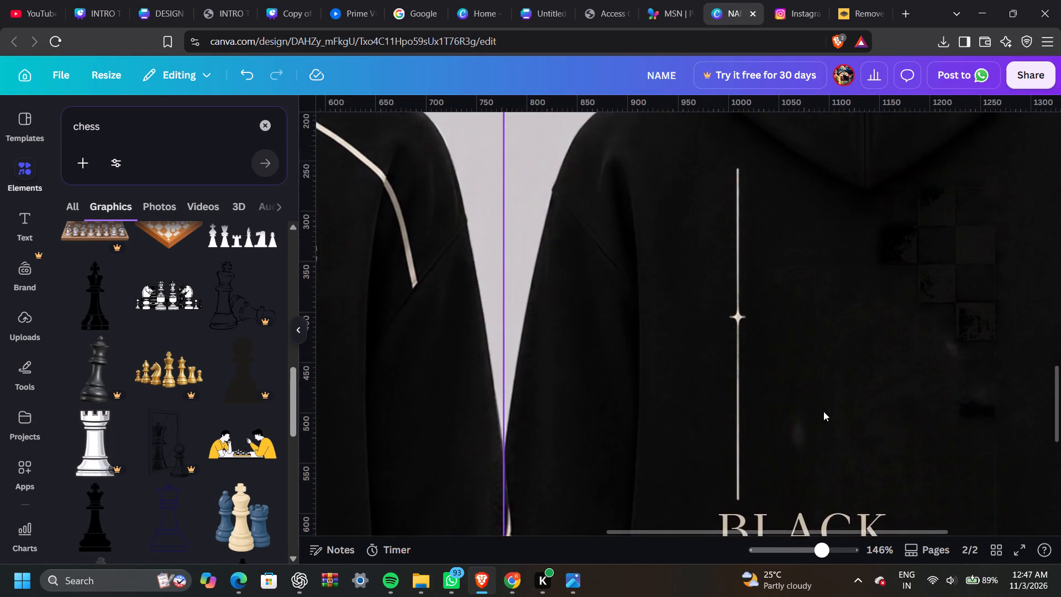
{"action": "scroll", "coordinate": [823, 411], "scroll_direction": "up", "scroll_amount": 3}
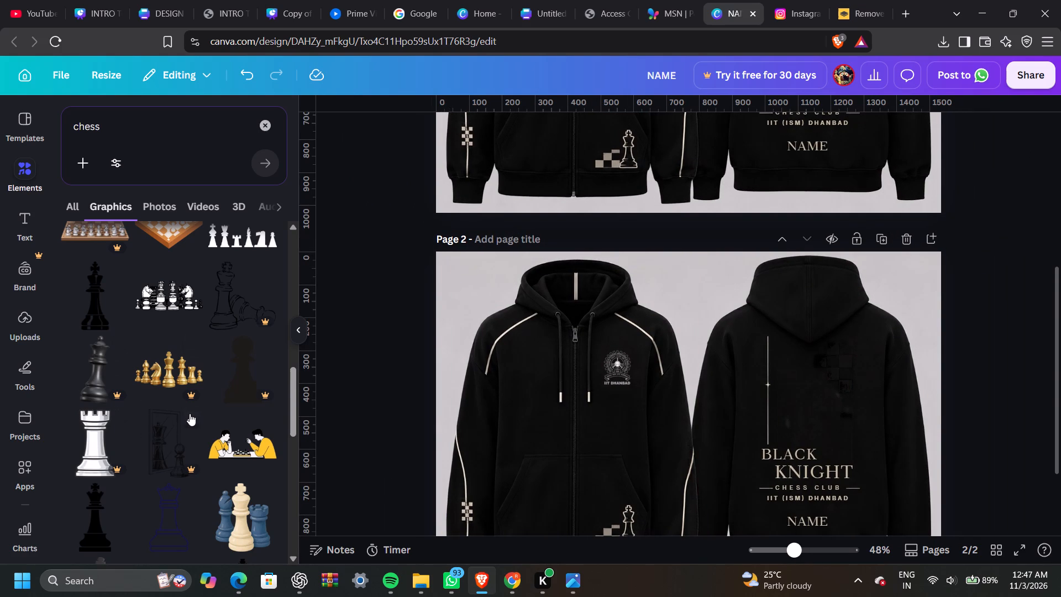
{"action": "scroll", "coordinate": [190, 413], "scroll_direction": "down", "scroll_amount": 3}
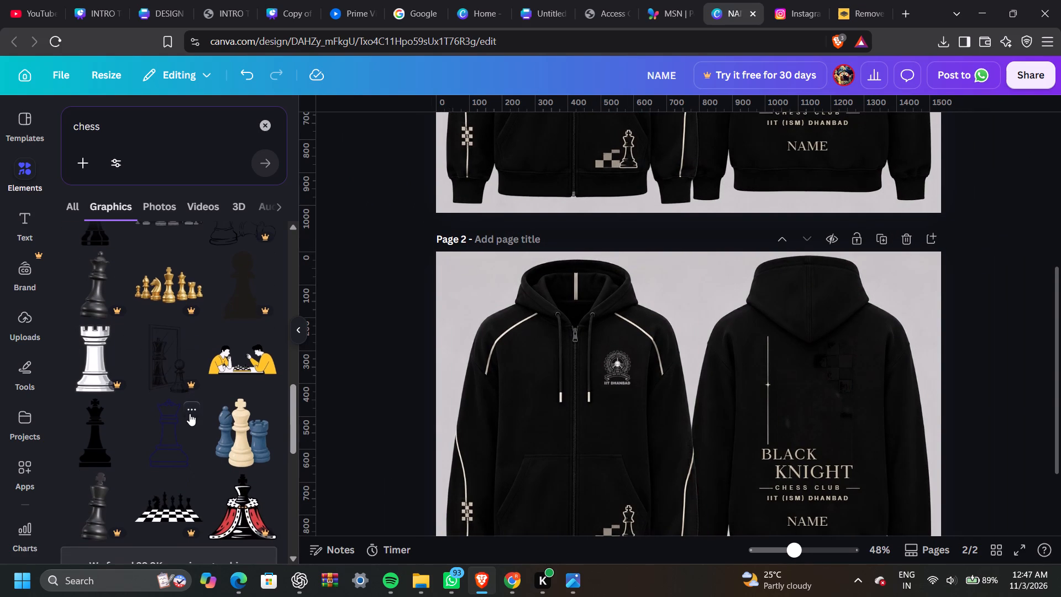
{"action": "scroll", "coordinate": [190, 413], "scroll_direction": "down", "scroll_amount": 2}
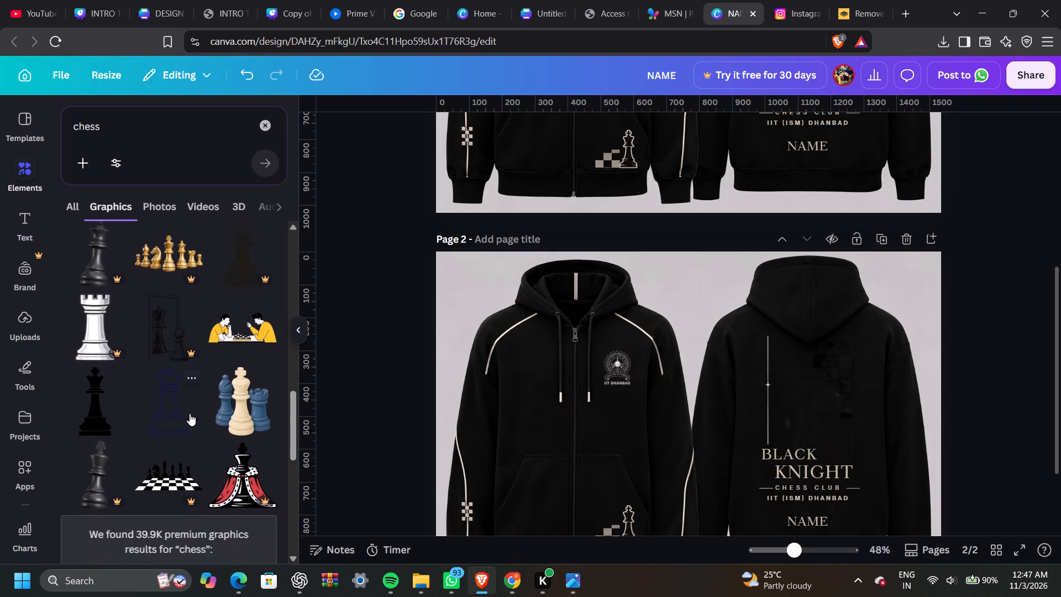
{"action": "scroll", "coordinate": [190, 413], "scroll_direction": "down", "scroll_amount": 2}
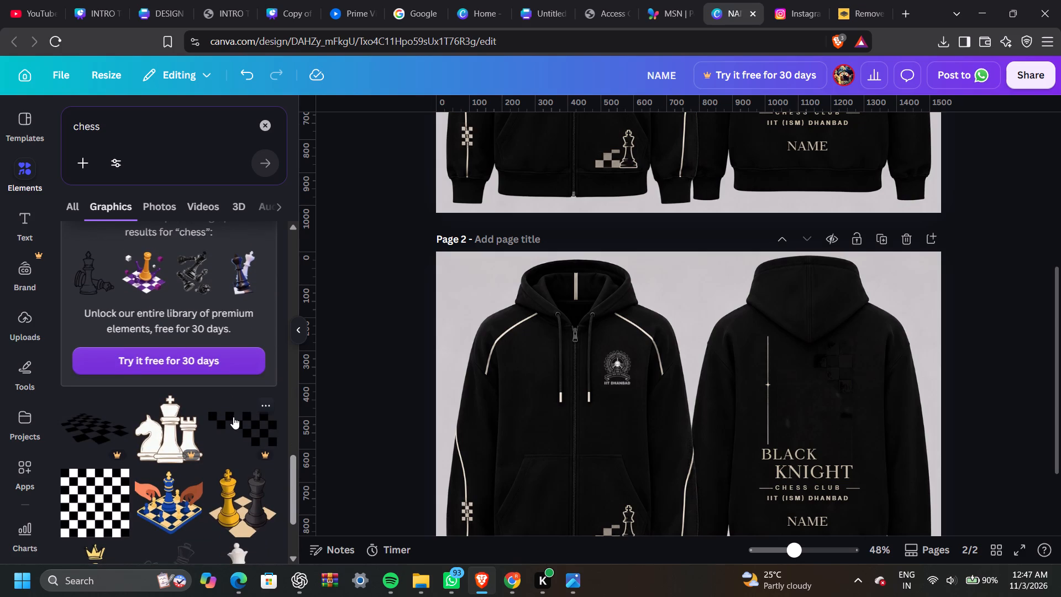
{"action": "scroll", "coordinate": [186, 455], "scroll_direction": "down", "scroll_amount": 3}
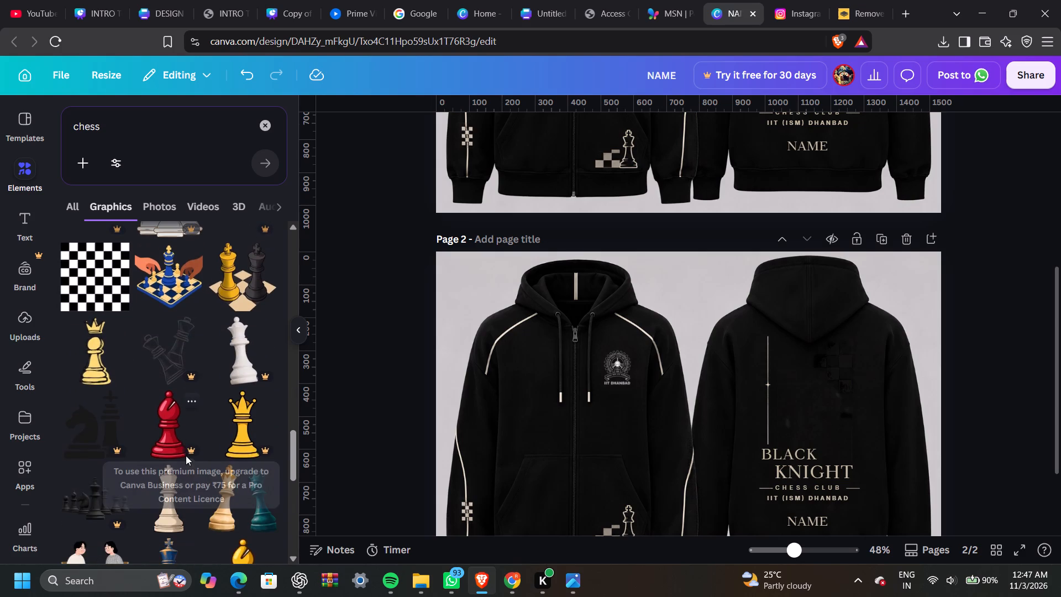
{"action": "scroll", "coordinate": [186, 455], "scroll_direction": "down", "scroll_amount": 1}
{"action": "scroll", "coordinate": [186, 455], "scroll_direction": "up", "scroll_amount": 6}
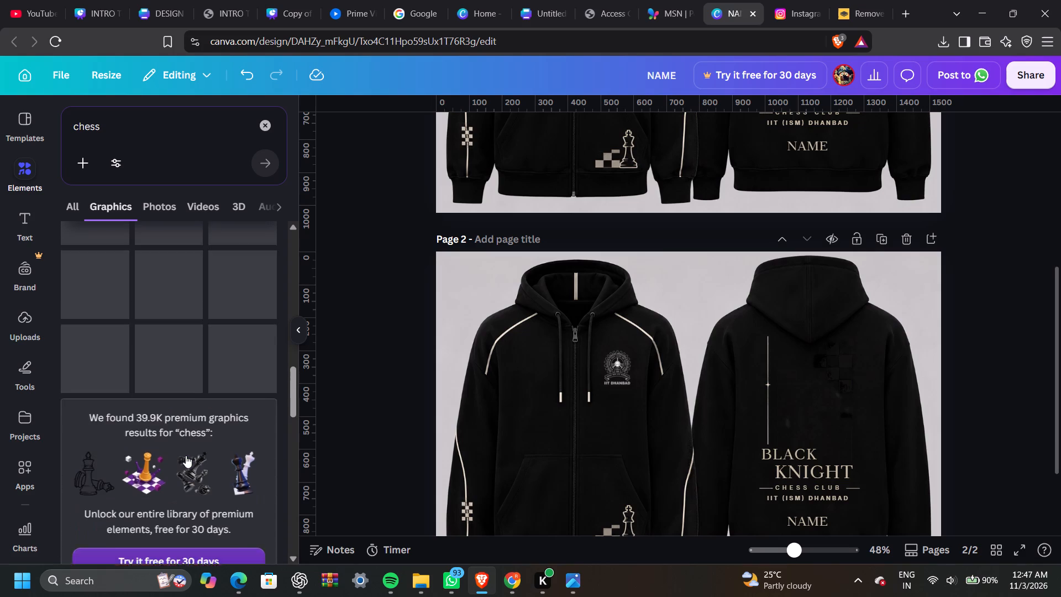
{"action": "scroll", "coordinate": [186, 455], "scroll_direction": "up", "scroll_amount": 2}
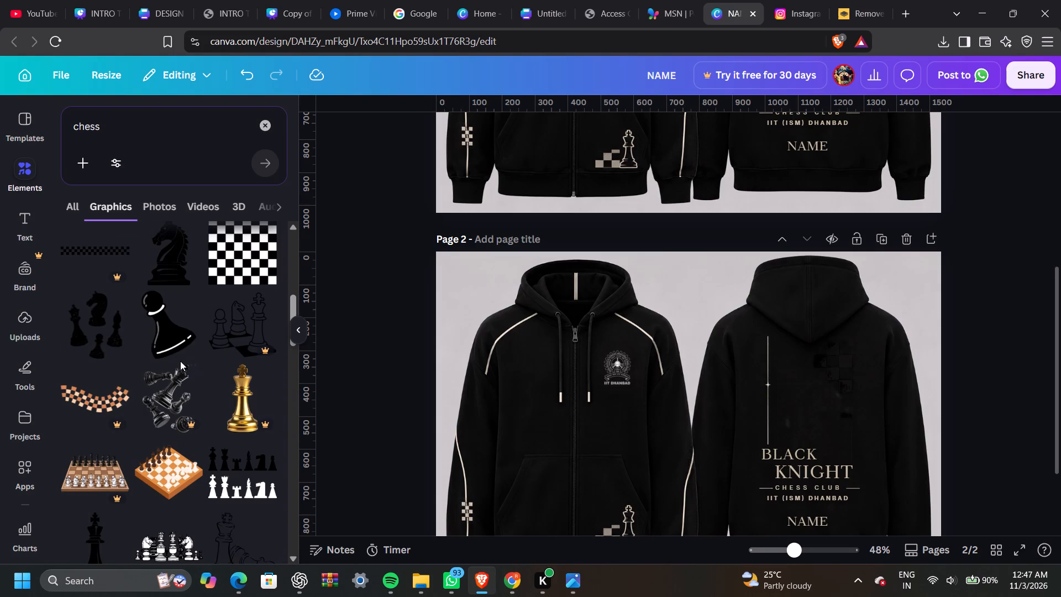
{"action": "scroll", "coordinate": [180, 361], "scroll_direction": "up", "scroll_amount": 4}
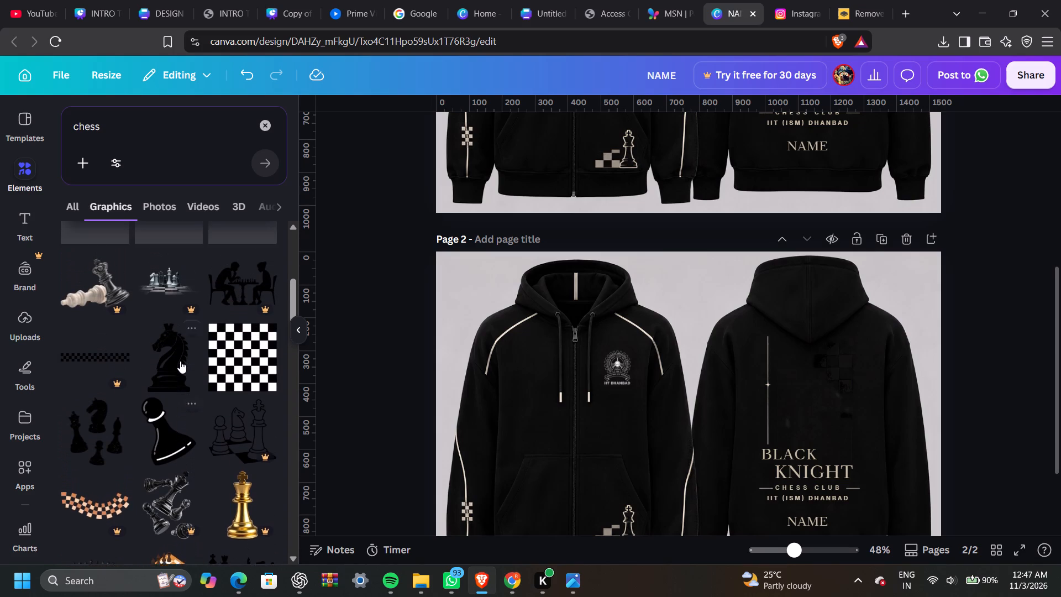
{"action": "scroll", "coordinate": [180, 361], "scroll_direction": "up", "scroll_amount": 6}
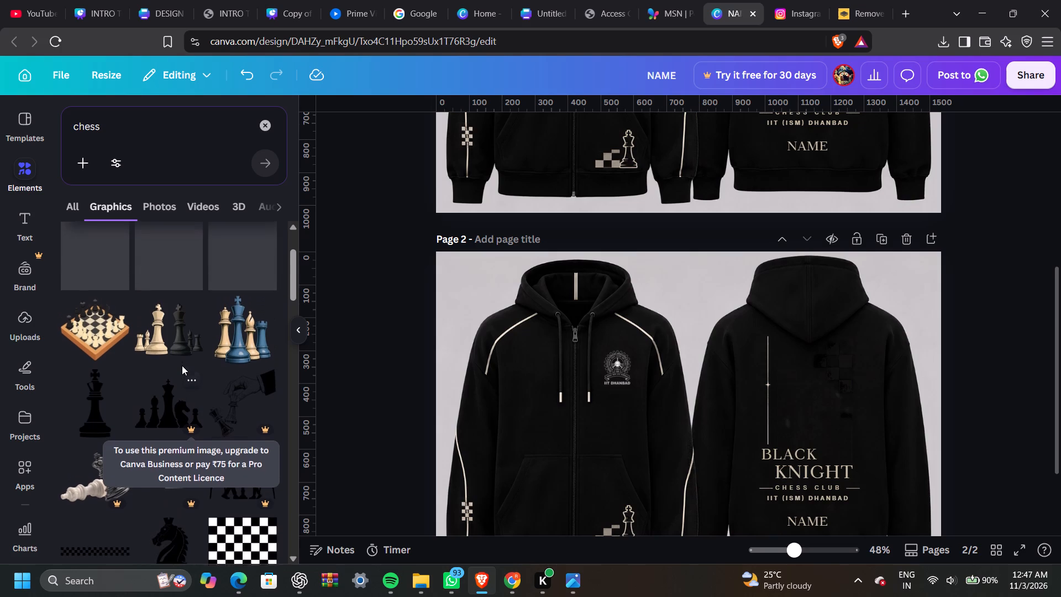
{"action": "scroll", "coordinate": [182, 365], "scroll_direction": "up", "scroll_amount": 2}
{"action": "left_click", "coordinate": [173, 345]}
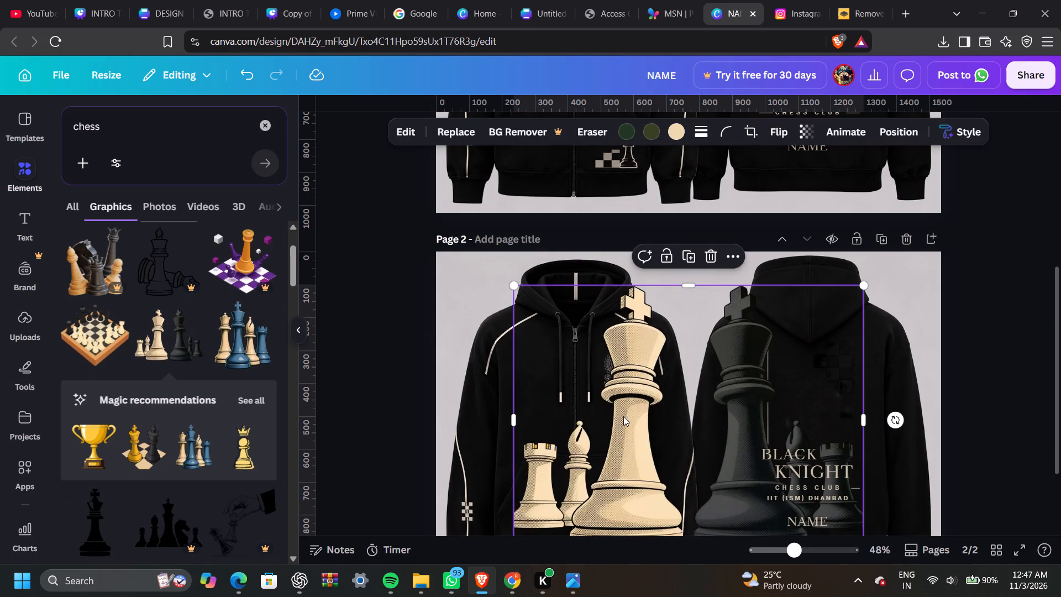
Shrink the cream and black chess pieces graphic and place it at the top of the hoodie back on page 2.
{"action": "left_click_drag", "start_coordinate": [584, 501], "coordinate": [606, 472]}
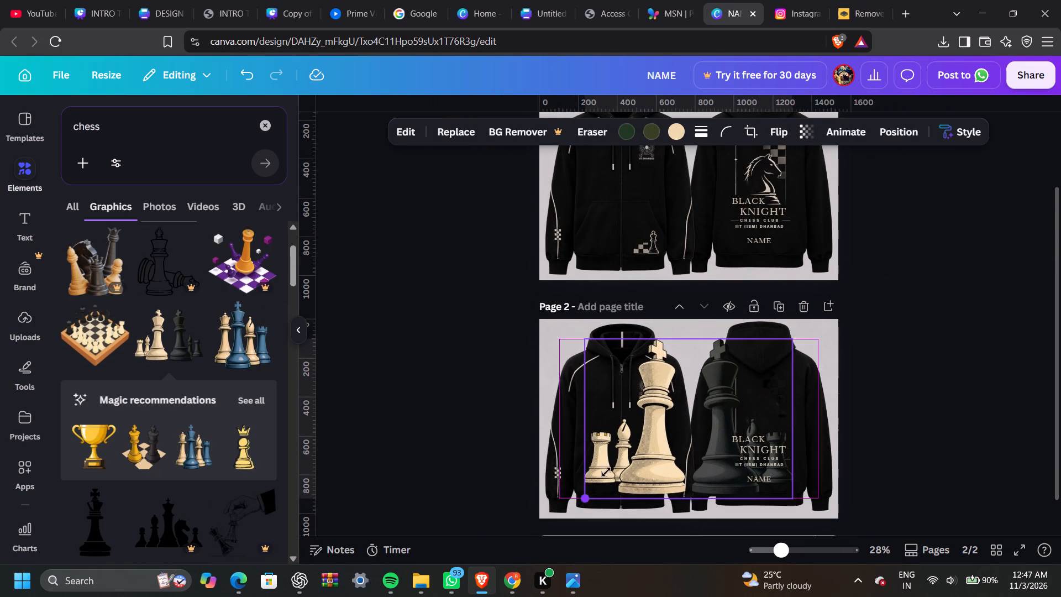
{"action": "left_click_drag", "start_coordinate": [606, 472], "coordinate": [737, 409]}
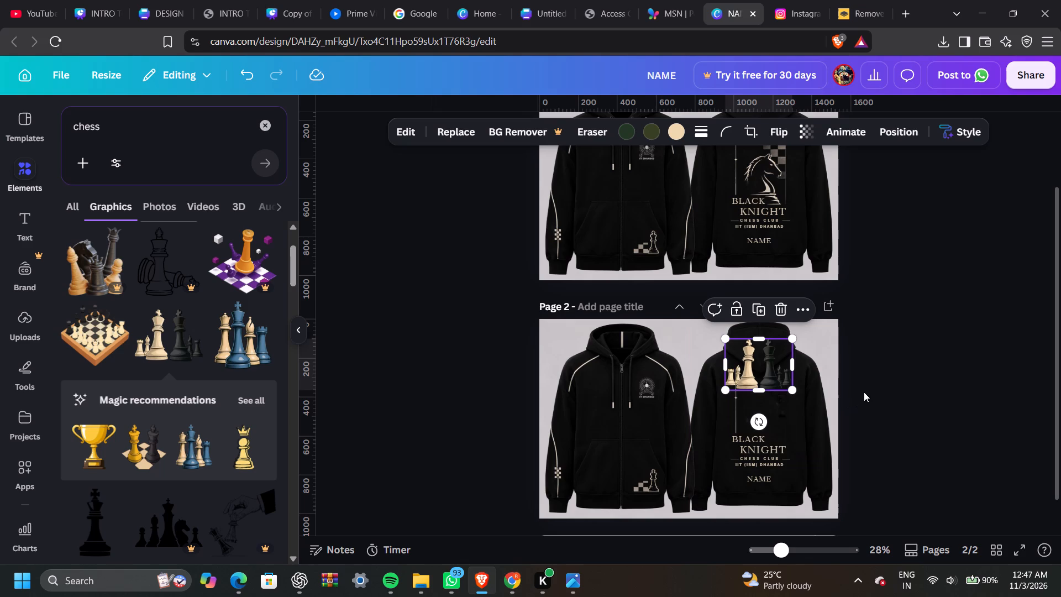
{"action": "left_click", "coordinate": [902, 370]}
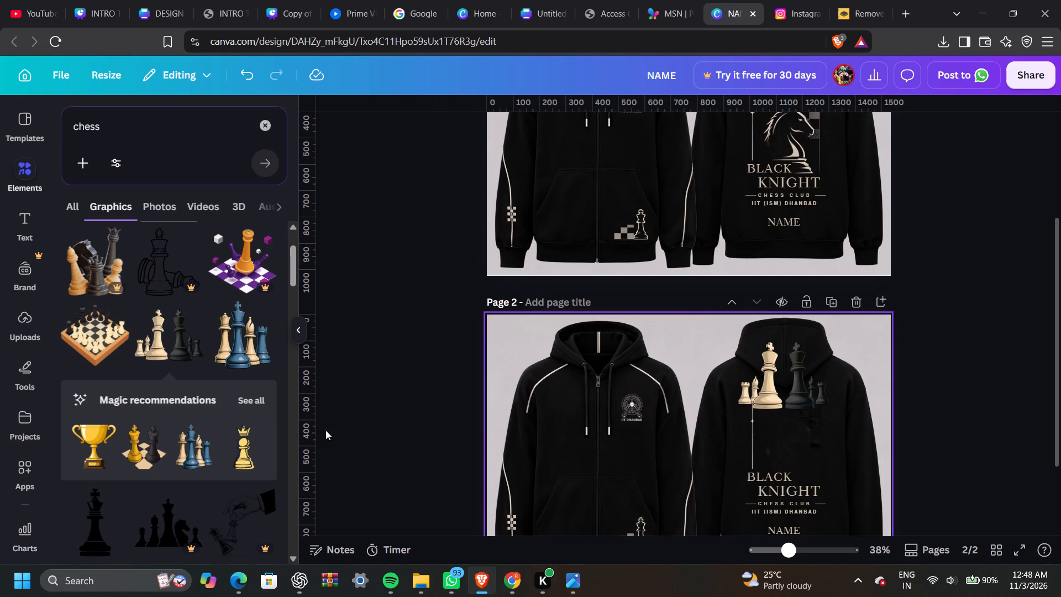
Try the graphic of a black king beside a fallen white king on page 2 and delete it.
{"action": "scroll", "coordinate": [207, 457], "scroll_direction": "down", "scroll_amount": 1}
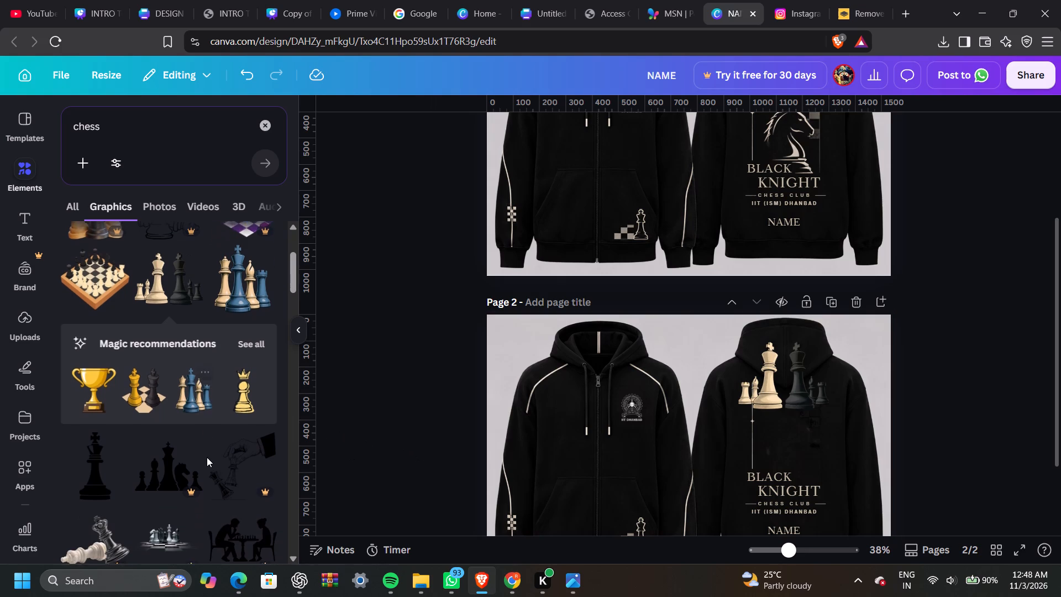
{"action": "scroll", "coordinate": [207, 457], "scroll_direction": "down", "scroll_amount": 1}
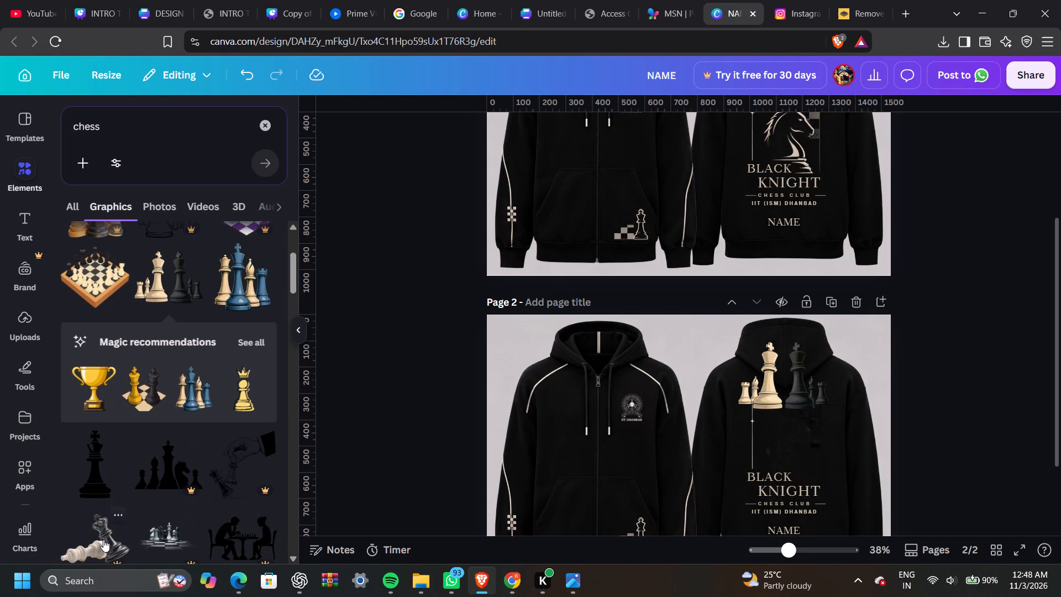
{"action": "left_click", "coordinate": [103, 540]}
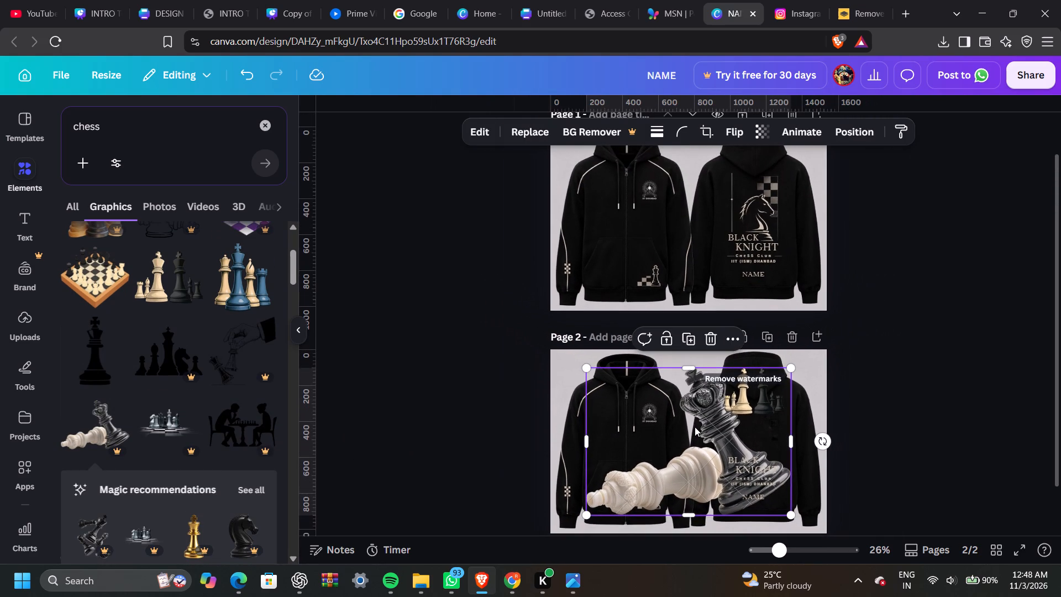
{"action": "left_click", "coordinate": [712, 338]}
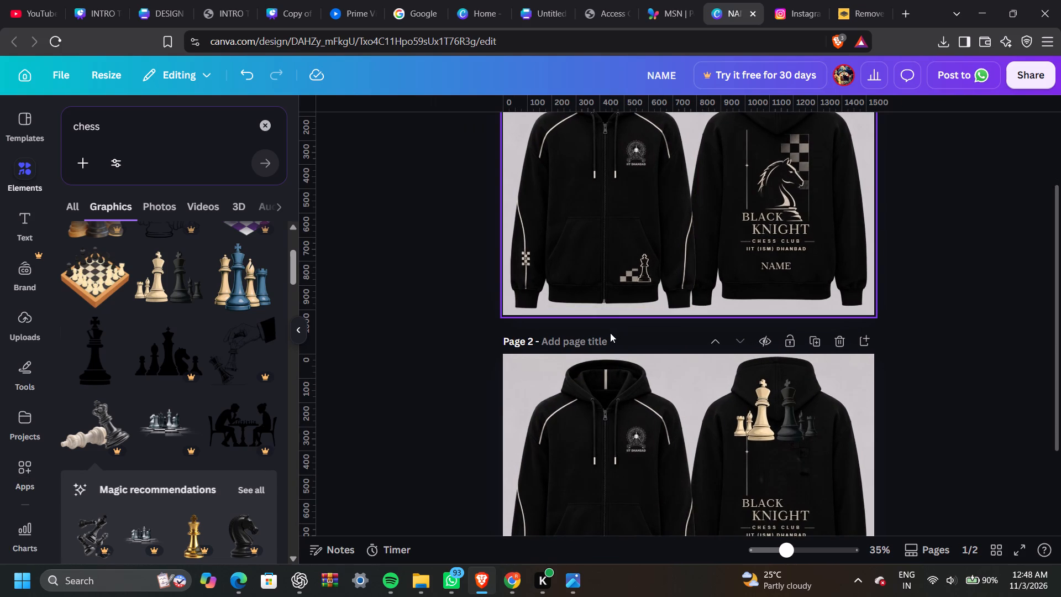
Delete the cream and black chess pieces graphic from the hoodie back on page 2.
{"action": "left_click", "coordinate": [806, 410]}
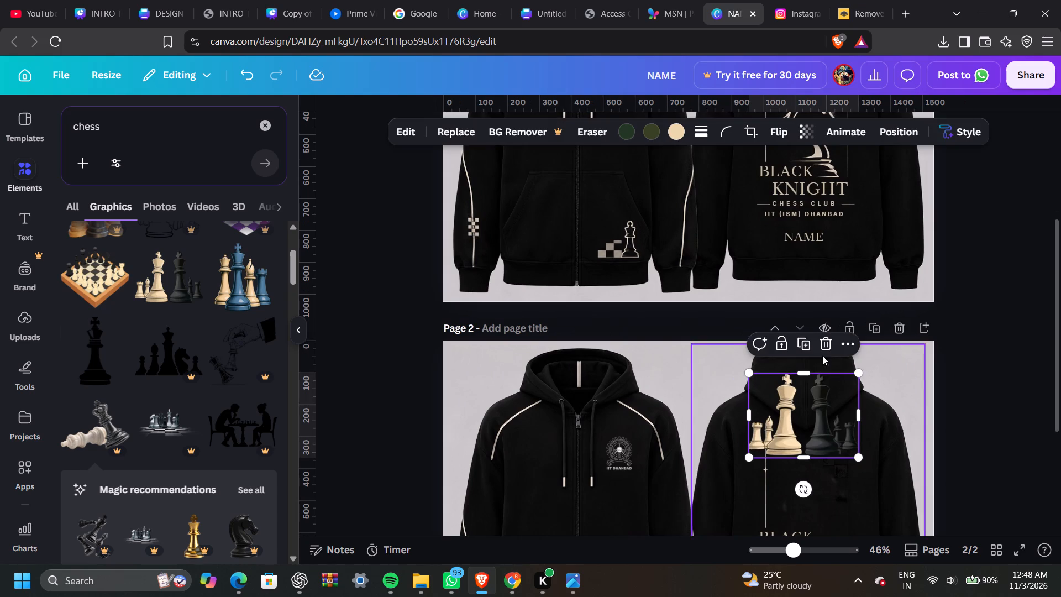
{"action": "left_click", "coordinate": [827, 344]}
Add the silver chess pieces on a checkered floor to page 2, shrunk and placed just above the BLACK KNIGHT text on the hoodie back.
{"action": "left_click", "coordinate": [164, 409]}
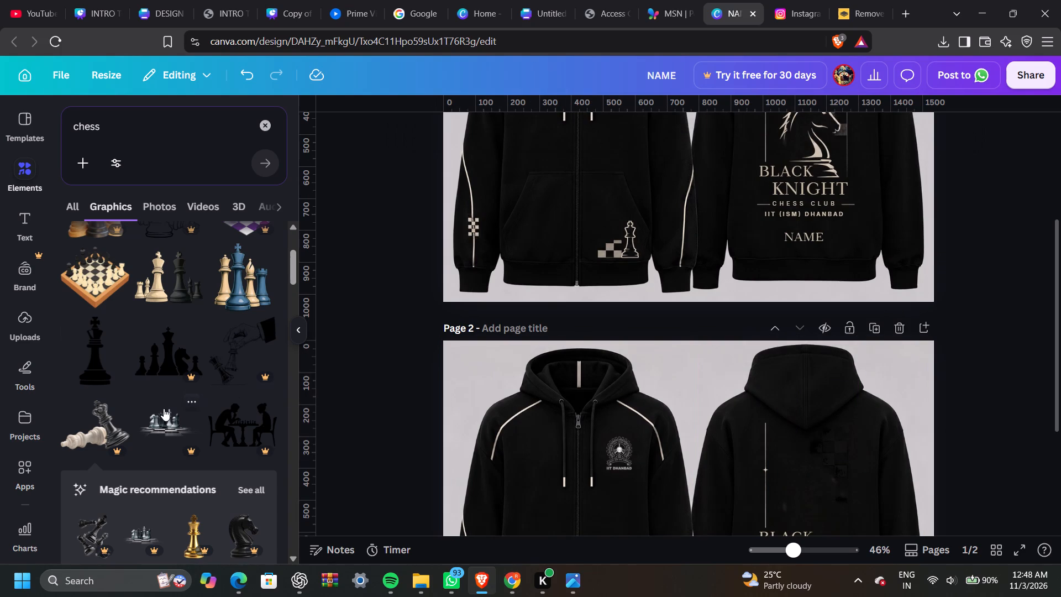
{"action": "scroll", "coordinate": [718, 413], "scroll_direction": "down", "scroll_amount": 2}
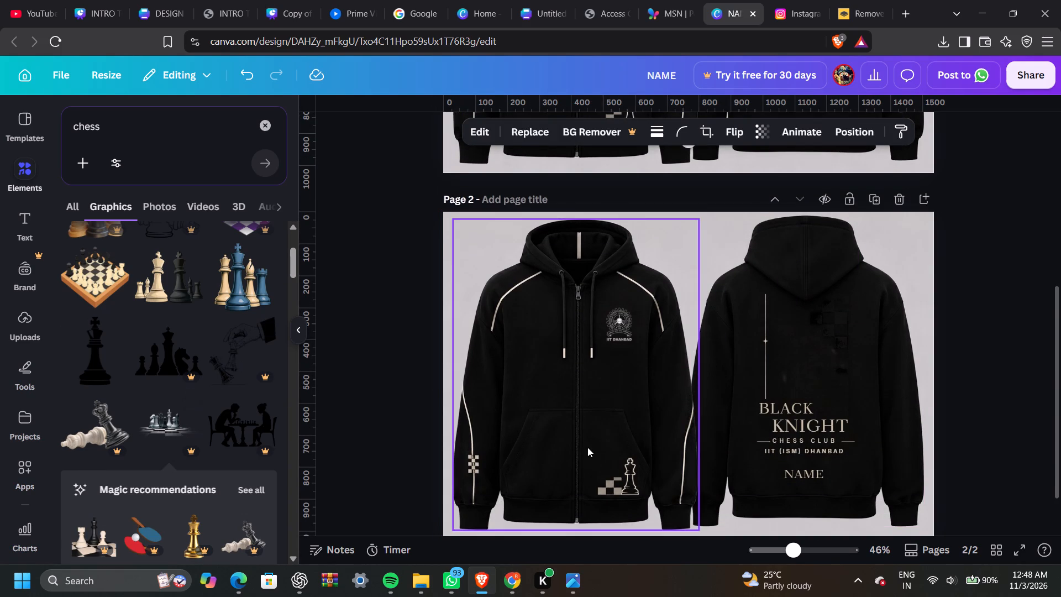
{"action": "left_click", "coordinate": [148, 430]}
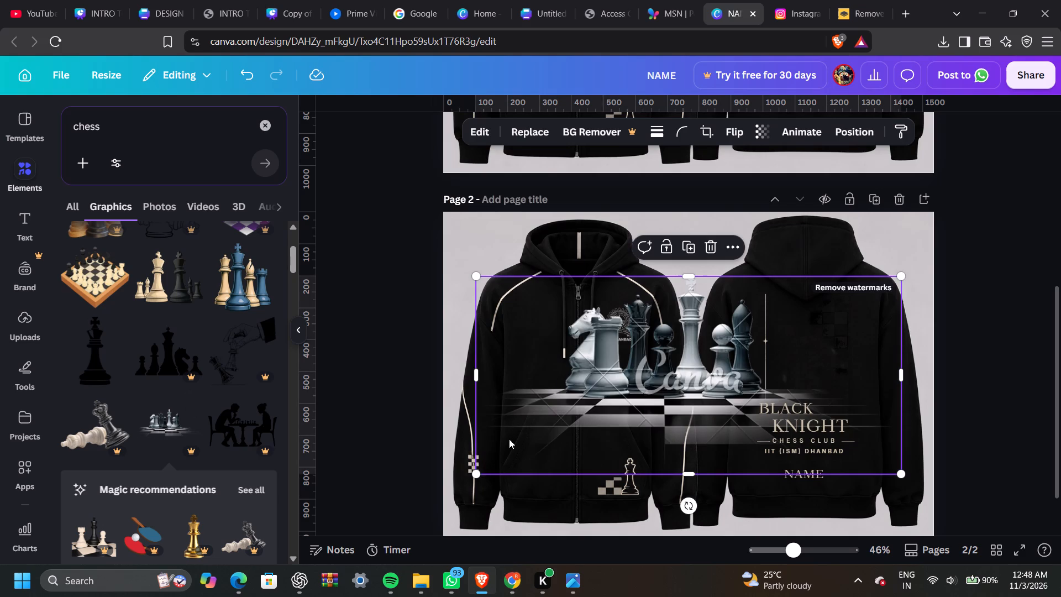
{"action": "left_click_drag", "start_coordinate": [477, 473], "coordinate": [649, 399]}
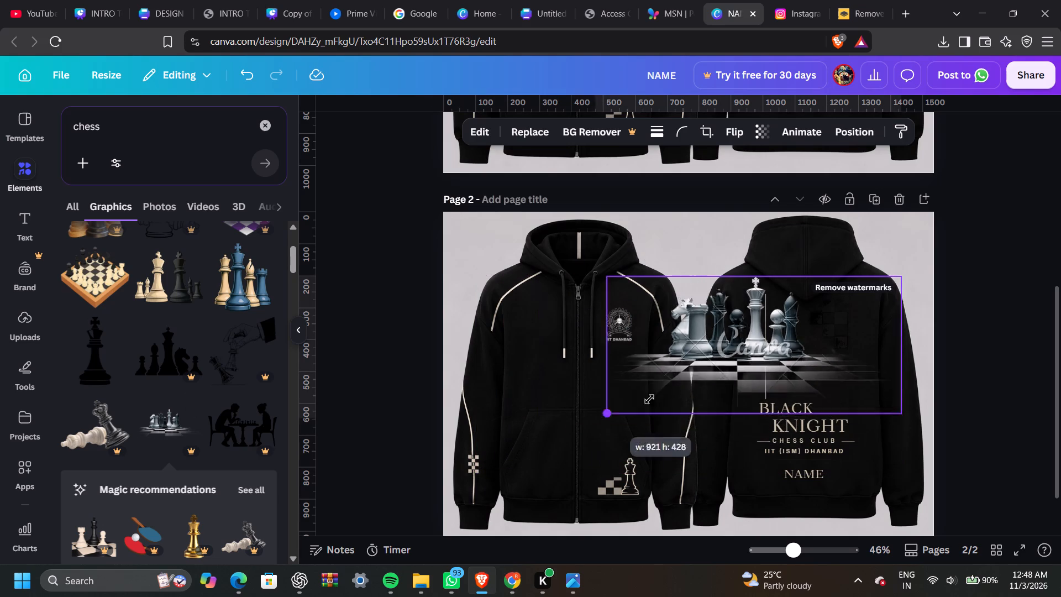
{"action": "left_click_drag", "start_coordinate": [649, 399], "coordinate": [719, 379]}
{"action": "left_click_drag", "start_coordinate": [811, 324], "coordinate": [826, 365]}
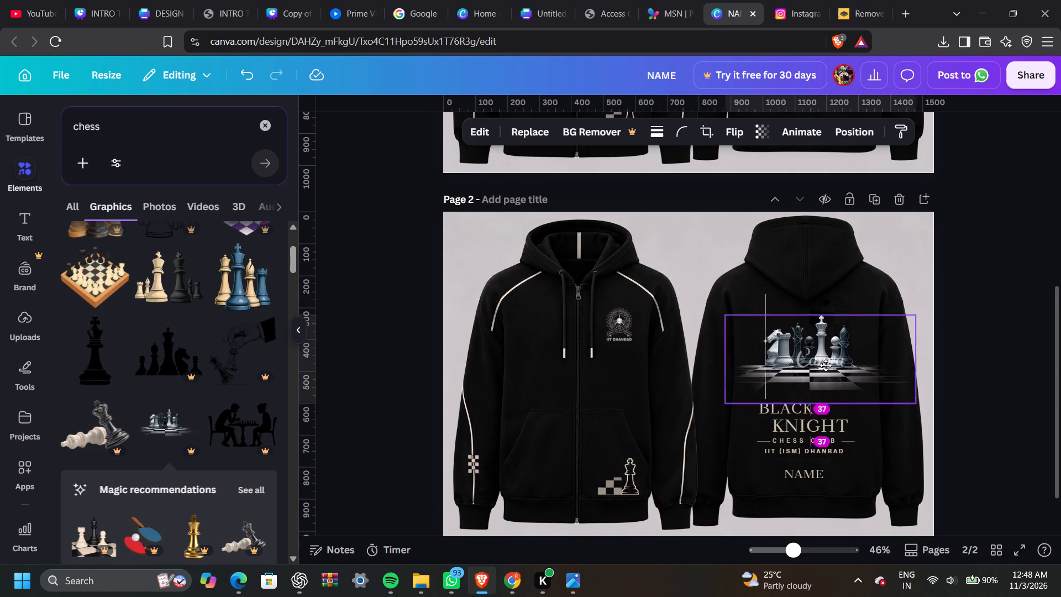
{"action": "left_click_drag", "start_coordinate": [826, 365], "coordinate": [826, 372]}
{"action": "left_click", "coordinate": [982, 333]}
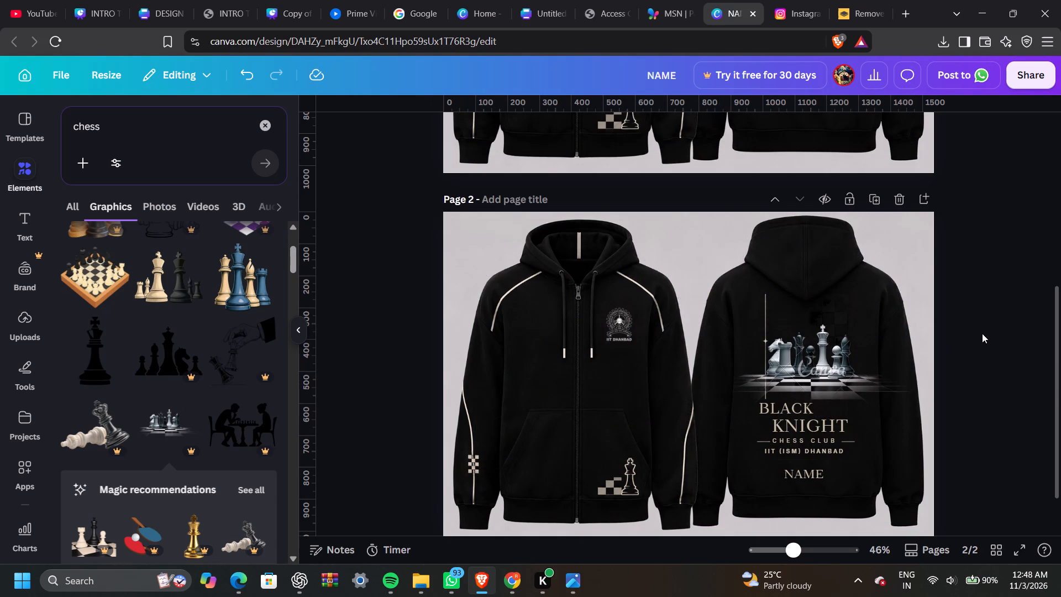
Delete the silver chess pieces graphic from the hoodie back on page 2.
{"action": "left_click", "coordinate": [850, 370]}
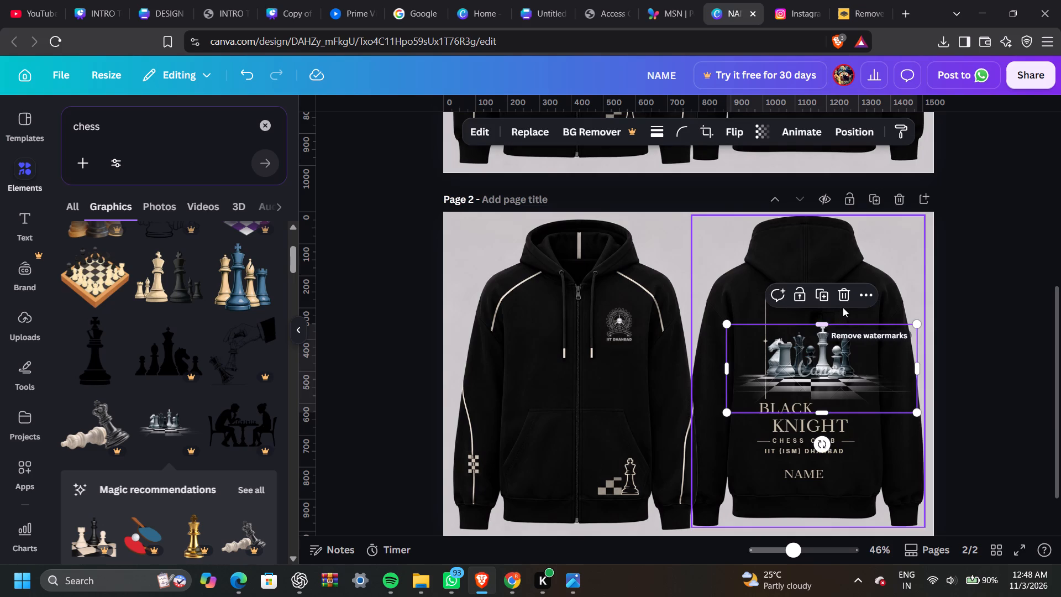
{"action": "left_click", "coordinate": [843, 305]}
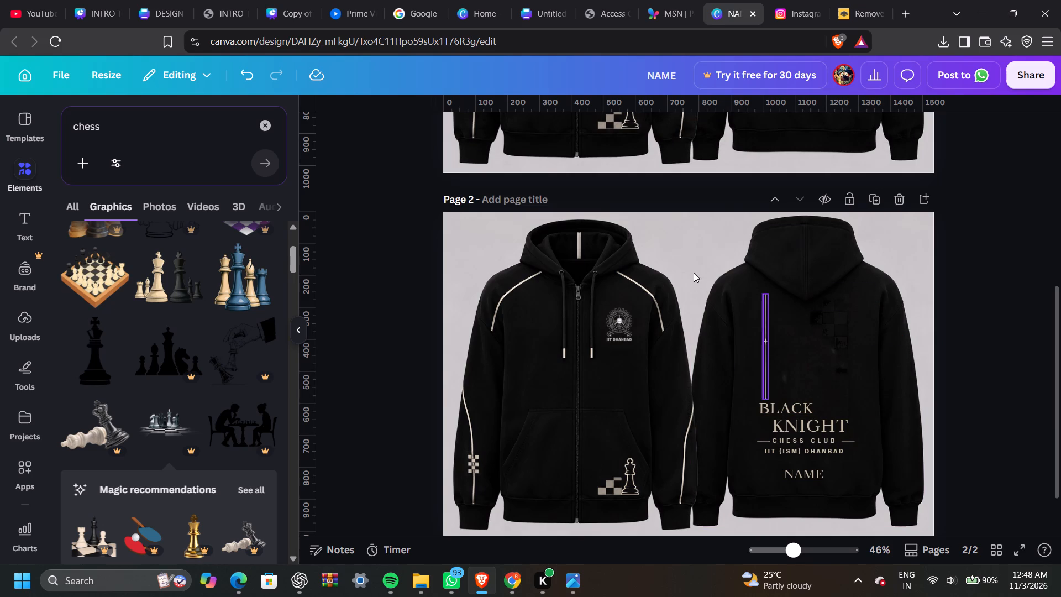
Look through more of the chess graphics for artwork that could suit the hoodie back.
{"action": "scroll", "coordinate": [175, 385], "scroll_direction": "down", "scroll_amount": 1}
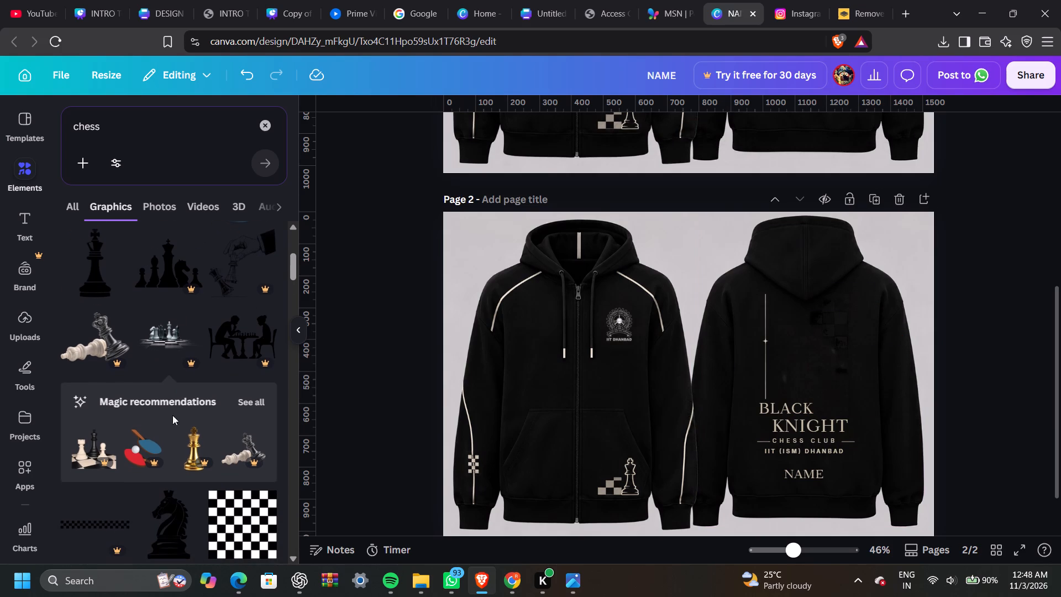
{"action": "scroll", "coordinate": [165, 443], "scroll_direction": "down", "scroll_amount": 3}
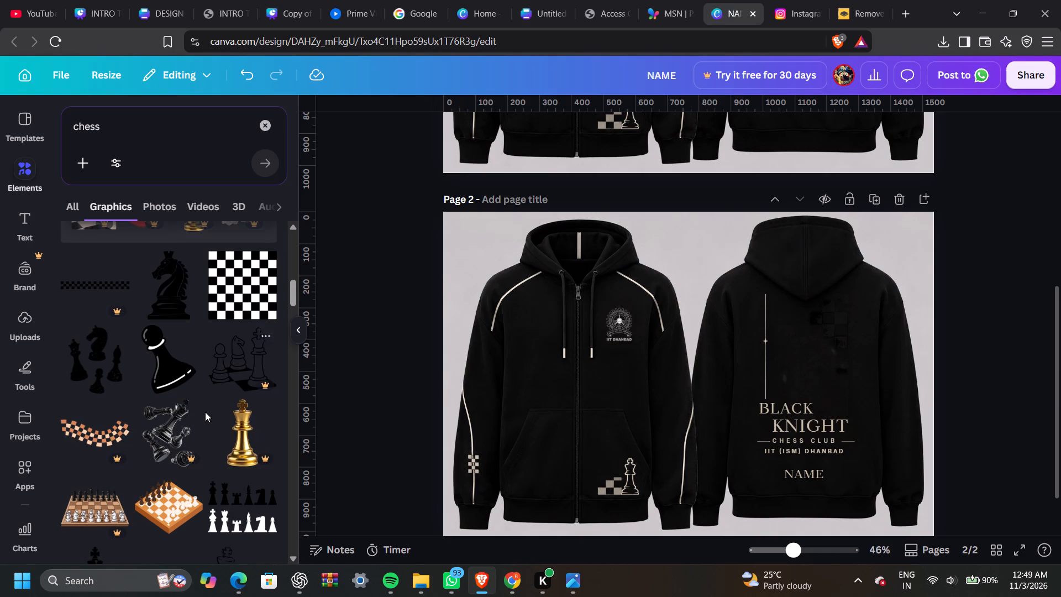
{"action": "scroll", "coordinate": [205, 412], "scroll_direction": "down", "scroll_amount": 4}
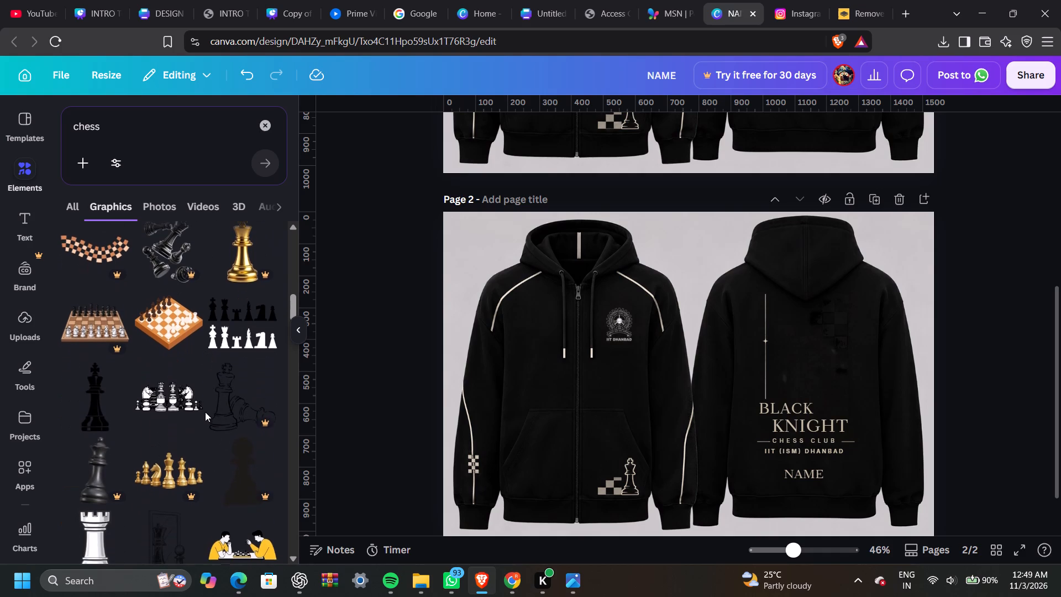
{"action": "scroll", "coordinate": [205, 412], "scroll_direction": "down", "scroll_amount": 7}
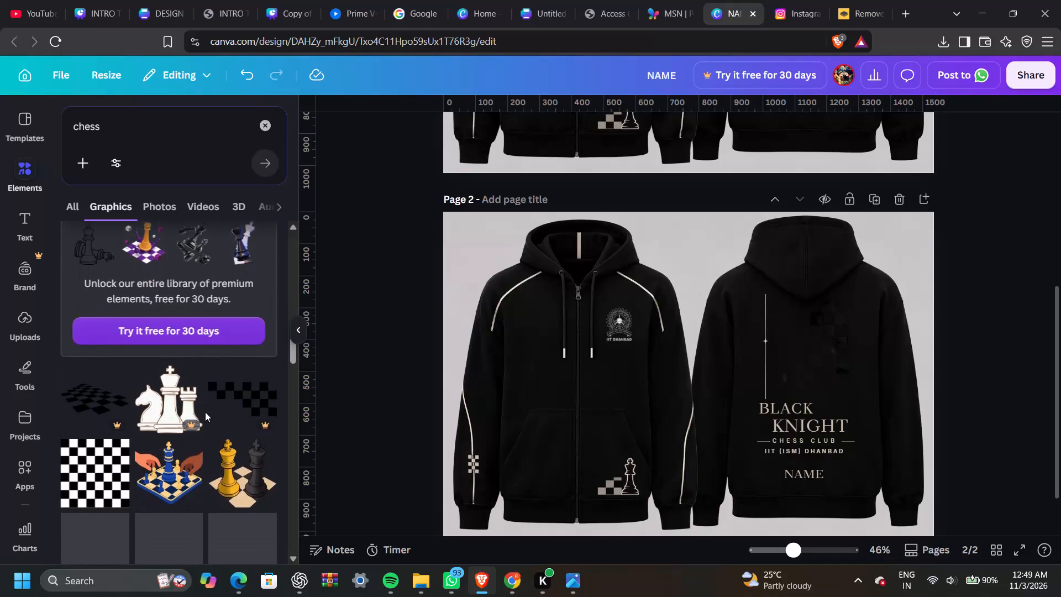
{"action": "scroll", "coordinate": [205, 412], "scroll_direction": "down", "scroll_amount": 1}
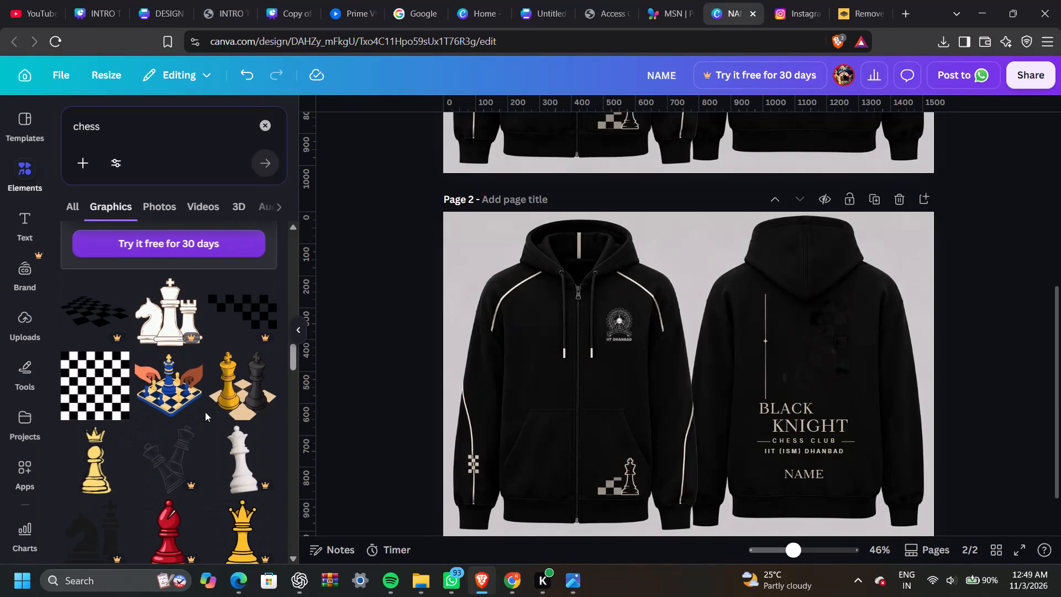
{"action": "scroll", "coordinate": [205, 412], "scroll_direction": "down", "scroll_amount": 1}
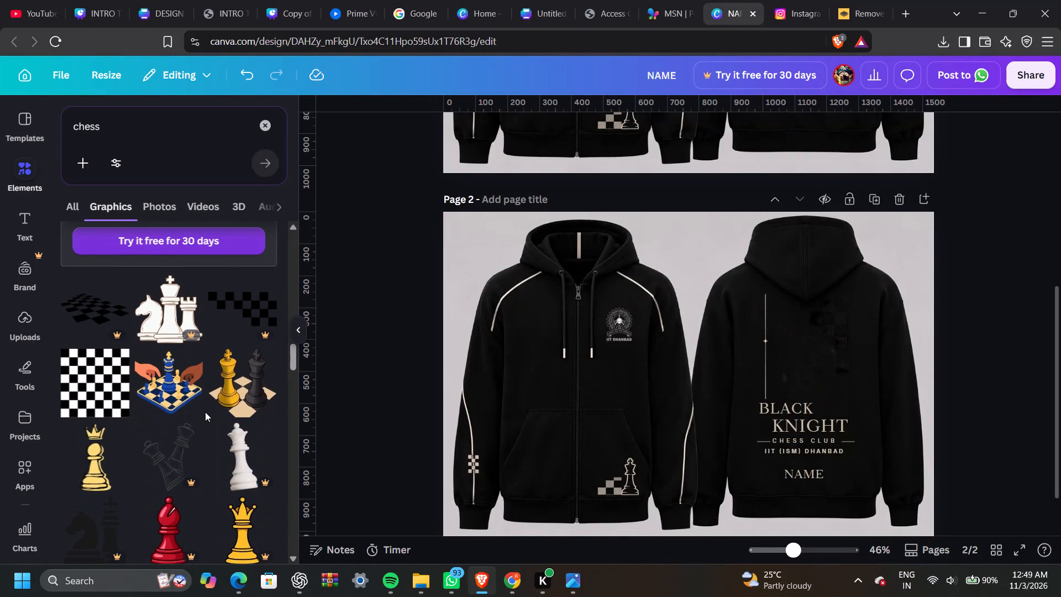
{"action": "scroll", "coordinate": [205, 412], "scroll_direction": "down", "scroll_amount": 2}
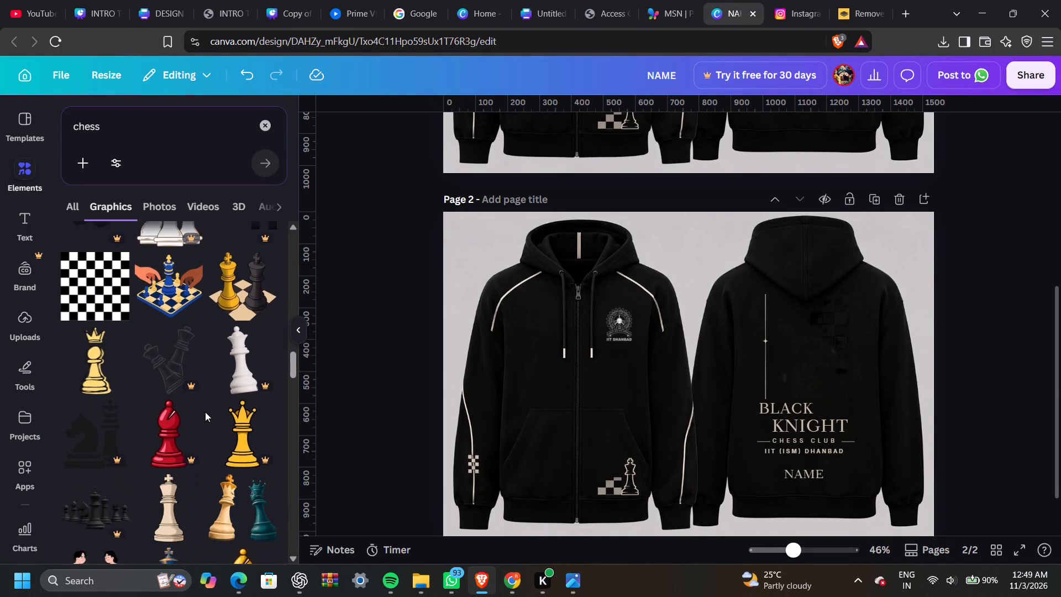
{"action": "scroll", "coordinate": [205, 412], "scroll_direction": "down", "scroll_amount": 2}
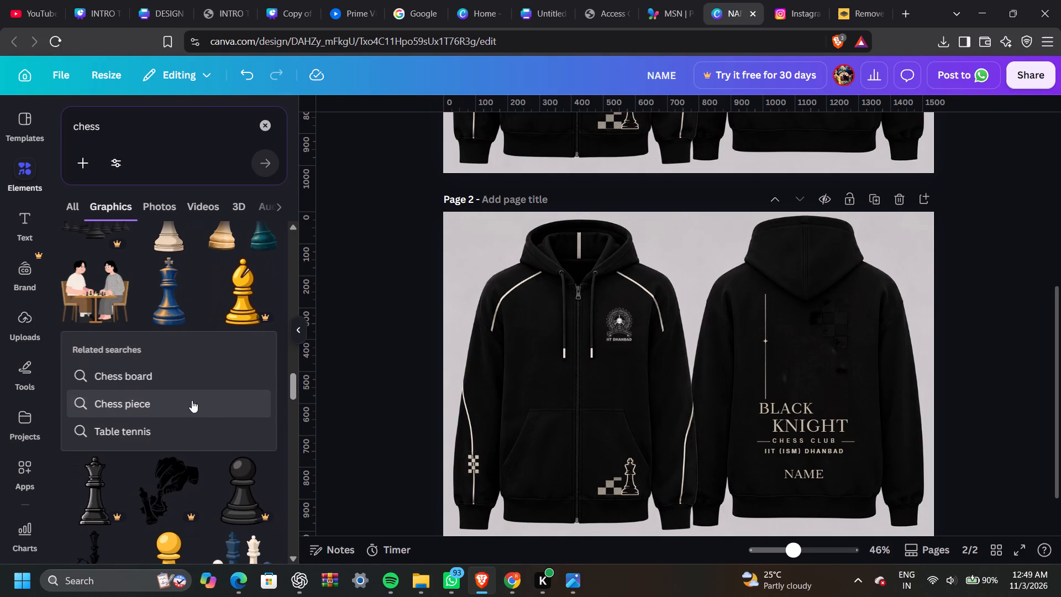
Switch to the related search "Chess board" and add the black graphic of three chess pieces on board squares to page 2.
{"action": "left_click", "coordinate": [176, 380]}
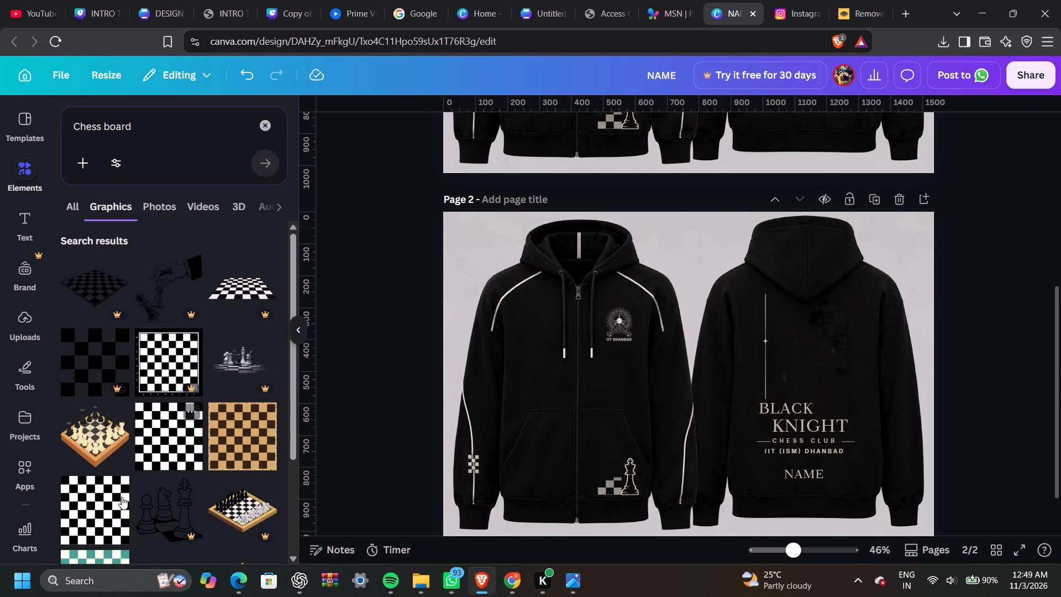
{"action": "scroll", "coordinate": [113, 515], "scroll_direction": "down", "scroll_amount": 2}
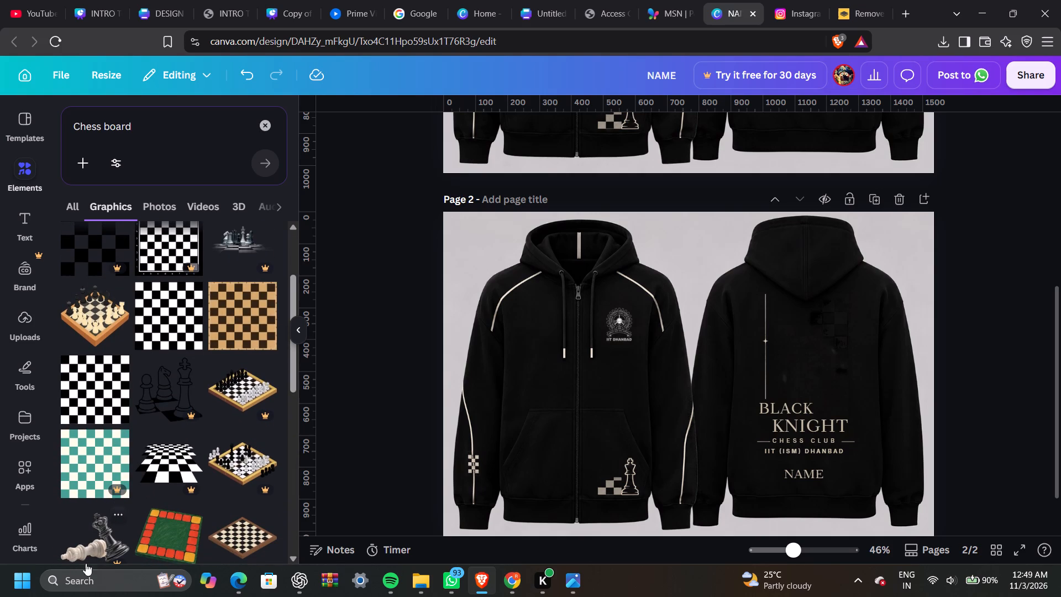
{"action": "left_click", "coordinate": [201, 417]}
Look through the "Chess board" graphics results for artwork that could suit the hoodie back.
{"action": "scroll", "coordinate": [230, 329], "scroll_direction": "down", "scroll_amount": 2}
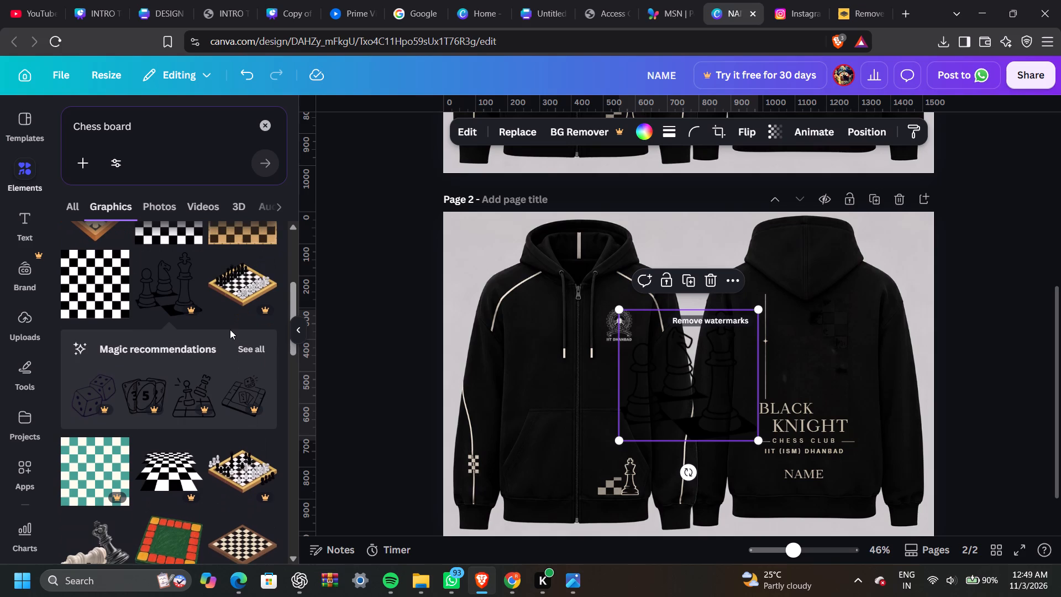
{"action": "scroll", "coordinate": [172, 444], "scroll_direction": "down", "scroll_amount": 3}
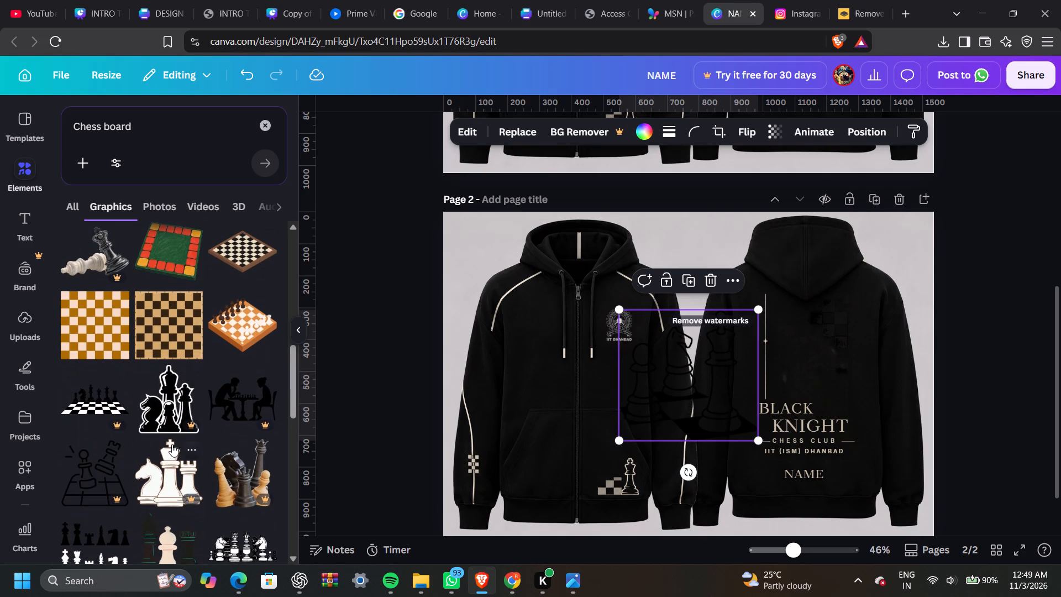
{"action": "scroll", "coordinate": [172, 444], "scroll_direction": "down", "scroll_amount": 3}
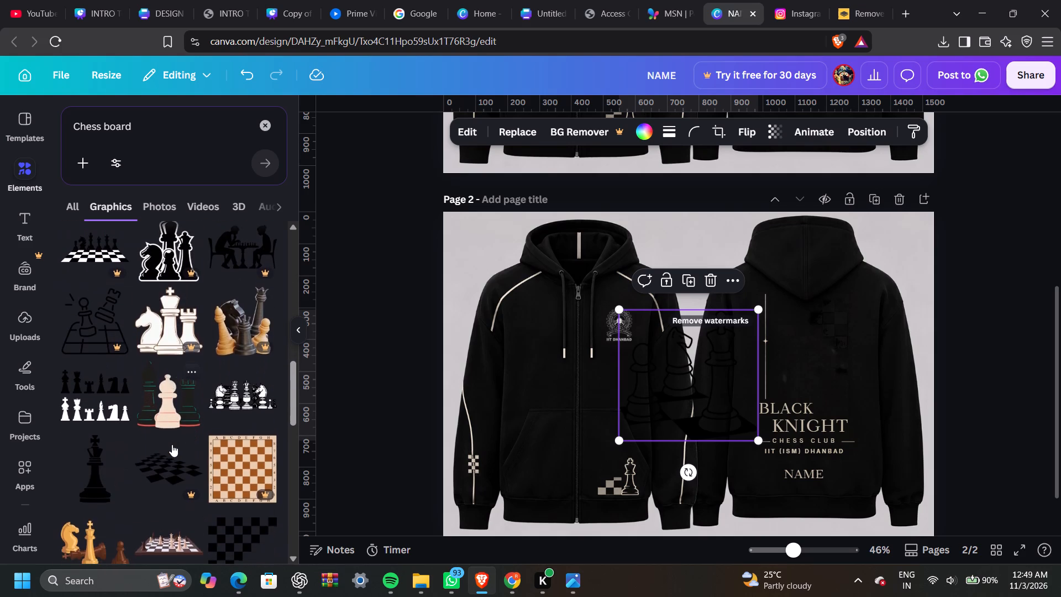
{"action": "scroll", "coordinate": [172, 444], "scroll_direction": "down", "scroll_amount": 3}
{"action": "scroll", "coordinate": [172, 444], "scroll_direction": "right", "scroll_amount": 3}
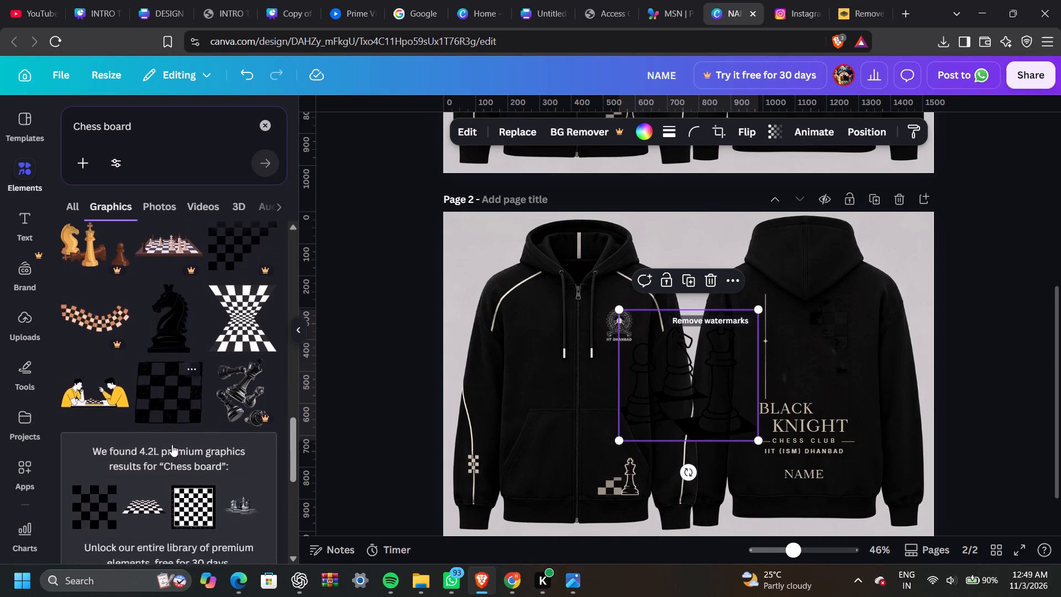
{"action": "scroll", "coordinate": [172, 444], "scroll_direction": "right", "scroll_amount": 2}
{"action": "scroll", "coordinate": [172, 444], "scroll_direction": "down", "scroll_amount": 2}
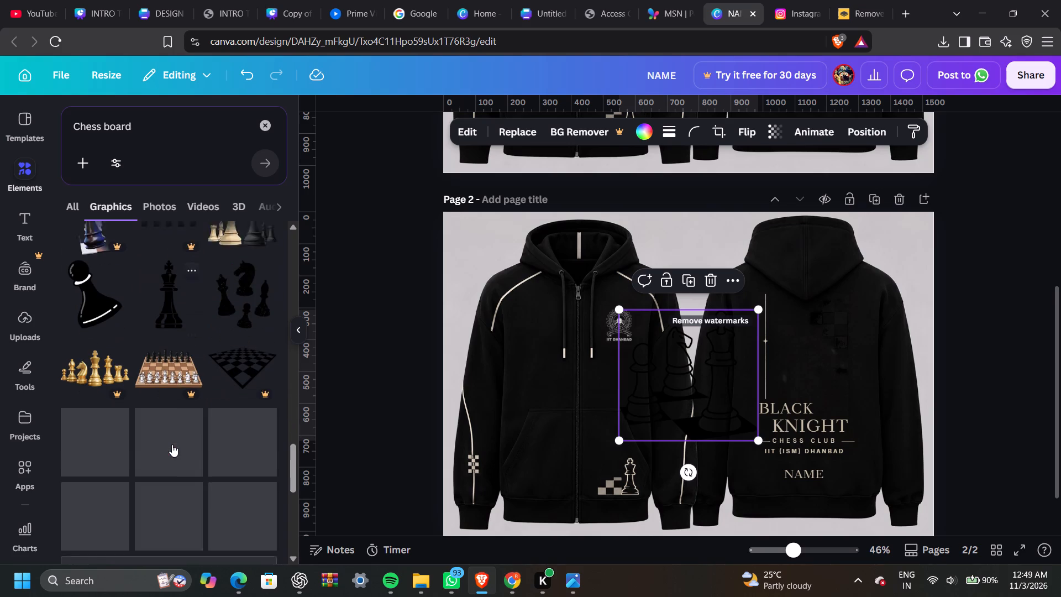
{"action": "scroll", "coordinate": [172, 444], "scroll_direction": "down", "scroll_amount": 1}
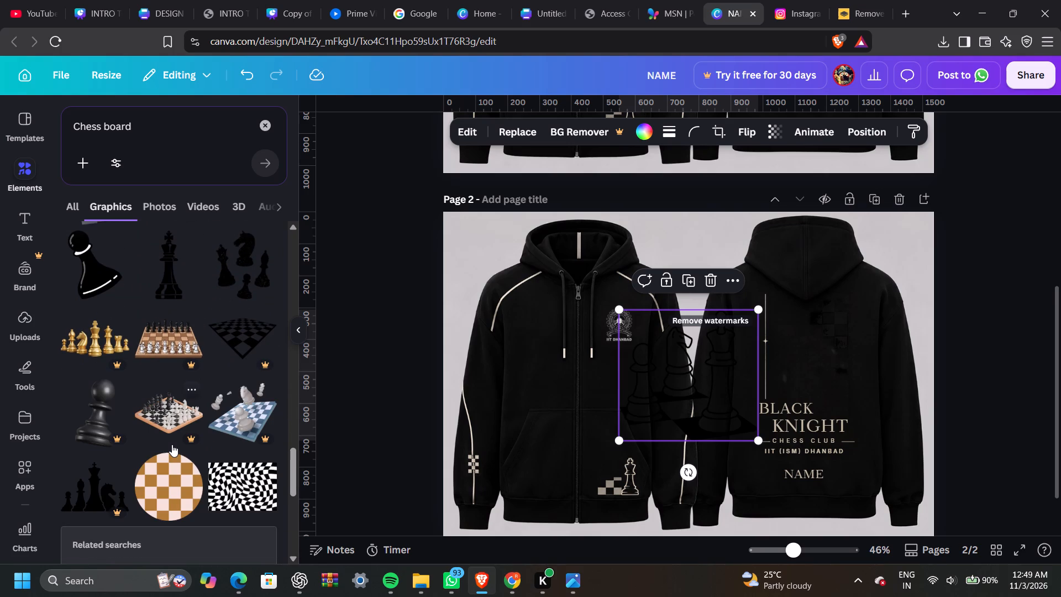
{"action": "scroll", "coordinate": [172, 444], "scroll_direction": "down", "scroll_amount": 4}
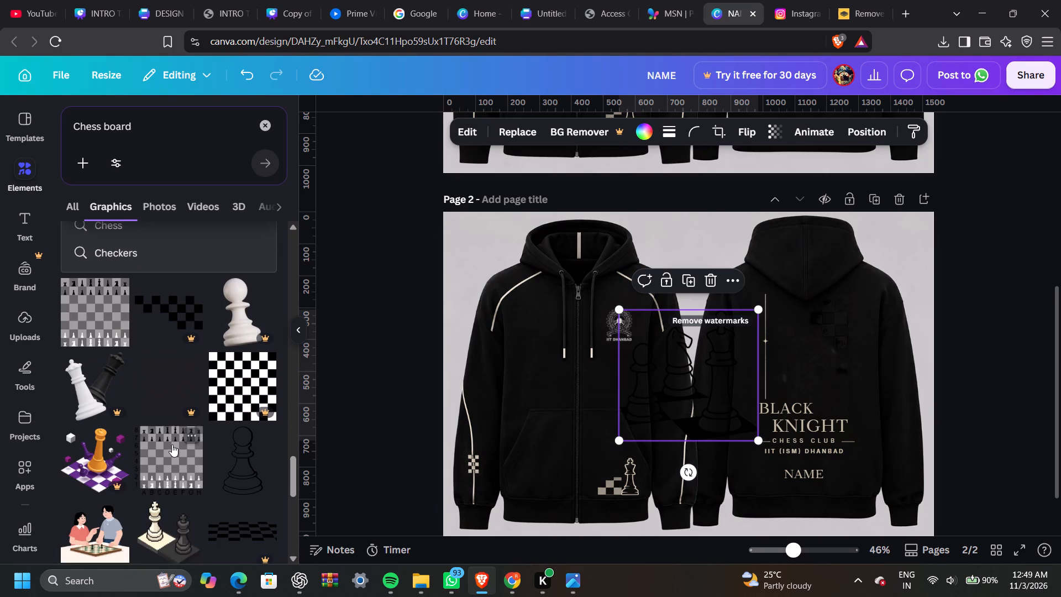
{"action": "scroll", "coordinate": [172, 444], "scroll_direction": "down", "scroll_amount": 1}
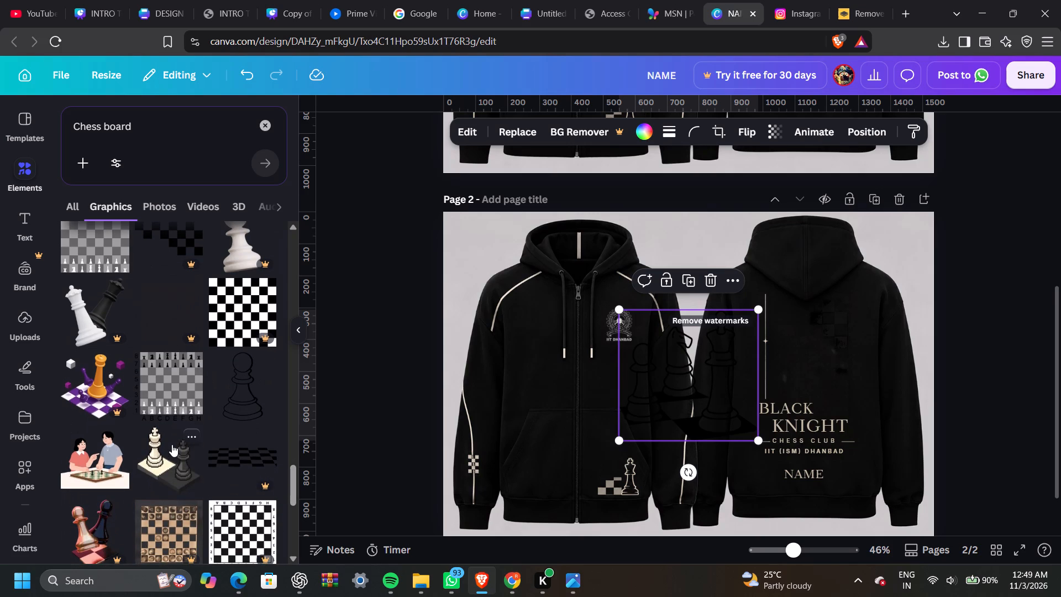
{"action": "scroll", "coordinate": [172, 444], "scroll_direction": "down", "scroll_amount": 3}
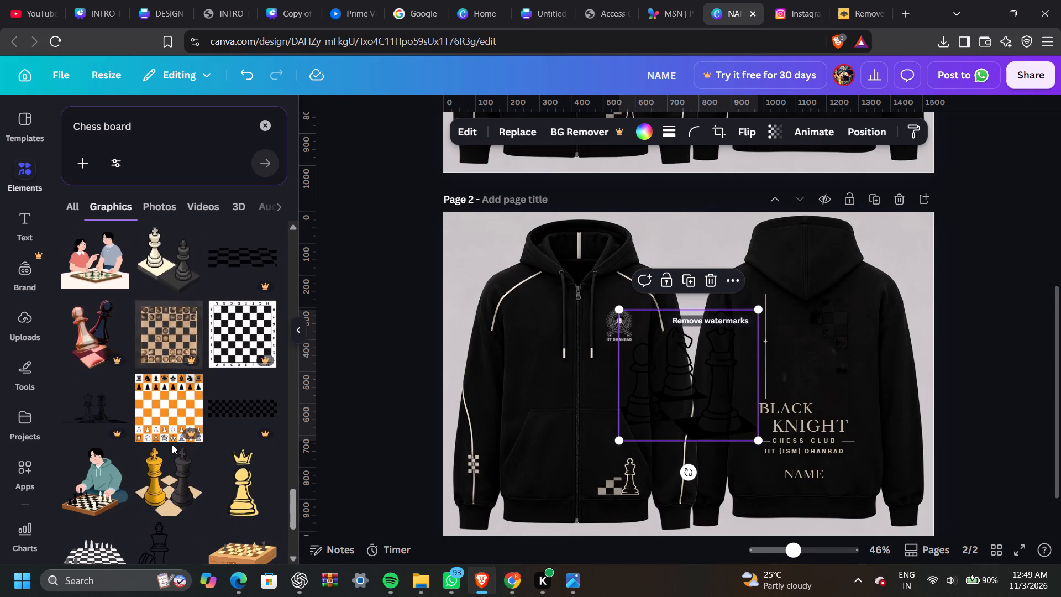
{"action": "scroll", "coordinate": [172, 444], "scroll_direction": "down", "scroll_amount": 4}
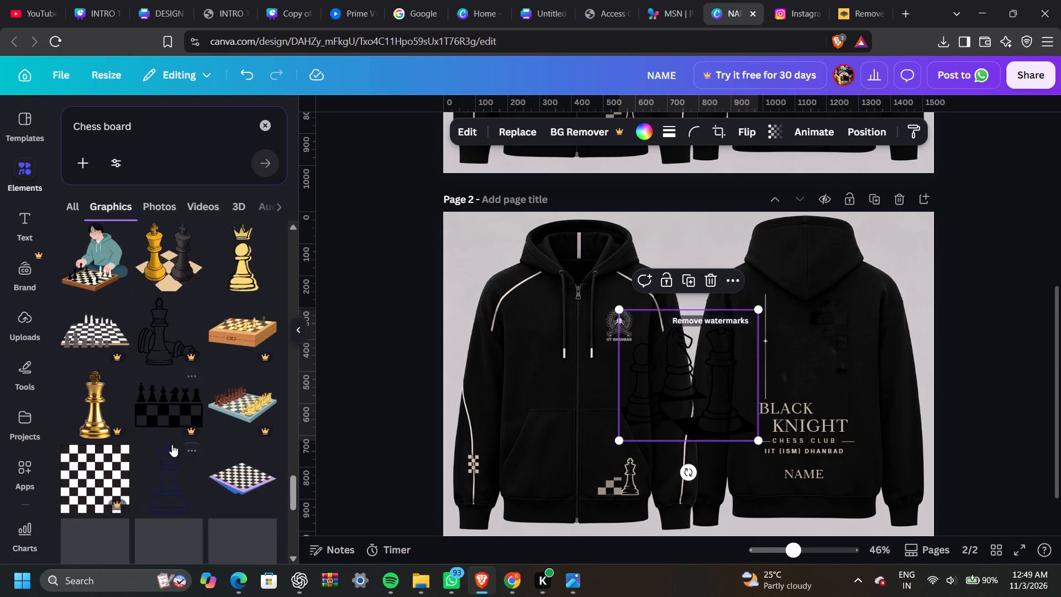
{"action": "scroll", "coordinate": [172, 444], "scroll_direction": "down", "scroll_amount": 1}
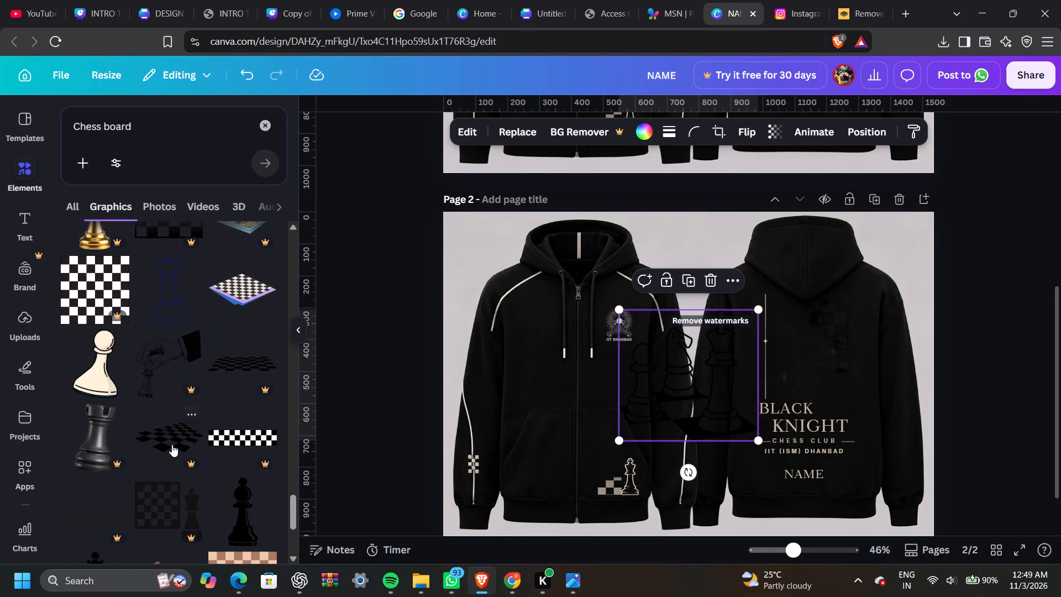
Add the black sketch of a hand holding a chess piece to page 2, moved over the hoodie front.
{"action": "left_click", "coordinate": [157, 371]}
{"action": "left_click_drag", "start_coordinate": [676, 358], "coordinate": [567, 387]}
Delete the black graphic of three chess pieces on board squares from page 2.
{"action": "left_click", "coordinate": [676, 363]}
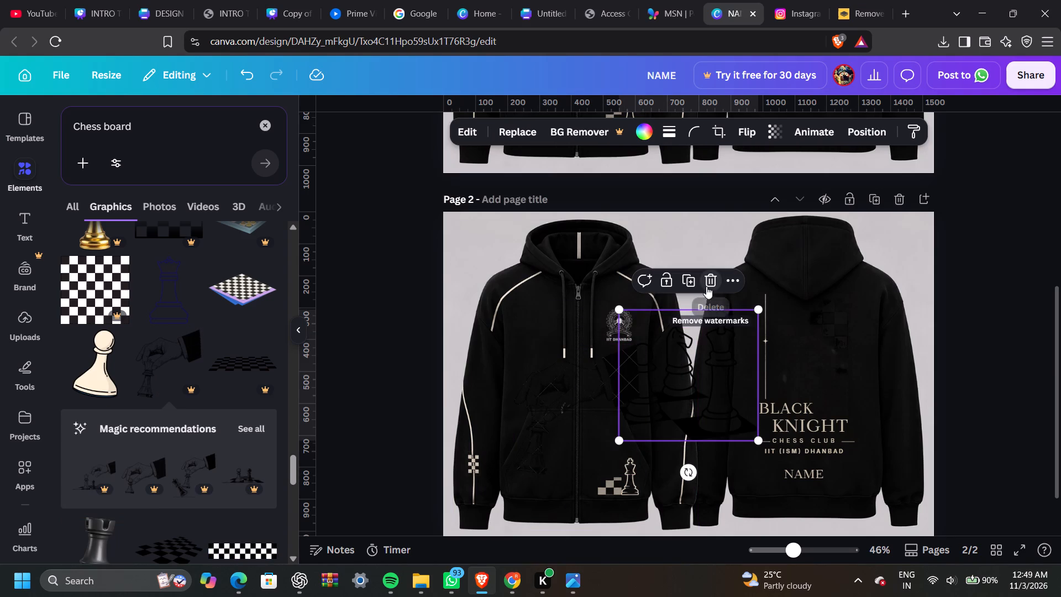
{"action": "left_click", "coordinate": [706, 286]}
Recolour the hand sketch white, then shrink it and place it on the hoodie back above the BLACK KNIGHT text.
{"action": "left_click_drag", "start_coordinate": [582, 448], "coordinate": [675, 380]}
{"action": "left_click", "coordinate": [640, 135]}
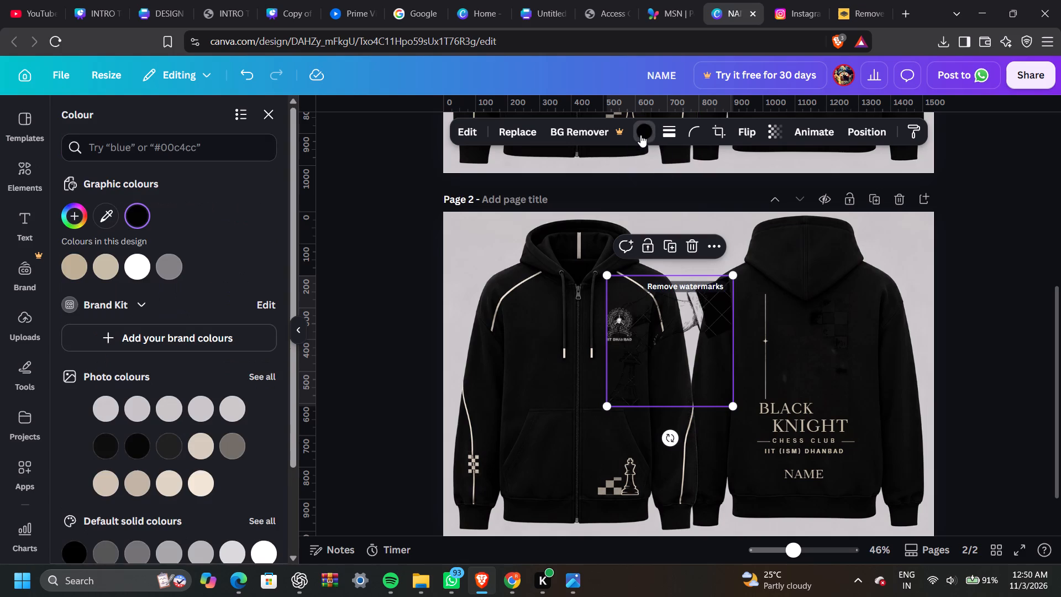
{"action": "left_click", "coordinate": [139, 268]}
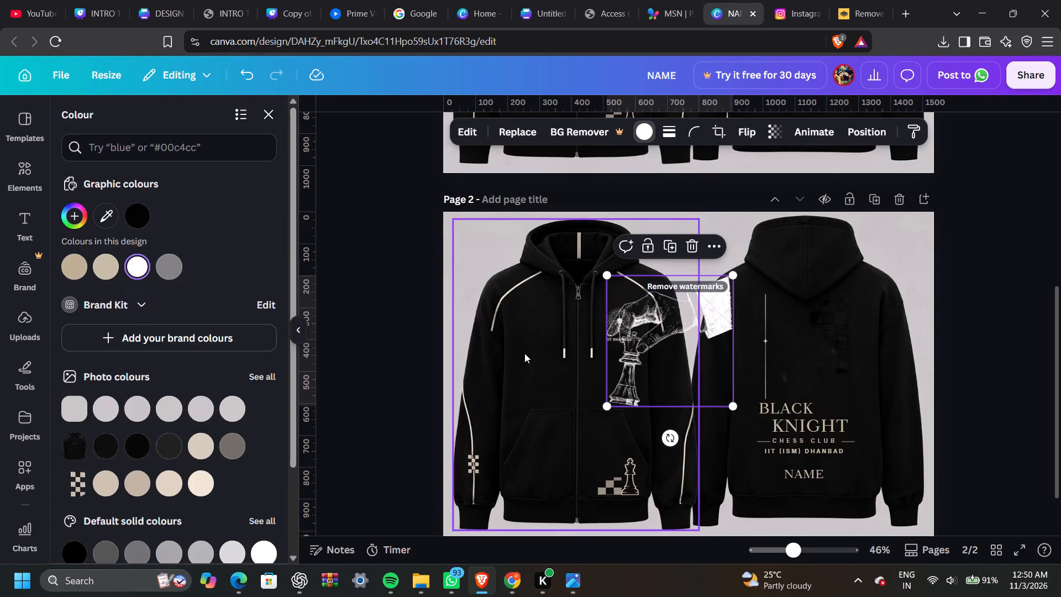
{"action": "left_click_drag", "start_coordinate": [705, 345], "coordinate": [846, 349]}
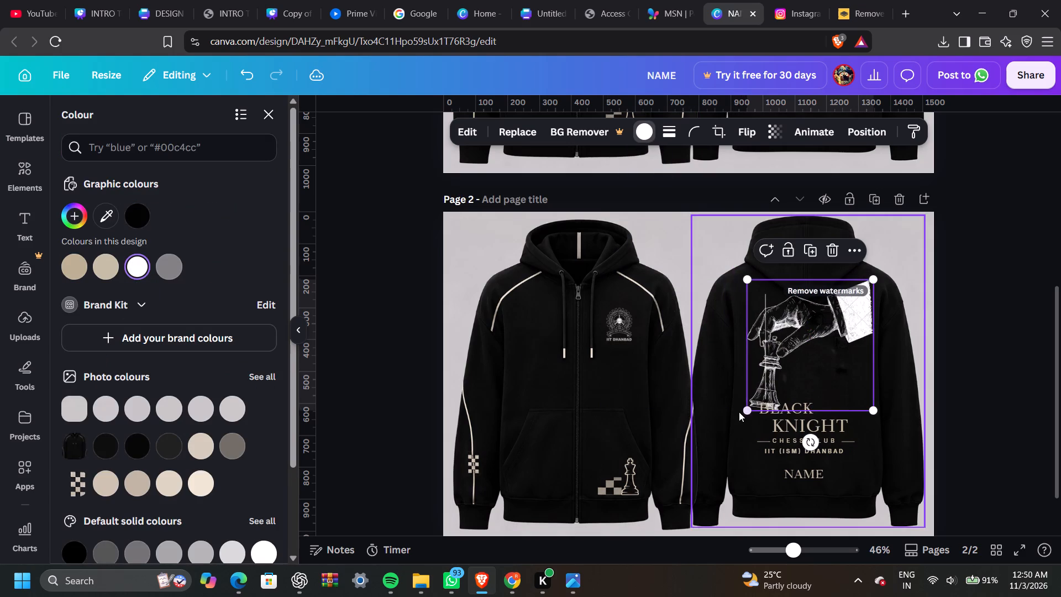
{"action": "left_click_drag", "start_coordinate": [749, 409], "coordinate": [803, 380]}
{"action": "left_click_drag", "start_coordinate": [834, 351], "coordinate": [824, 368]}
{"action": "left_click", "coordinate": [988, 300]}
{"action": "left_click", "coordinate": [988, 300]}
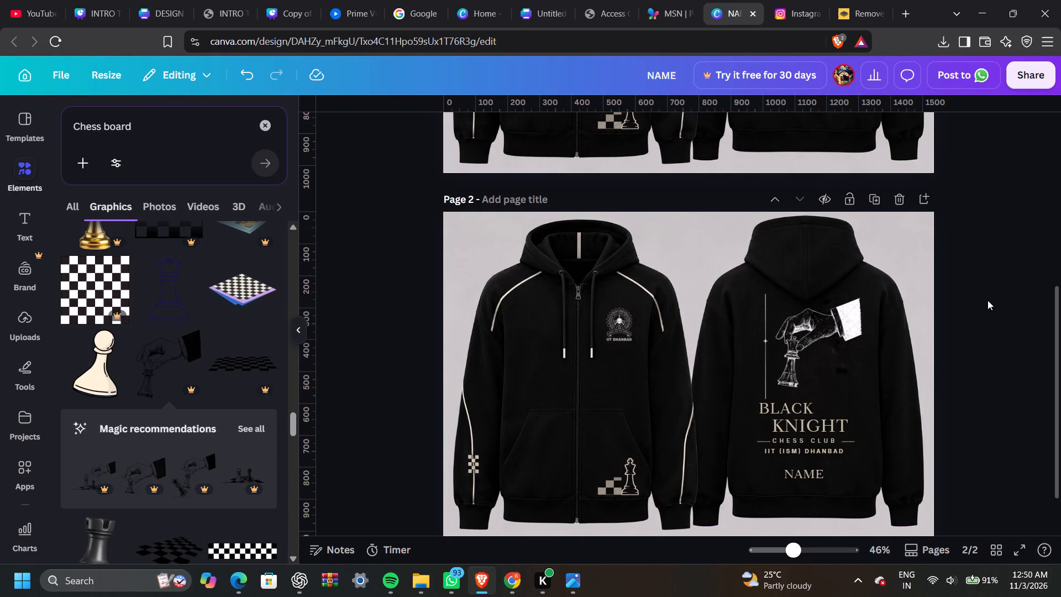
Delete the thin vertical line beside the hand sketch on the hoodie back.
{"action": "left_click", "coordinate": [766, 344]}
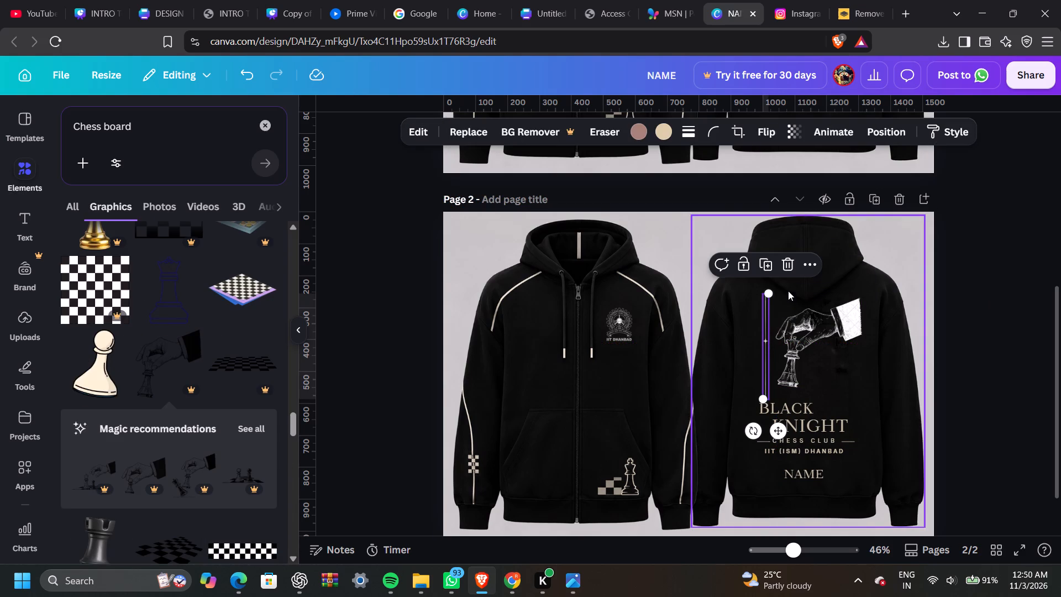
{"action": "left_click", "coordinate": [787, 269]}
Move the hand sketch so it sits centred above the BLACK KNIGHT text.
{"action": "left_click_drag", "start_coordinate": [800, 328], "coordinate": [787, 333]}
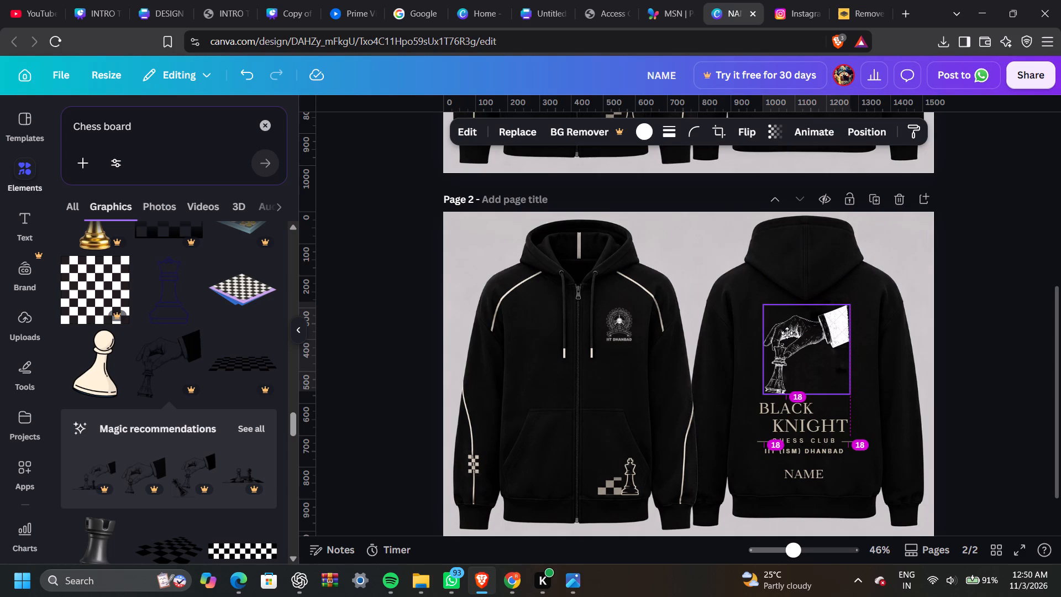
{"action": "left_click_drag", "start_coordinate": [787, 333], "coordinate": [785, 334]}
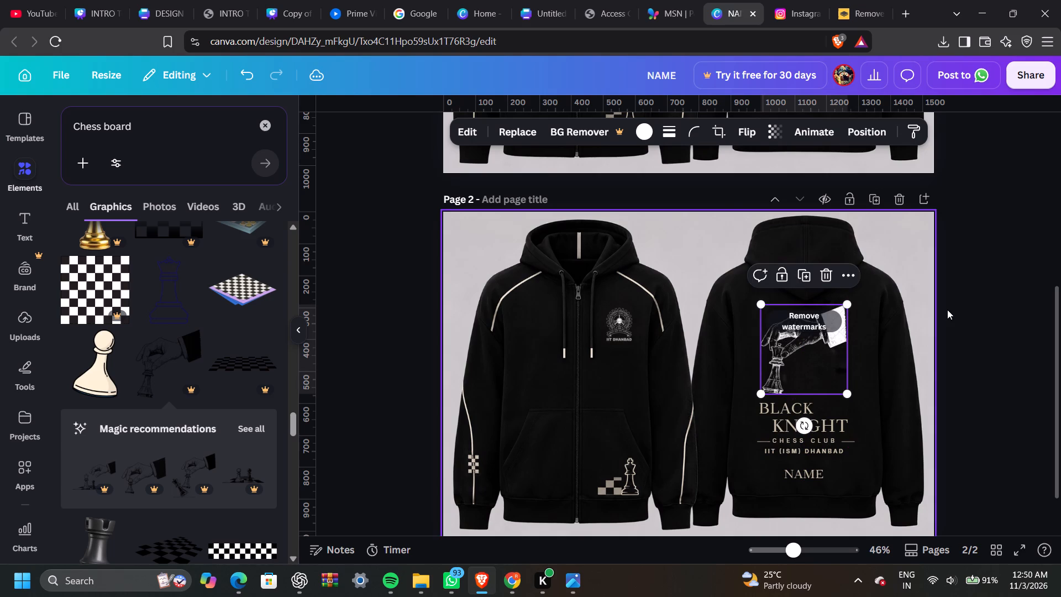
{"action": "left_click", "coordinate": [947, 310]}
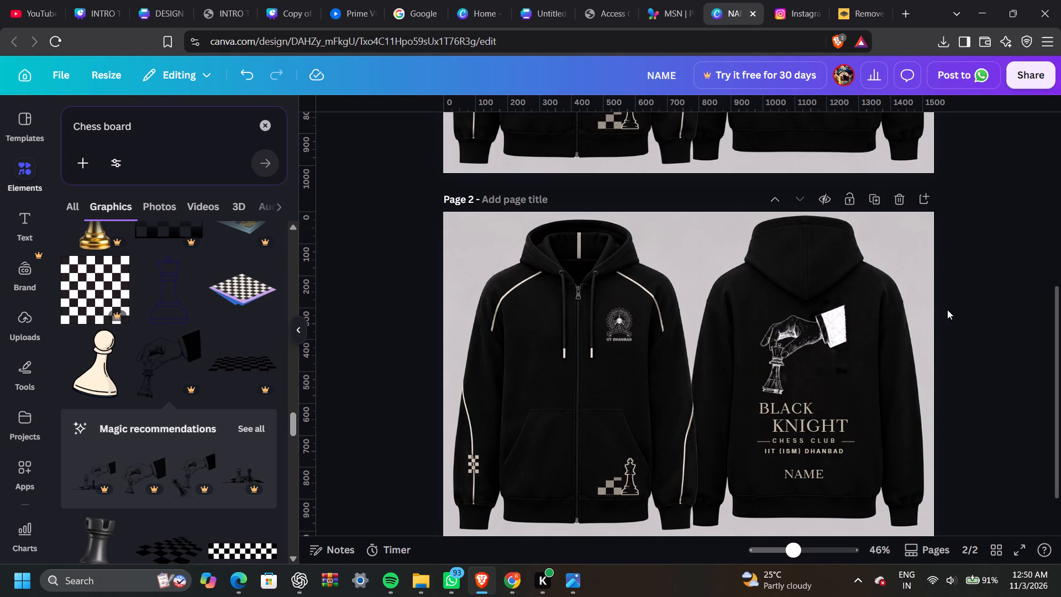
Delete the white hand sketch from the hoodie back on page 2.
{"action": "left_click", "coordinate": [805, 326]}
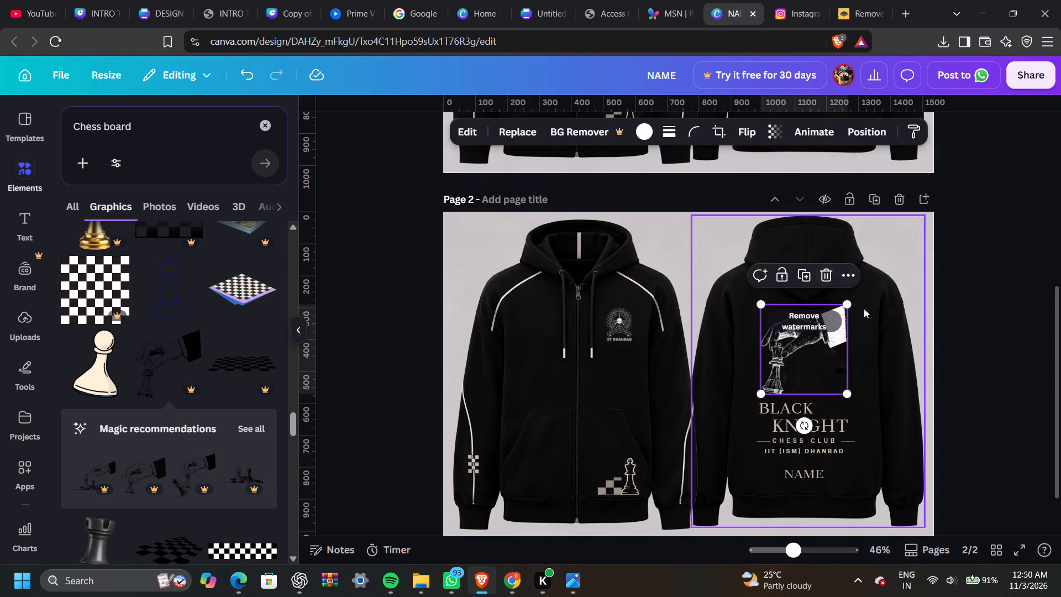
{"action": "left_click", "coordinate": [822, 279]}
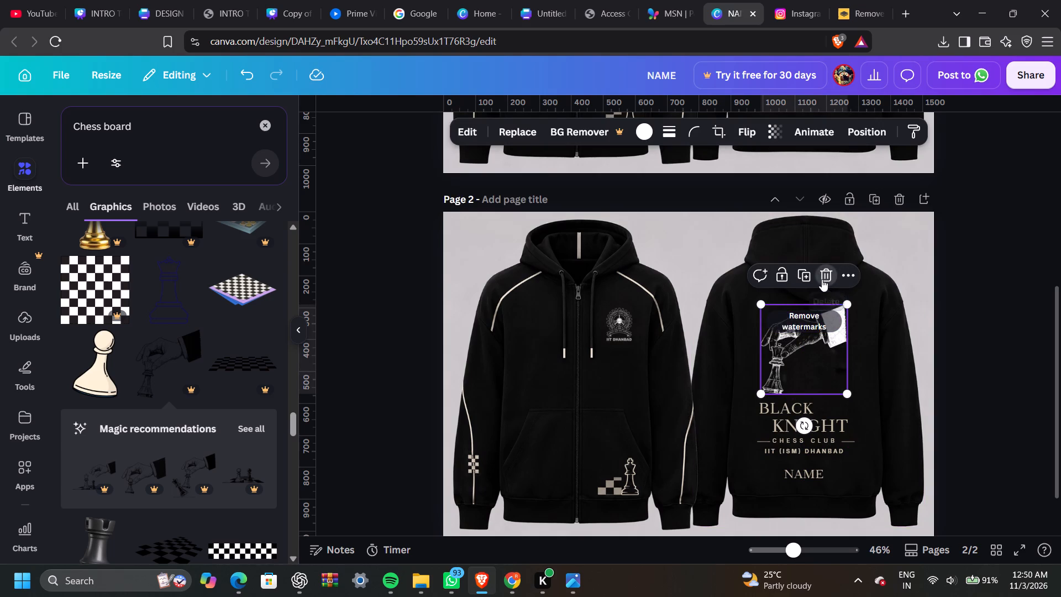
Add the graphic of a pawn, king and knight on diamond tiles to page 2 and recolour it white.
{"action": "scroll", "coordinate": [241, 363], "scroll_direction": "down", "scroll_amount": 2}
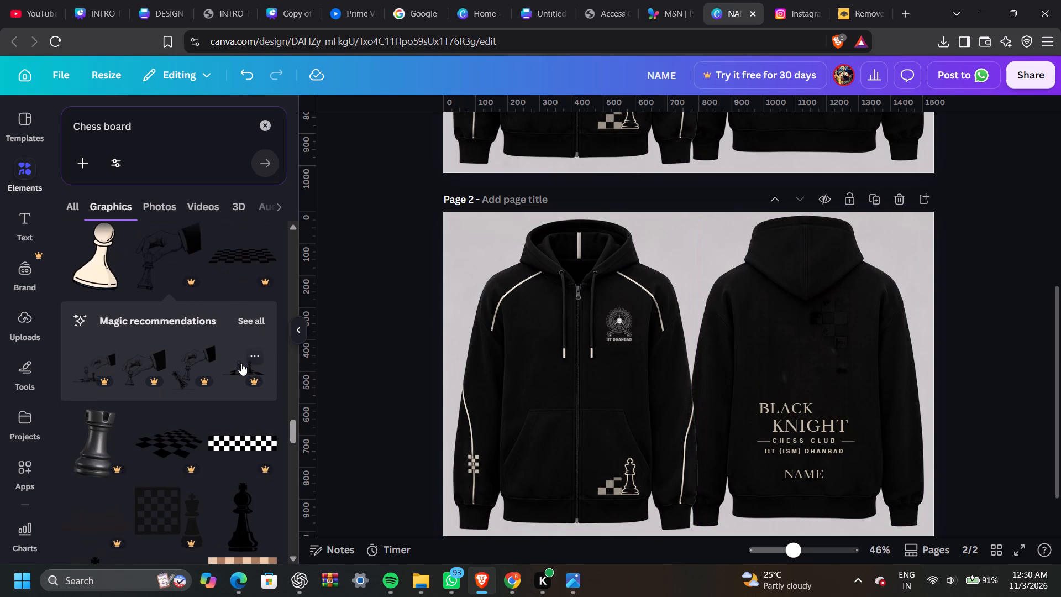
{"action": "scroll", "coordinate": [190, 421], "scroll_direction": "down", "scroll_amount": 3}
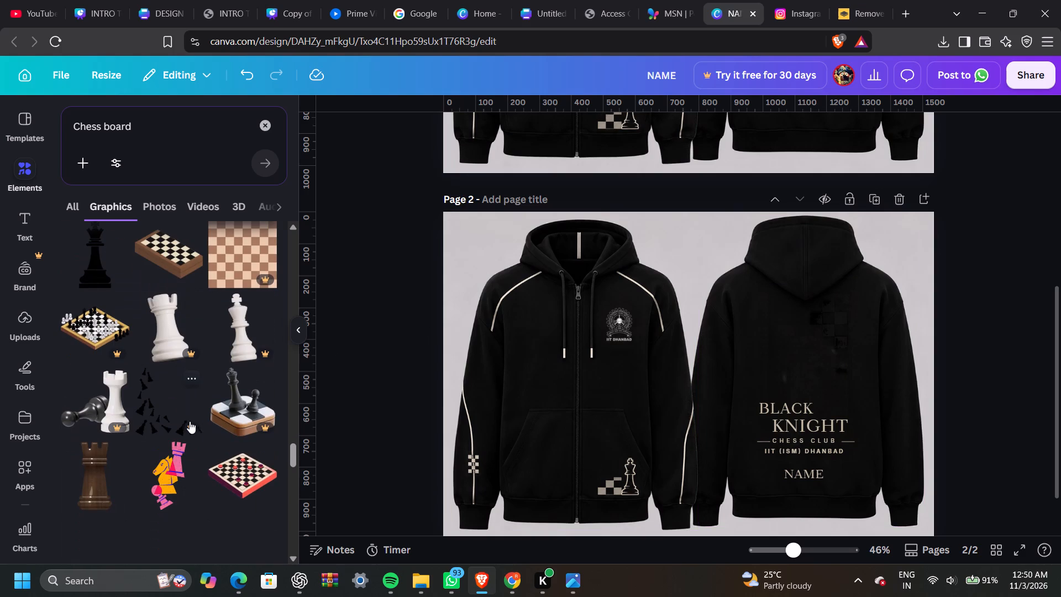
{"action": "scroll", "coordinate": [190, 421], "scroll_direction": "down", "scroll_amount": 2}
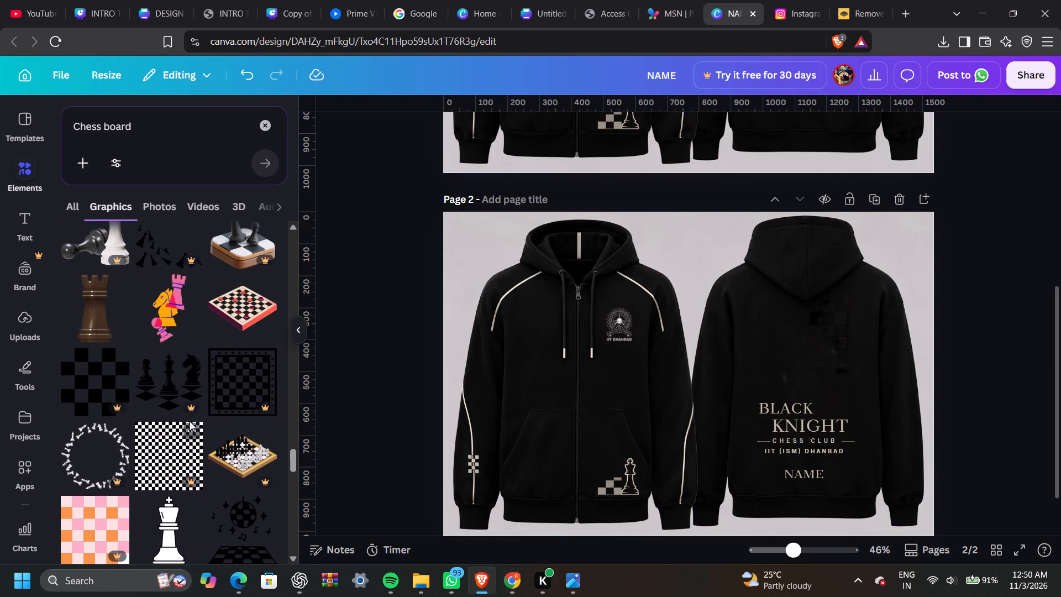
{"action": "scroll", "coordinate": [190, 421], "scroll_direction": "down", "scroll_amount": 1}
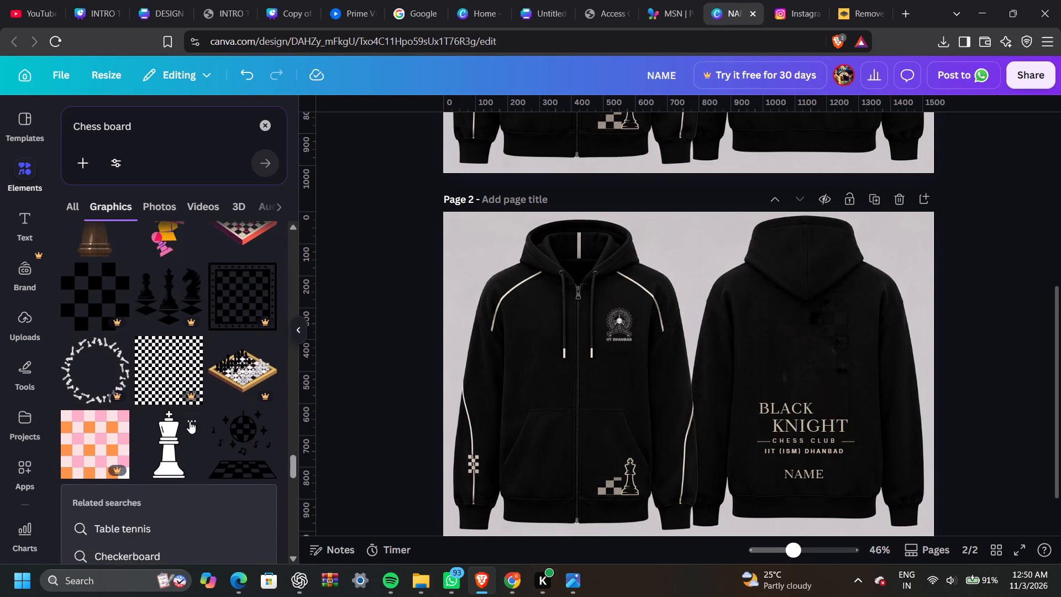
{"action": "left_click", "coordinate": [177, 286]}
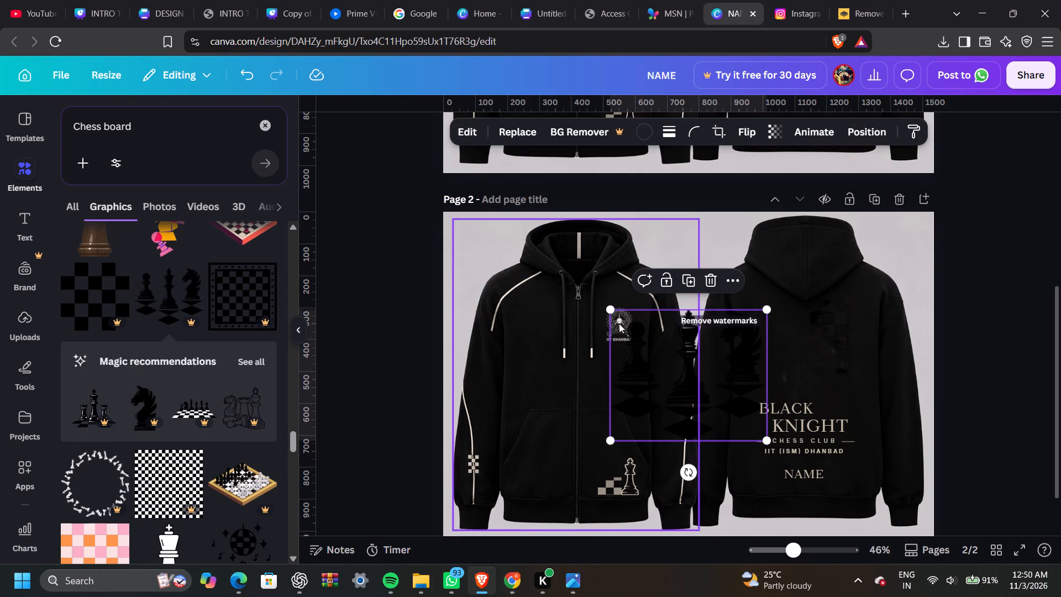
{"action": "left_click", "coordinate": [638, 139]}
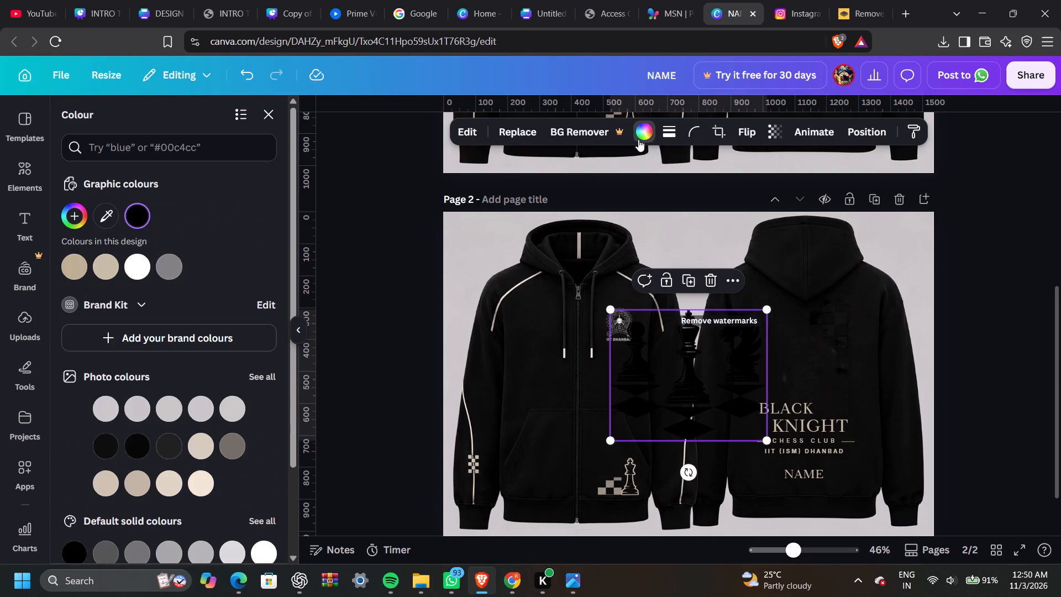
{"action": "left_click", "coordinate": [140, 270]}
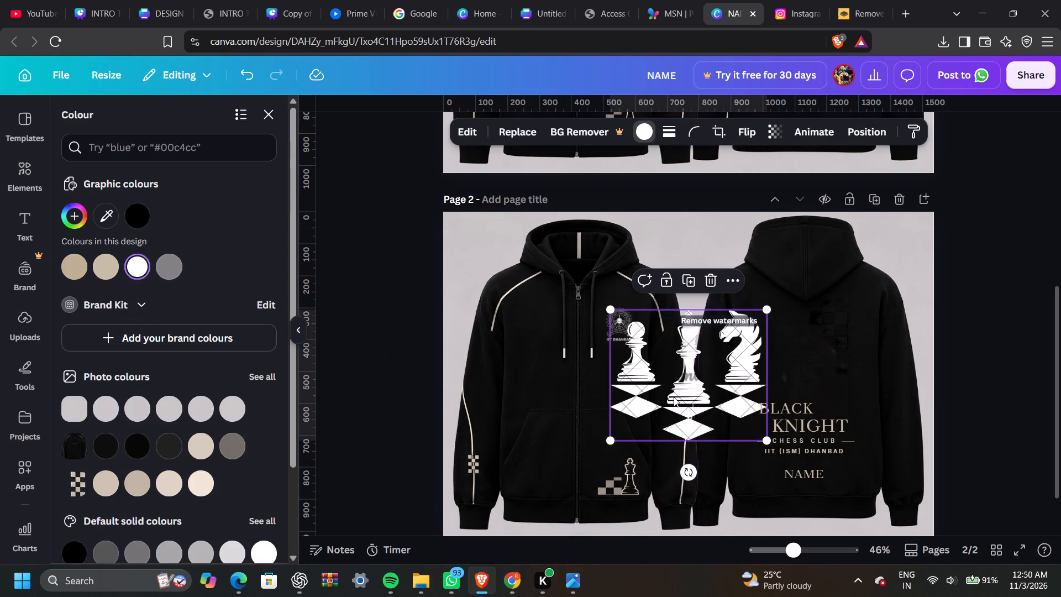
Shrink the white chess pieces graphic and place it on the hoodie back just above the BLACK KNIGHT text.
{"action": "left_click_drag", "start_coordinate": [687, 395], "coordinate": [773, 364]}
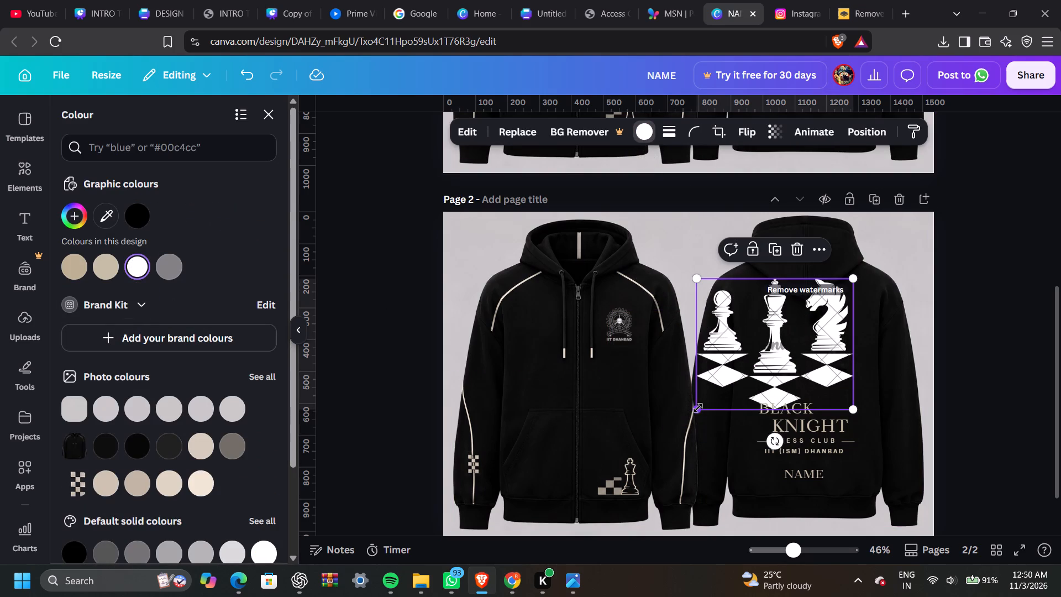
{"action": "left_click_drag", "start_coordinate": [698, 408], "coordinate": [787, 359]}
{"action": "left_click_drag", "start_coordinate": [817, 332], "coordinate": [808, 353]}
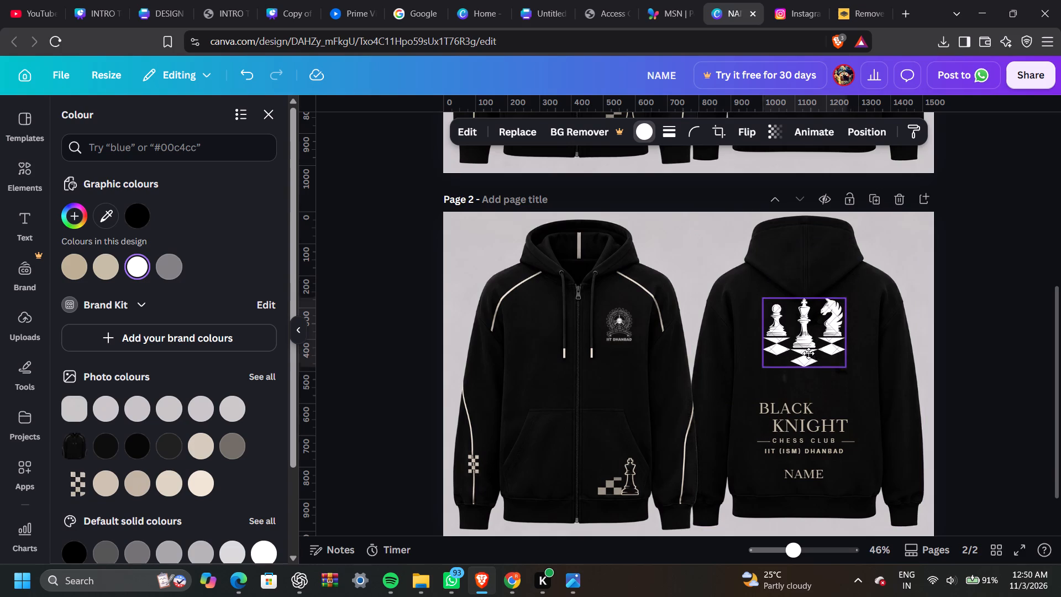
{"action": "left_click_drag", "start_coordinate": [808, 353], "coordinate": [813, 381]}
{"action": "left_click", "coordinate": [988, 311]}
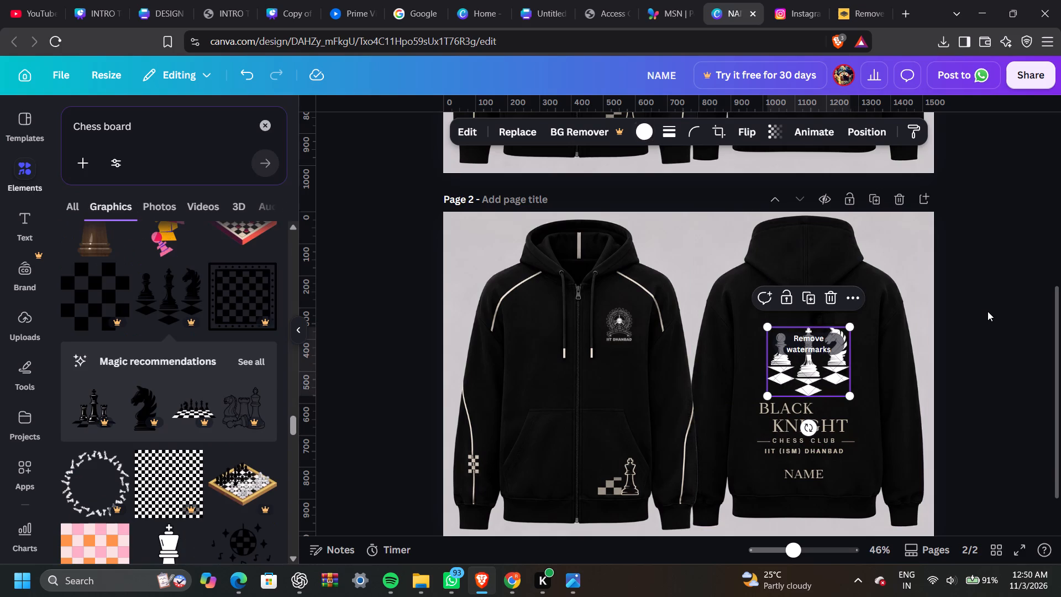
{"action": "left_click", "coordinate": [988, 311]}
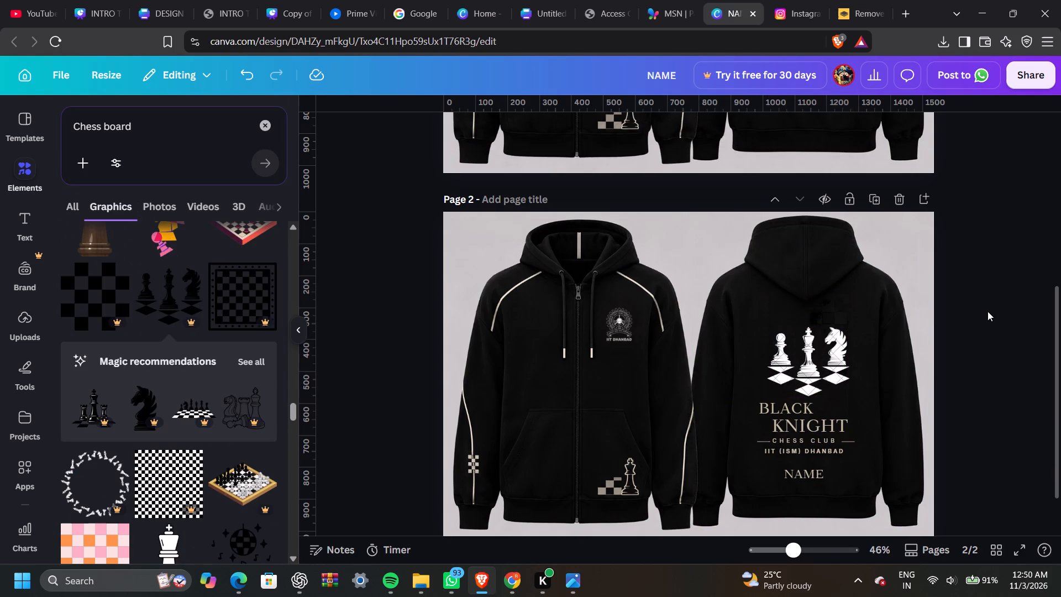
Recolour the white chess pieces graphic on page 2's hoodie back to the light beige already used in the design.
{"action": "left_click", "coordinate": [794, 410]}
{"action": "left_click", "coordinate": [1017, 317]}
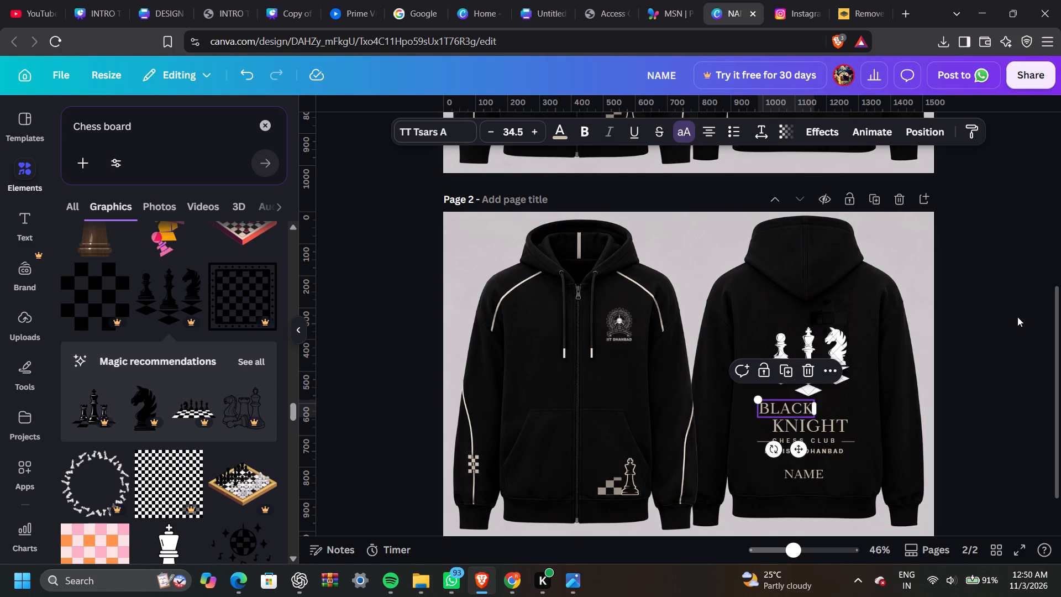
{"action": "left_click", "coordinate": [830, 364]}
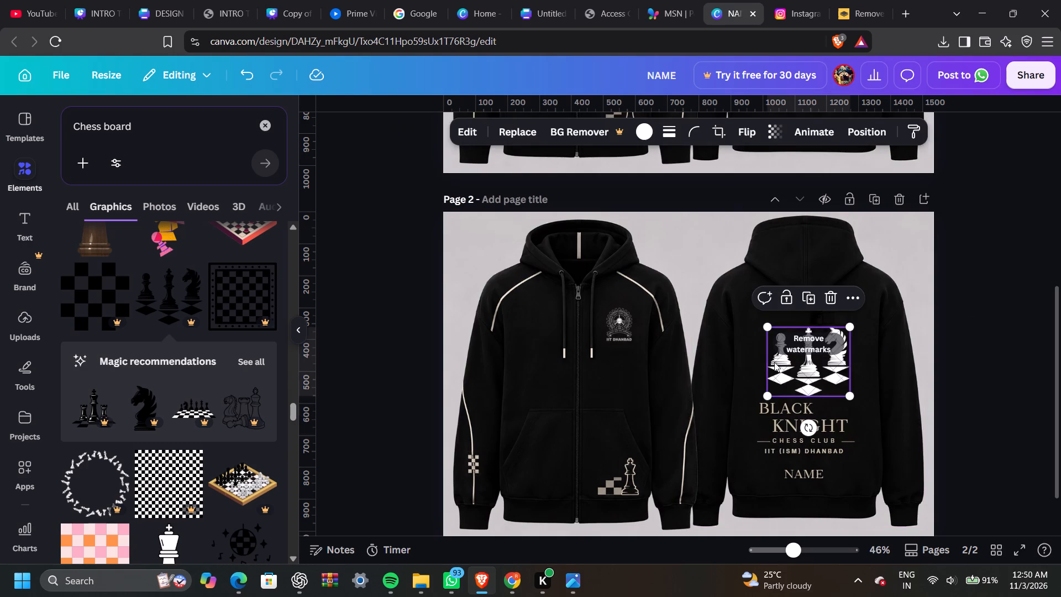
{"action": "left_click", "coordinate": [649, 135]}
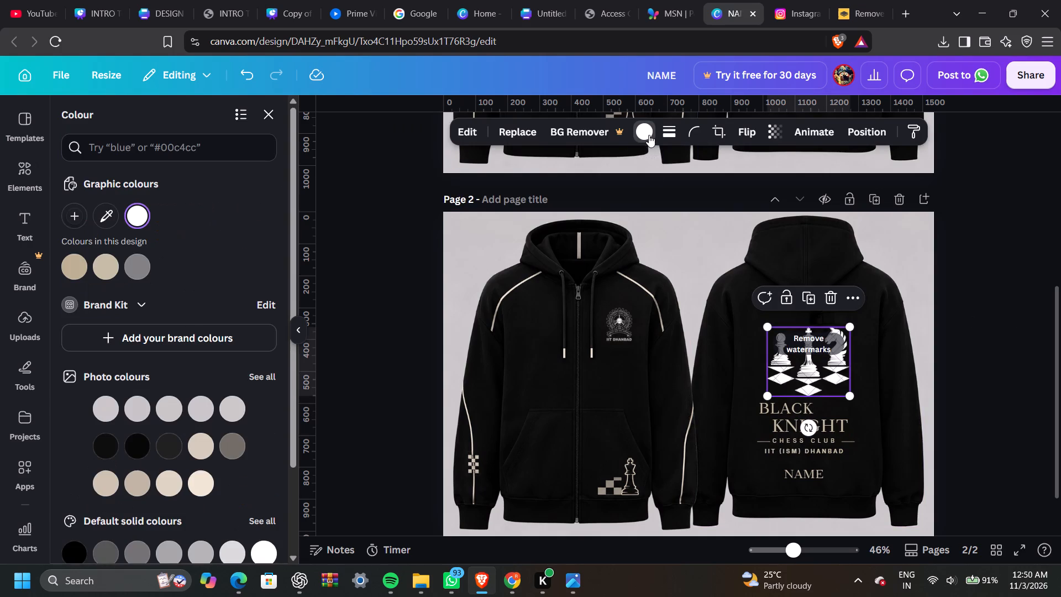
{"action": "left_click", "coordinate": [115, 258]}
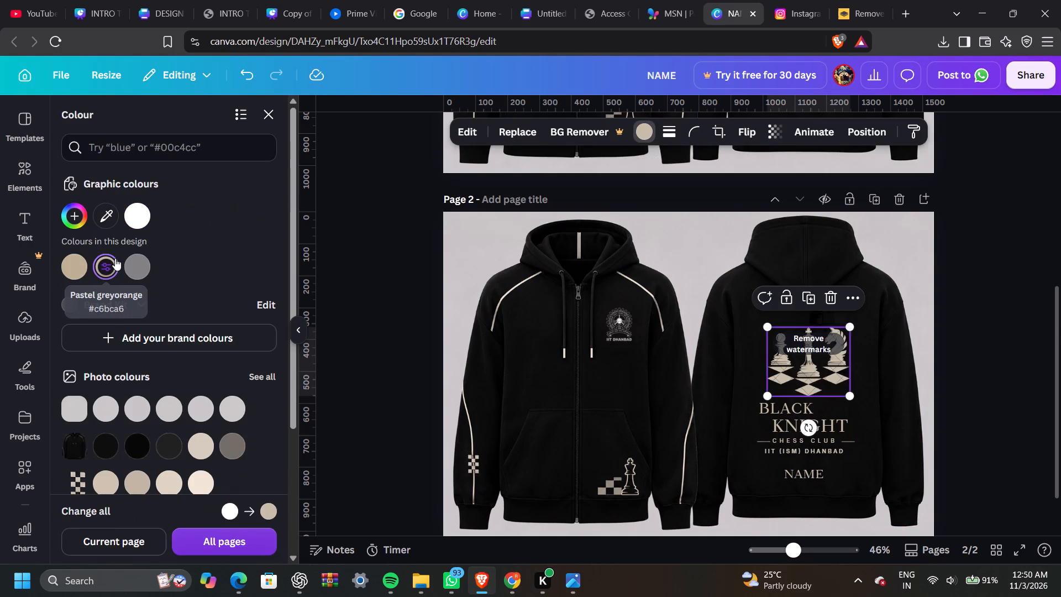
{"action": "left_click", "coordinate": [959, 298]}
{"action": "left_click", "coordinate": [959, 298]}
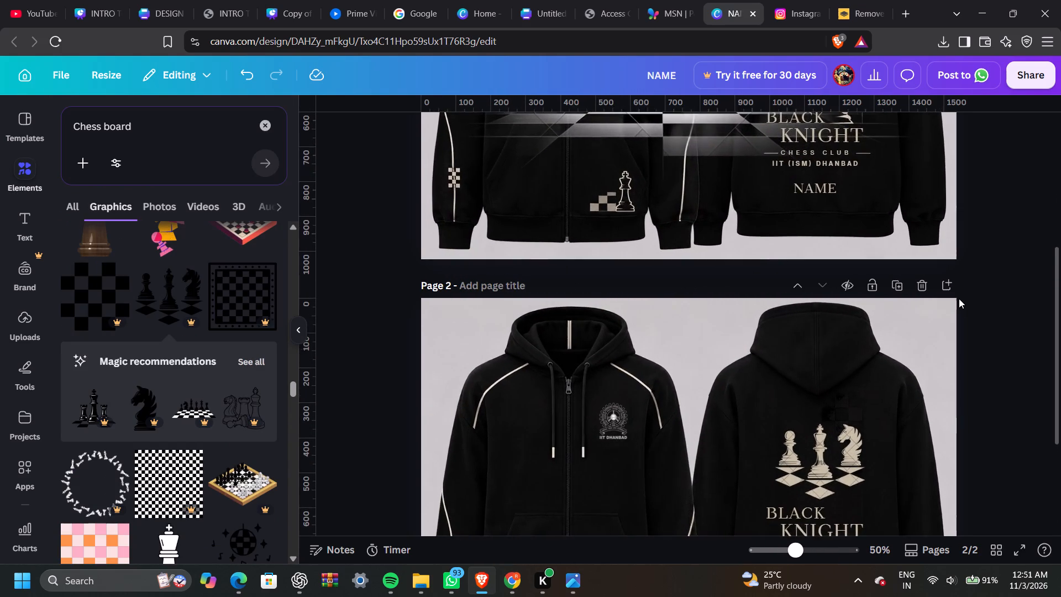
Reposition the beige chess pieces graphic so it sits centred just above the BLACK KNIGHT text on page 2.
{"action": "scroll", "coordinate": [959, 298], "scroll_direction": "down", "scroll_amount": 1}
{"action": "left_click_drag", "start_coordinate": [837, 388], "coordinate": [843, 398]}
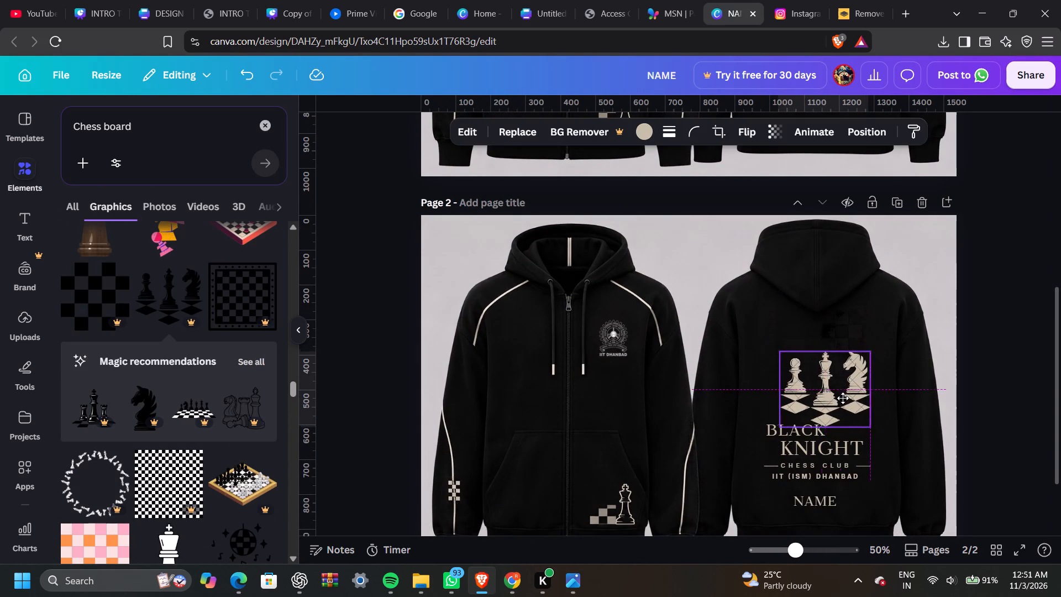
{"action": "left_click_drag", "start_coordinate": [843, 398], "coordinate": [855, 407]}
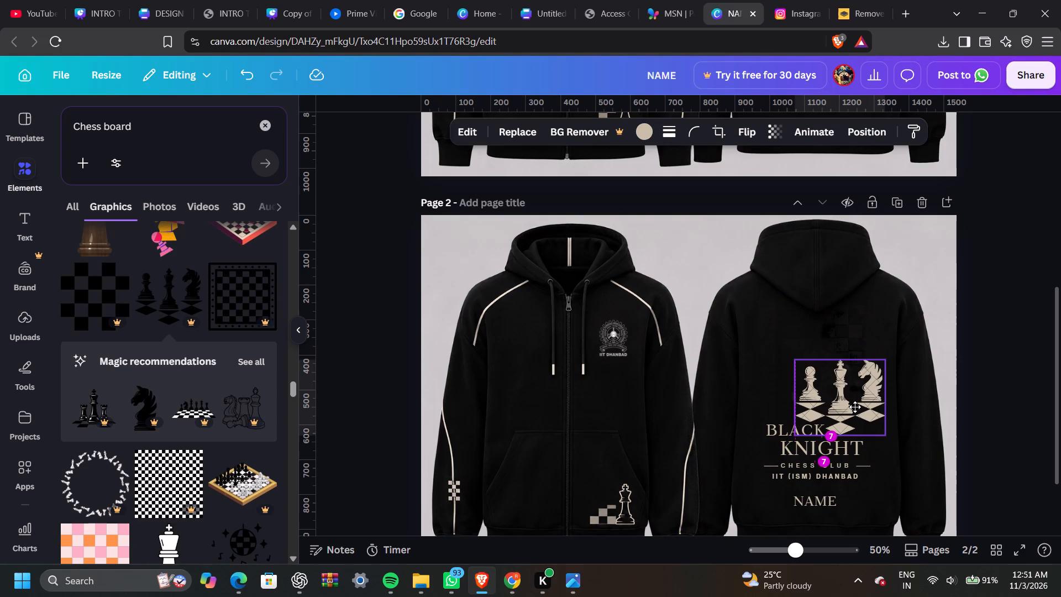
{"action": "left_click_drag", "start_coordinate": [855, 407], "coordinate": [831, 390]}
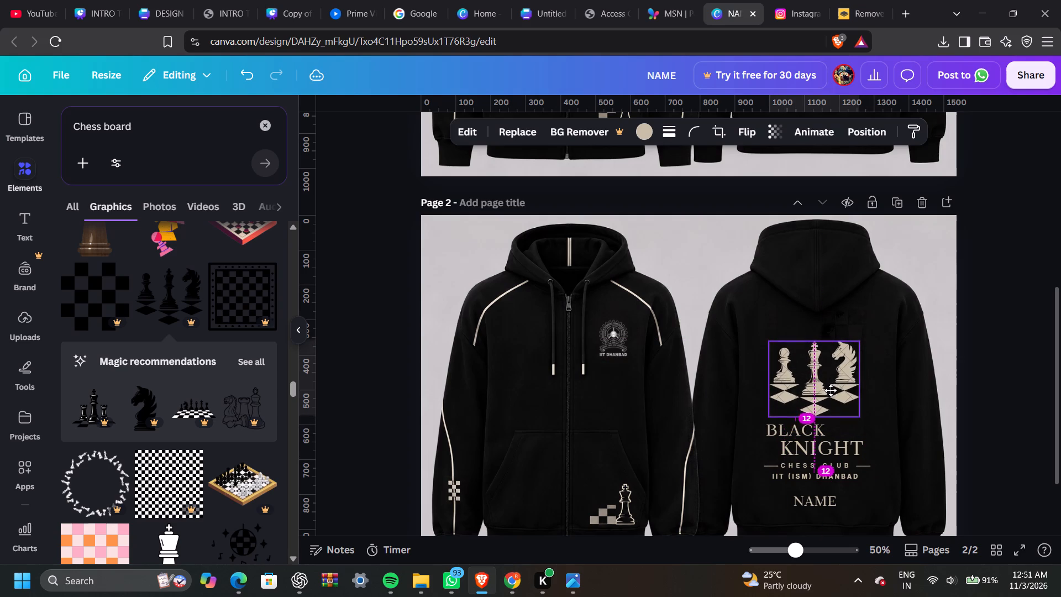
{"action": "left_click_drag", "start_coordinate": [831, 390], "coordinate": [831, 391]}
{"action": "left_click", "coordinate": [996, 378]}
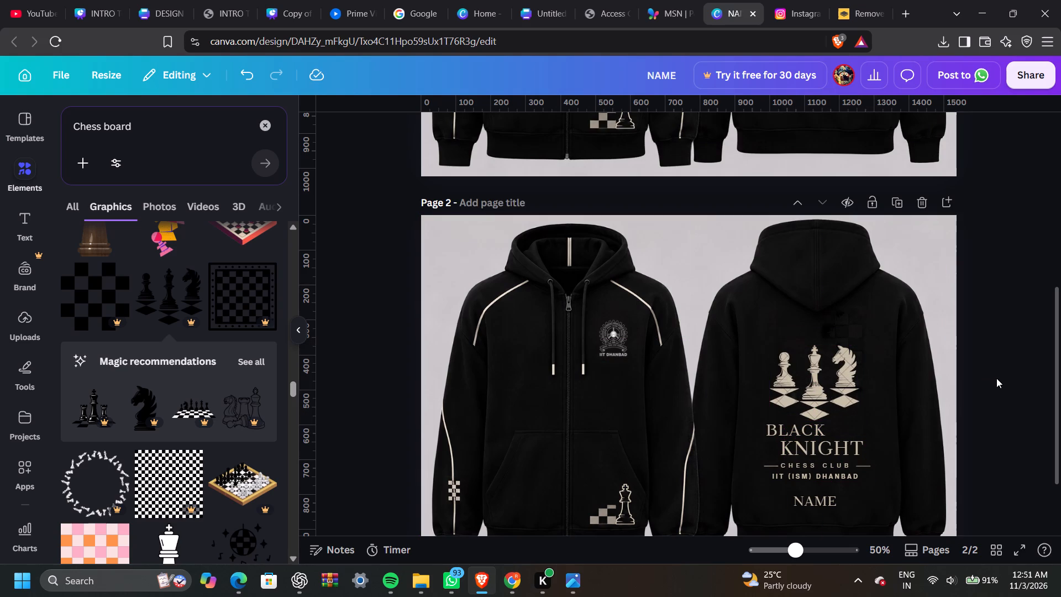
Delete the beige chess pieces graphic from the hoodie back on page 2.
{"action": "left_click_drag", "start_coordinate": [820, 362], "coordinate": [833, 311]}
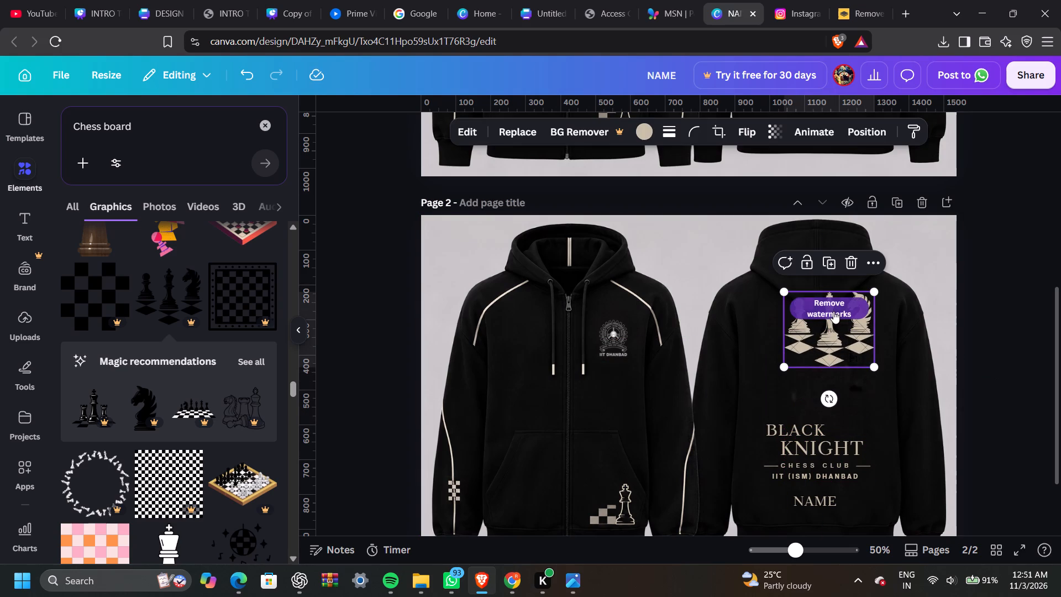
{"action": "left_click", "coordinate": [847, 261]}
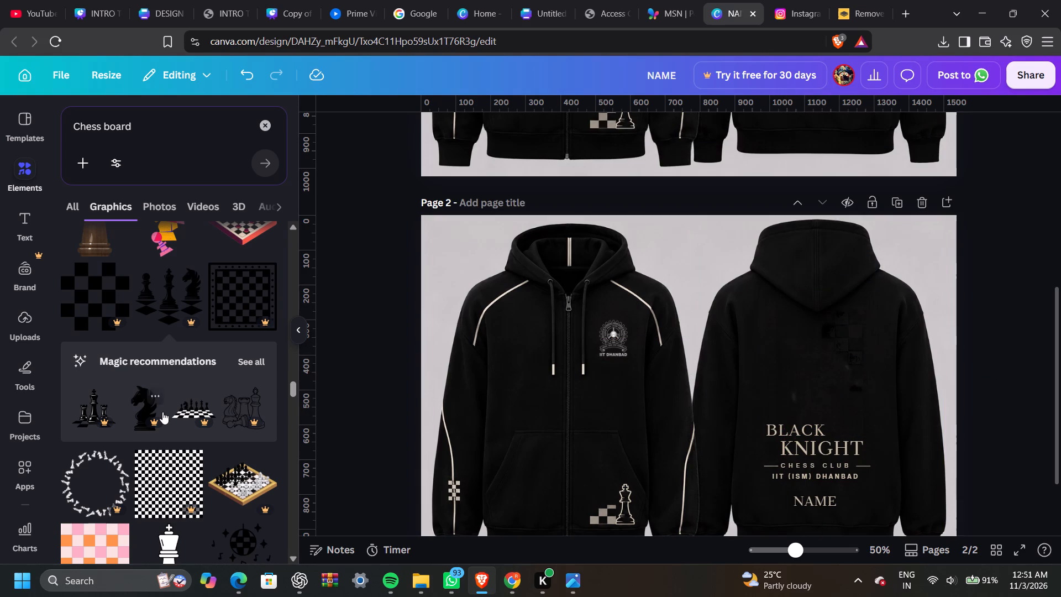
Search the elements library for "chess" and show all of the graphics results.
{"action": "scroll", "coordinate": [162, 412], "scroll_direction": "down", "scroll_amount": 5}
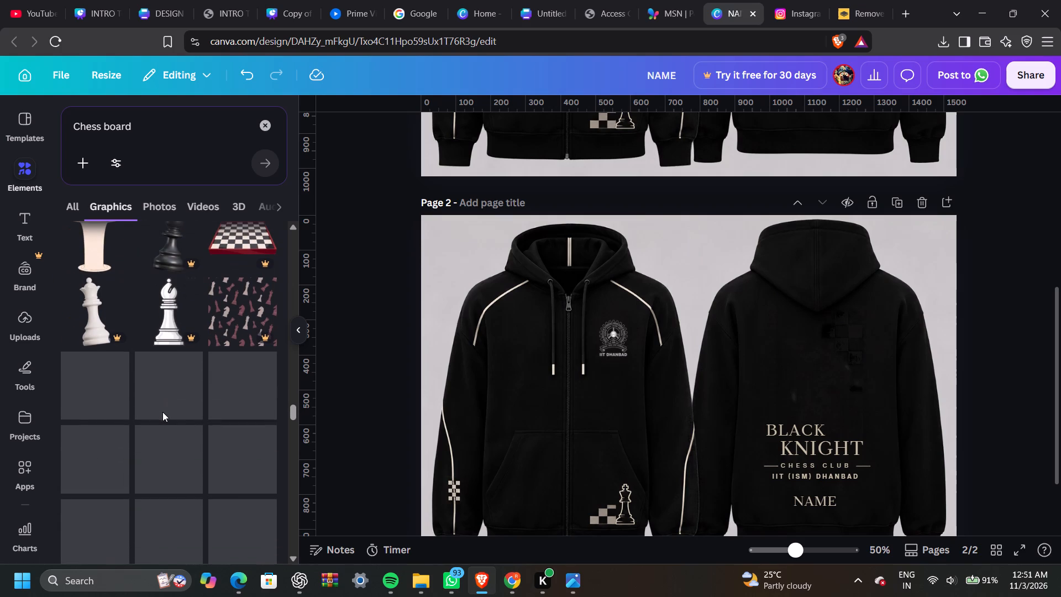
{"action": "scroll", "coordinate": [162, 373], "scroll_direction": "up", "scroll_amount": 13}
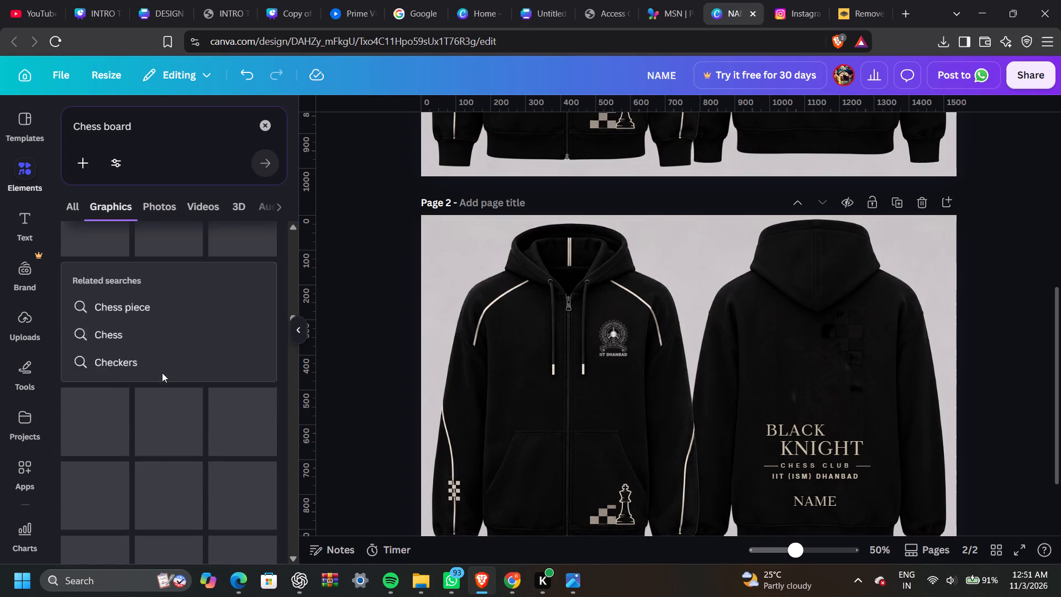
{"action": "left_click", "coordinate": [266, 131]}
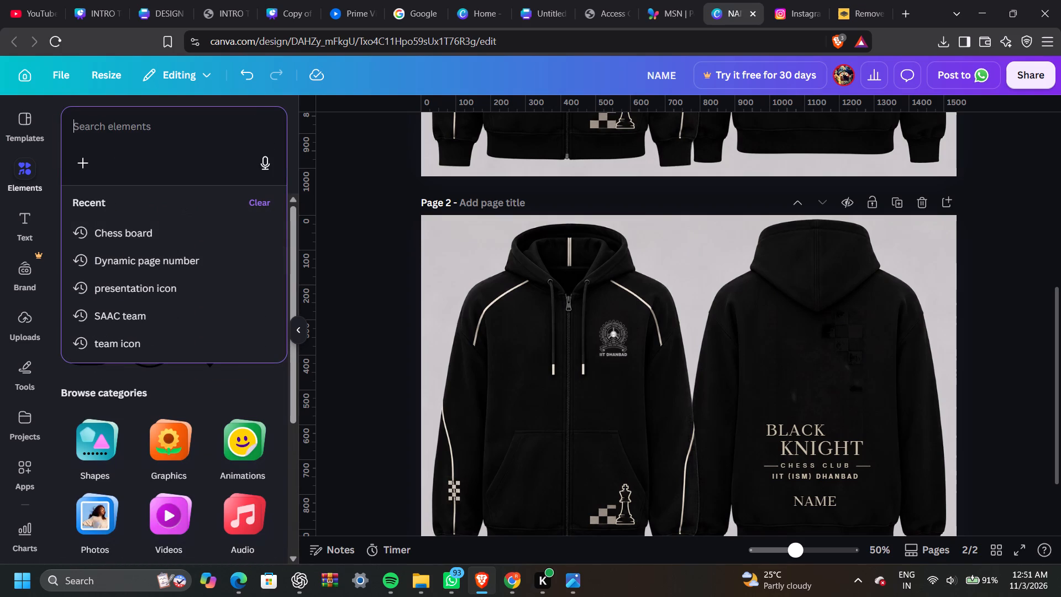
{"action": "type", "text": "cx"}
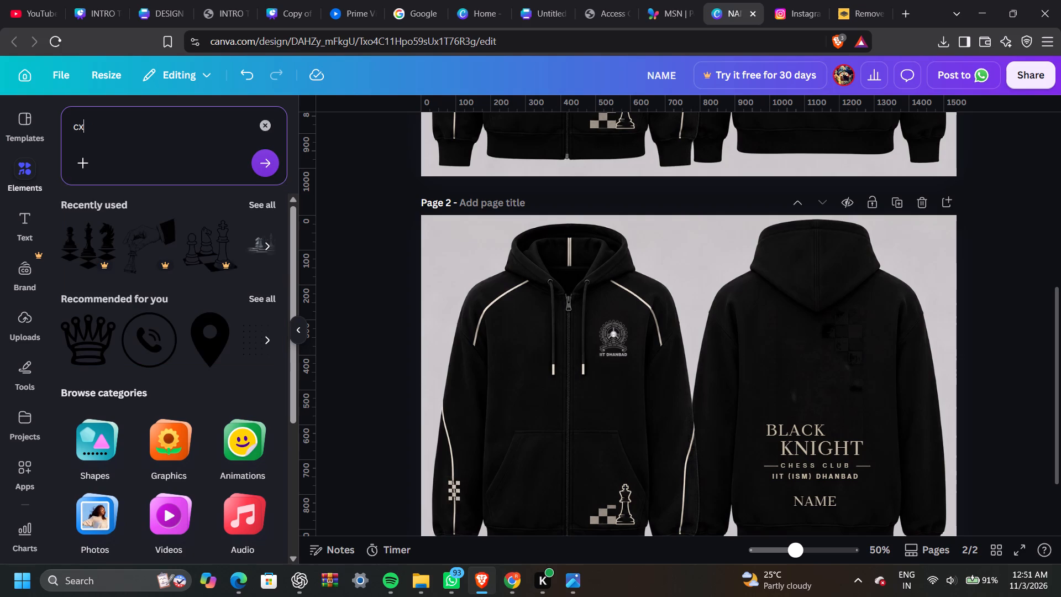
{"action": "key", "text": "BackSpace"}
{"action": "type", "text": "hess"}
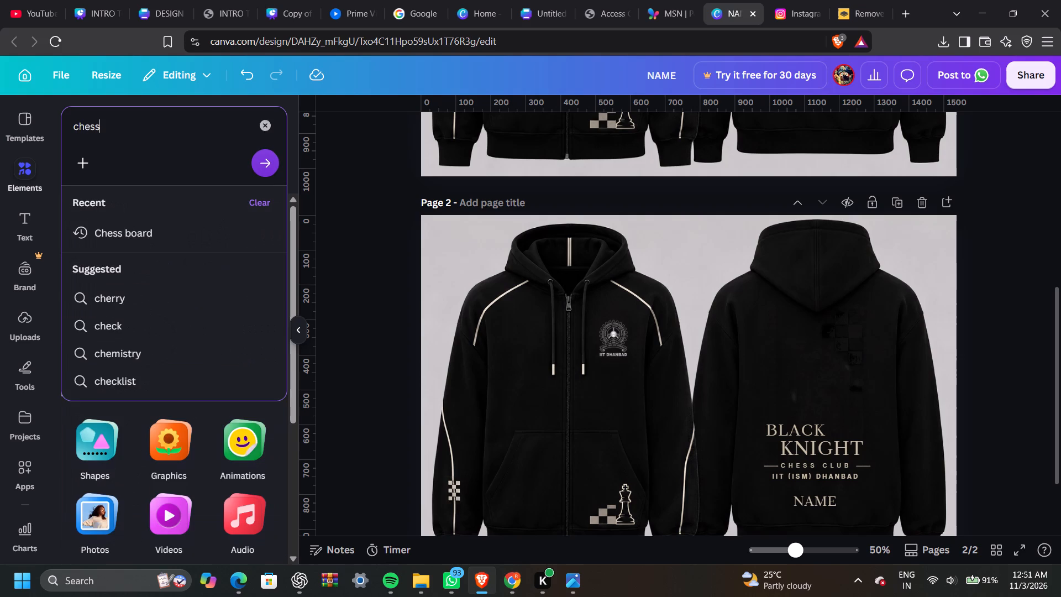
{"action": "left_click", "coordinate": [266, 153]}
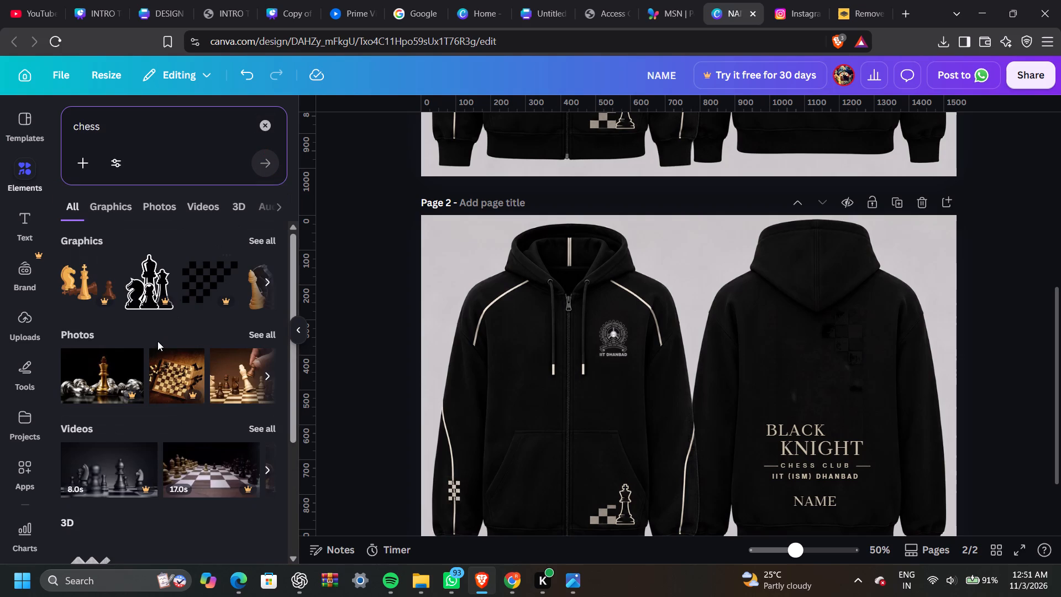
{"action": "left_click", "coordinate": [256, 245]}
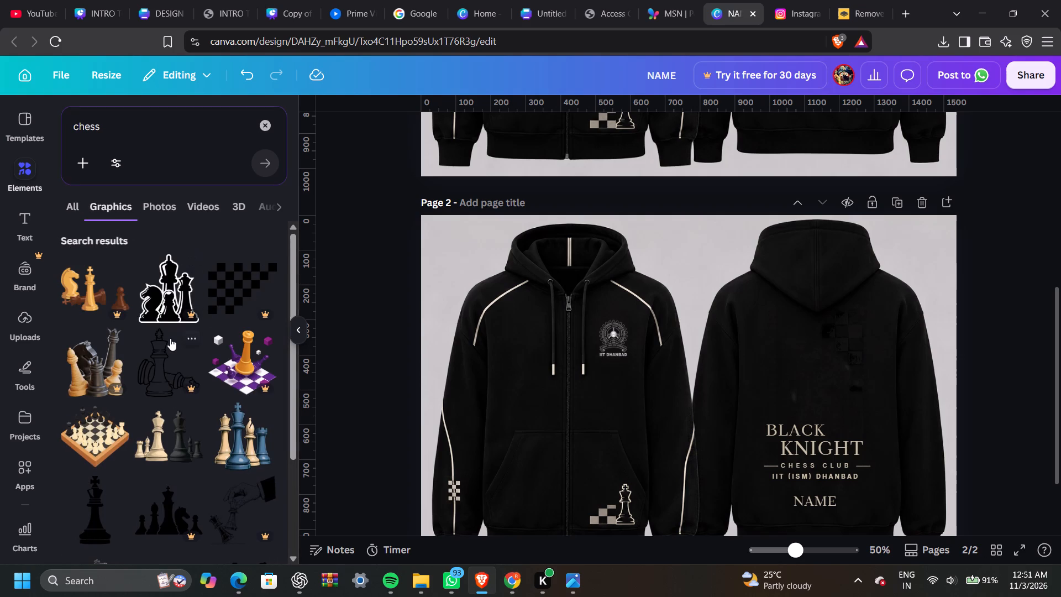
Browse the chess graphics results for a design that suits page 2's hoodie back.
{"action": "scroll", "coordinate": [170, 338], "scroll_direction": "down", "scroll_amount": 2}
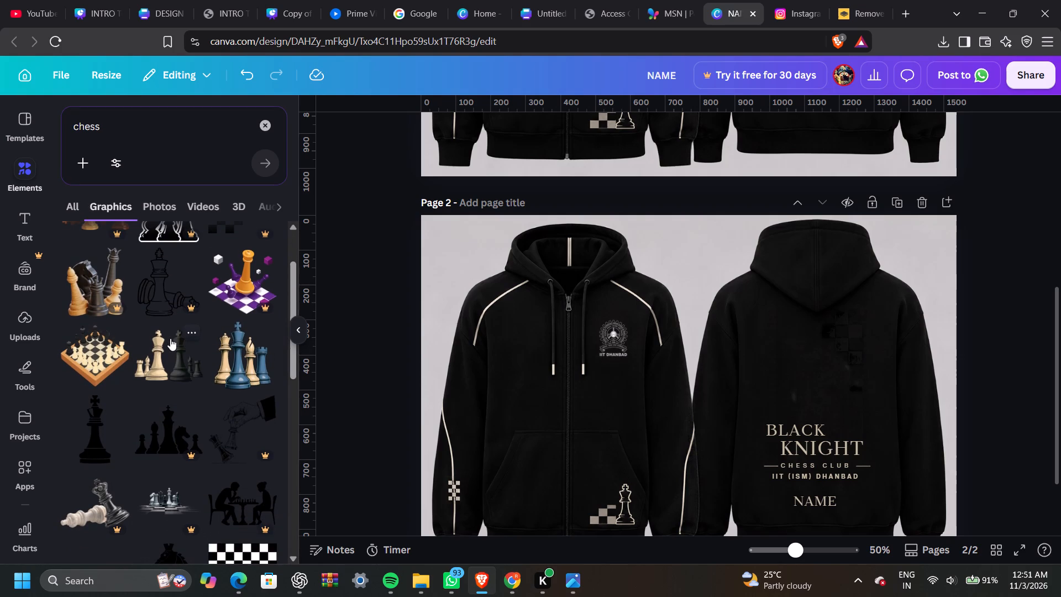
{"action": "scroll", "coordinate": [170, 338], "scroll_direction": "down", "scroll_amount": 1}
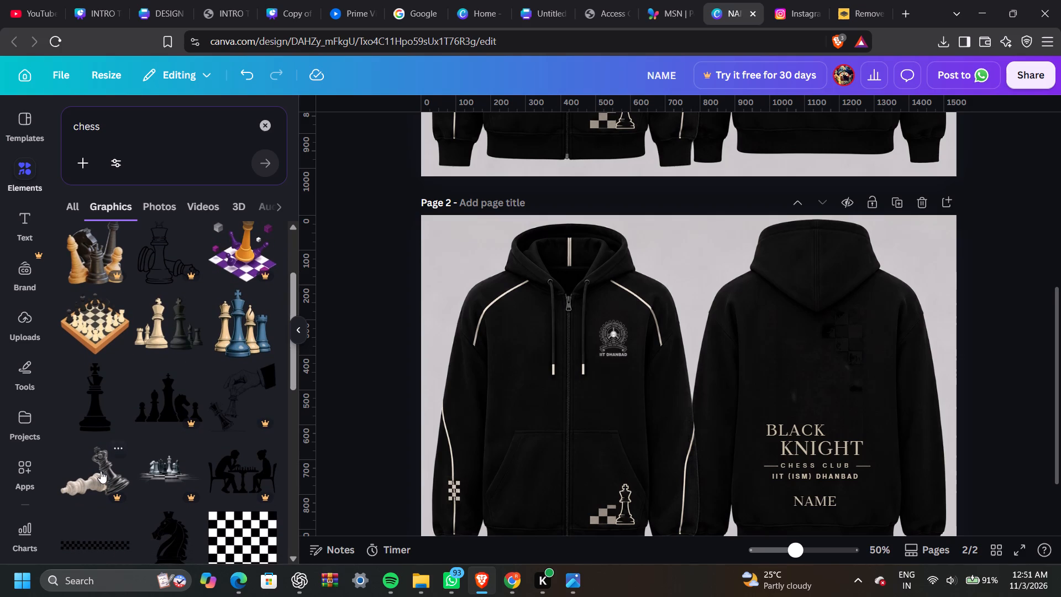
{"action": "scroll", "coordinate": [101, 471], "scroll_direction": "down", "scroll_amount": 1}
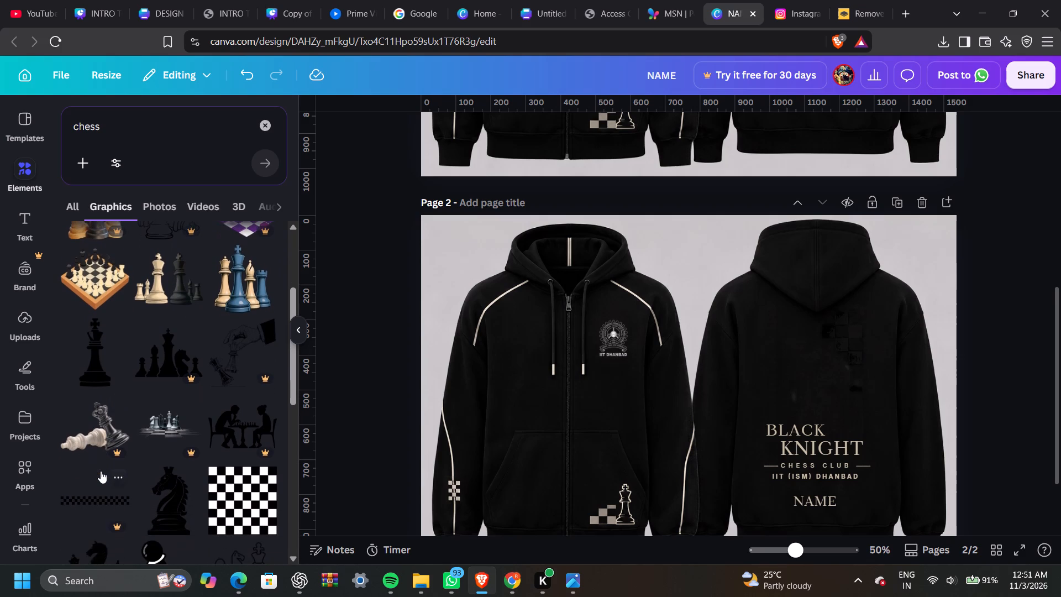
{"action": "scroll", "coordinate": [101, 471], "scroll_direction": "down", "scroll_amount": 3}
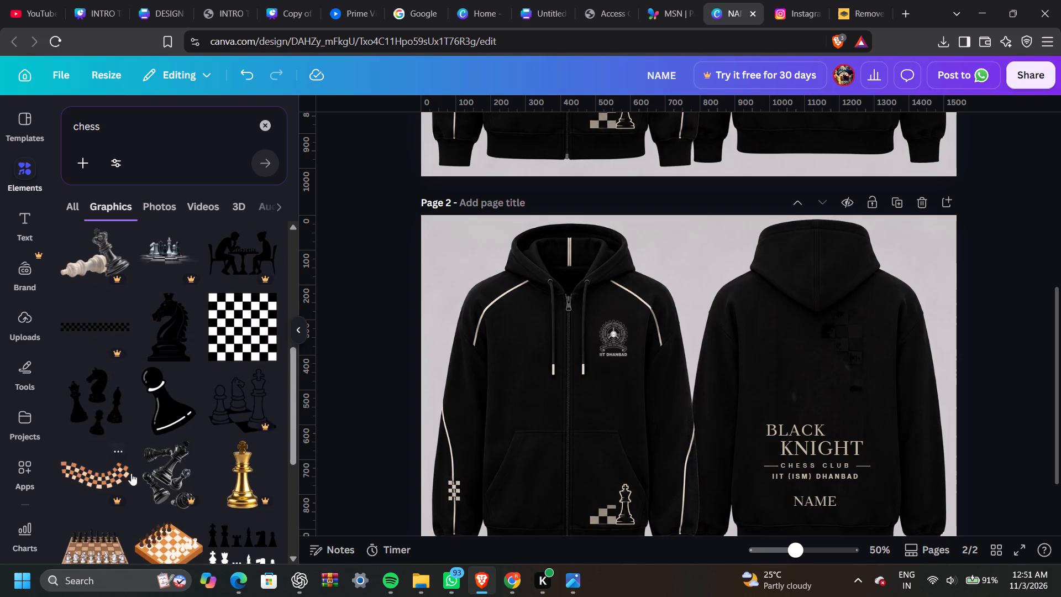
{"action": "scroll", "coordinate": [180, 488], "scroll_direction": "down", "scroll_amount": 2}
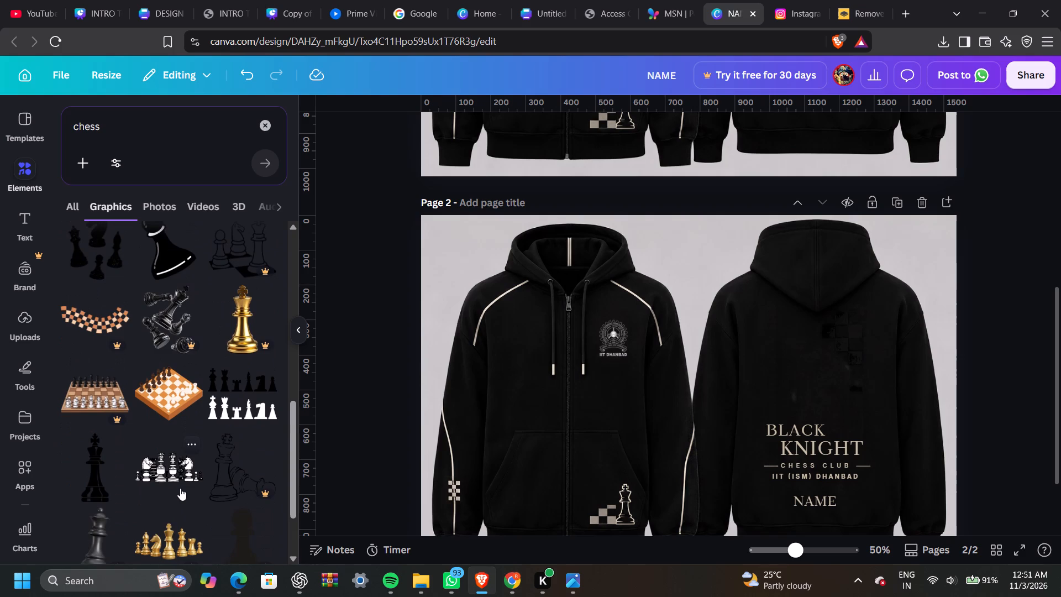
{"action": "scroll", "coordinate": [180, 488], "scroll_direction": "down", "scroll_amount": 3}
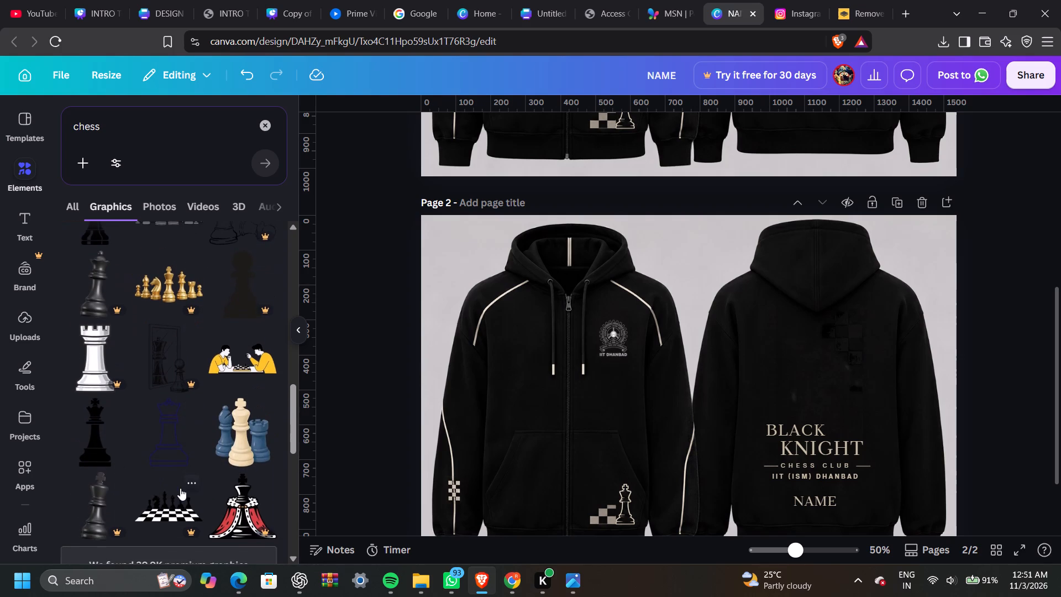
{"action": "scroll", "coordinate": [180, 488], "scroll_direction": "down", "scroll_amount": 5}
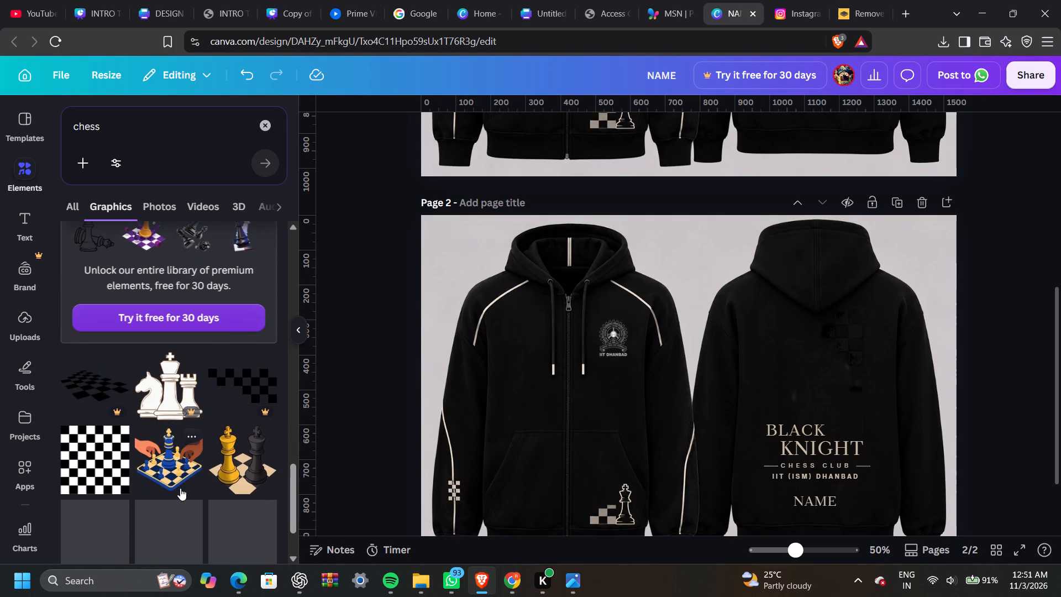
{"action": "scroll", "coordinate": [180, 488], "scroll_direction": "down", "scroll_amount": 2}
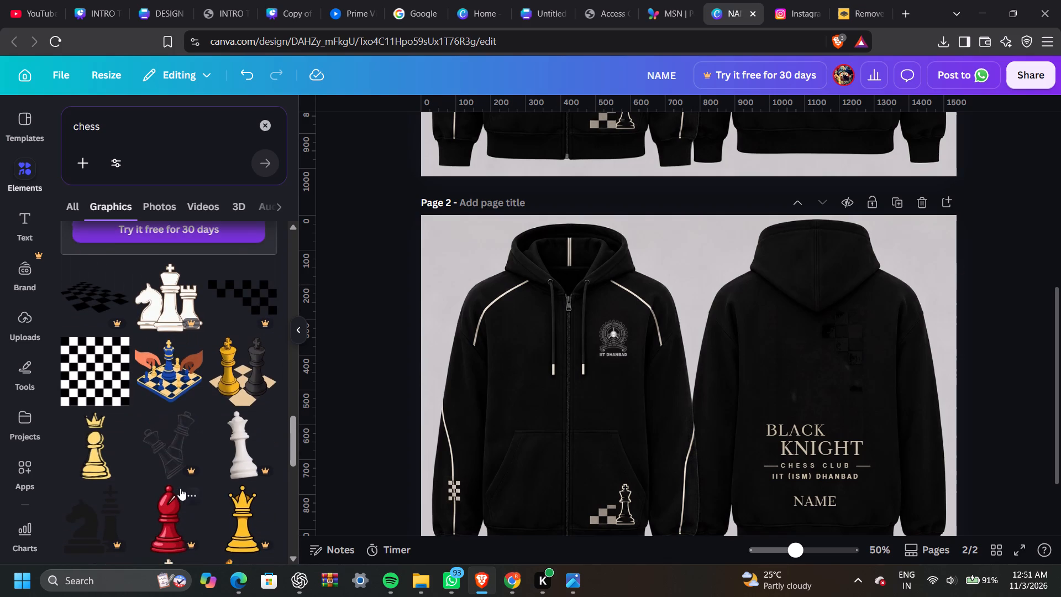
{"action": "scroll", "coordinate": [180, 488], "scroll_direction": "down", "scroll_amount": 3}
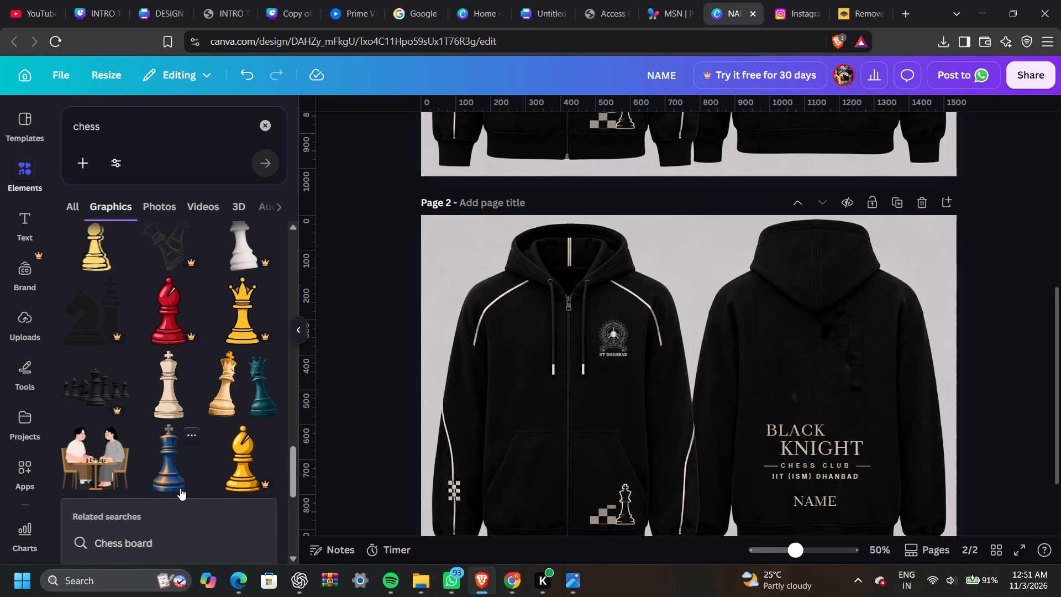
{"action": "scroll", "coordinate": [180, 488], "scroll_direction": "down", "scroll_amount": 3}
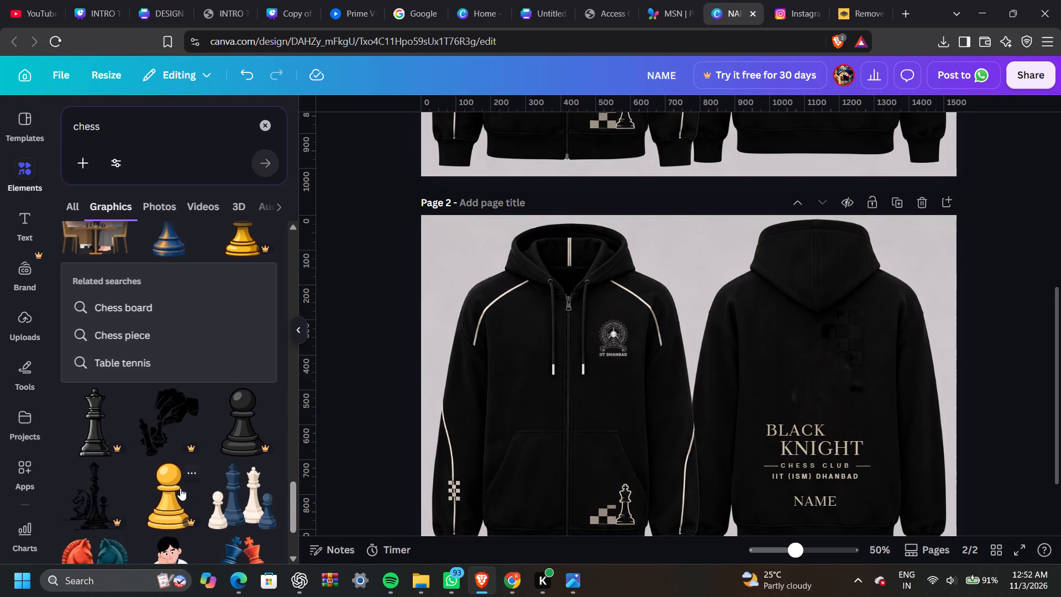
{"action": "scroll", "coordinate": [180, 488], "scroll_direction": "down", "scroll_amount": 3}
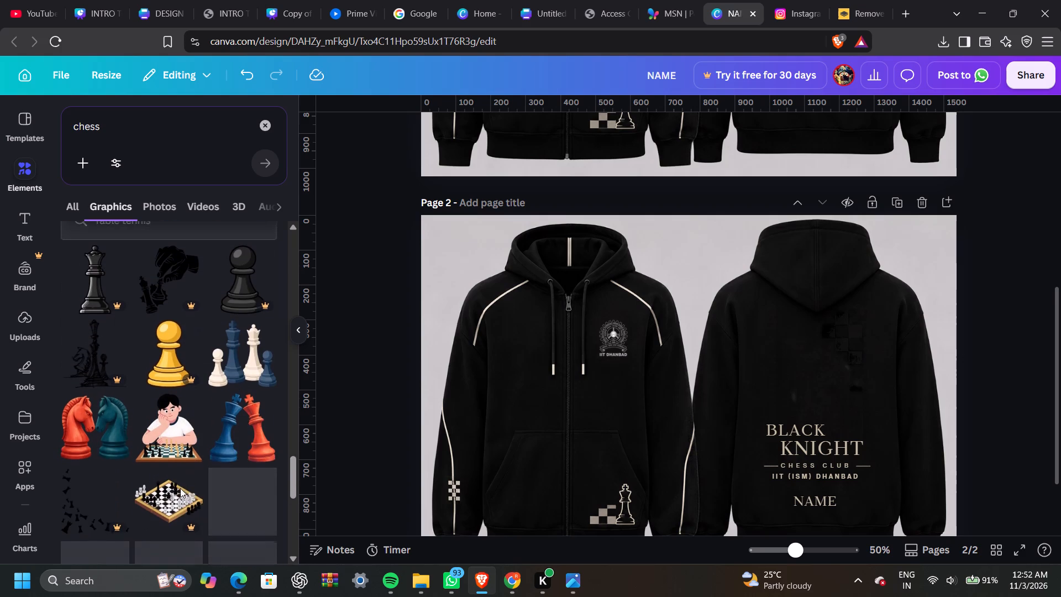
{"action": "scroll", "coordinate": [180, 488], "scroll_direction": "down", "scroll_amount": 4}
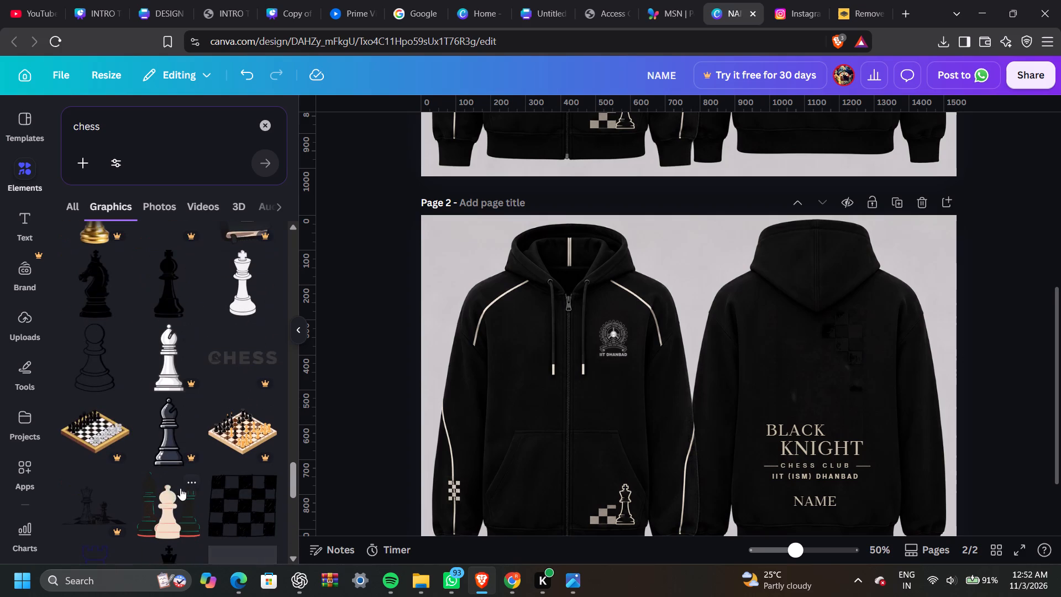
{"action": "scroll", "coordinate": [180, 488], "scroll_direction": "down", "scroll_amount": 3}
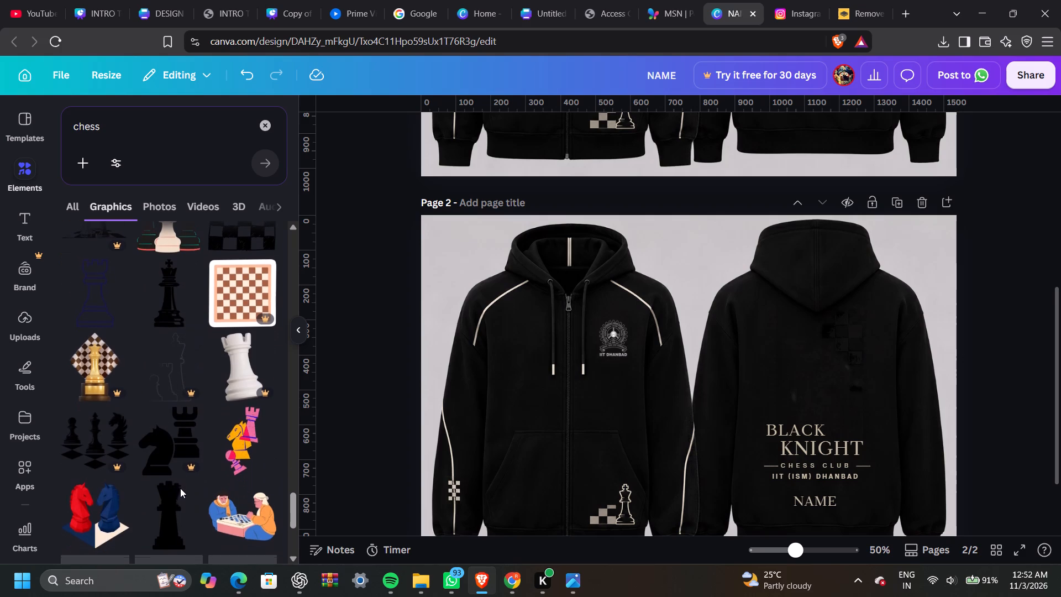
{"action": "scroll", "coordinate": [180, 488], "scroll_direction": "down", "scroll_amount": 2}
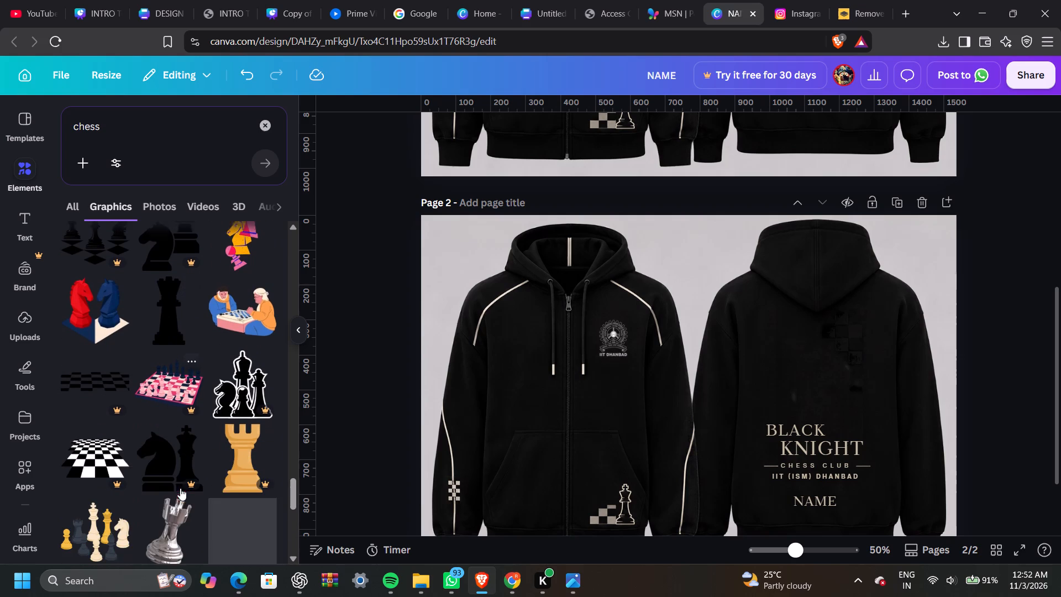
{"action": "scroll", "coordinate": [180, 488], "scroll_direction": "down", "scroll_amount": 2}
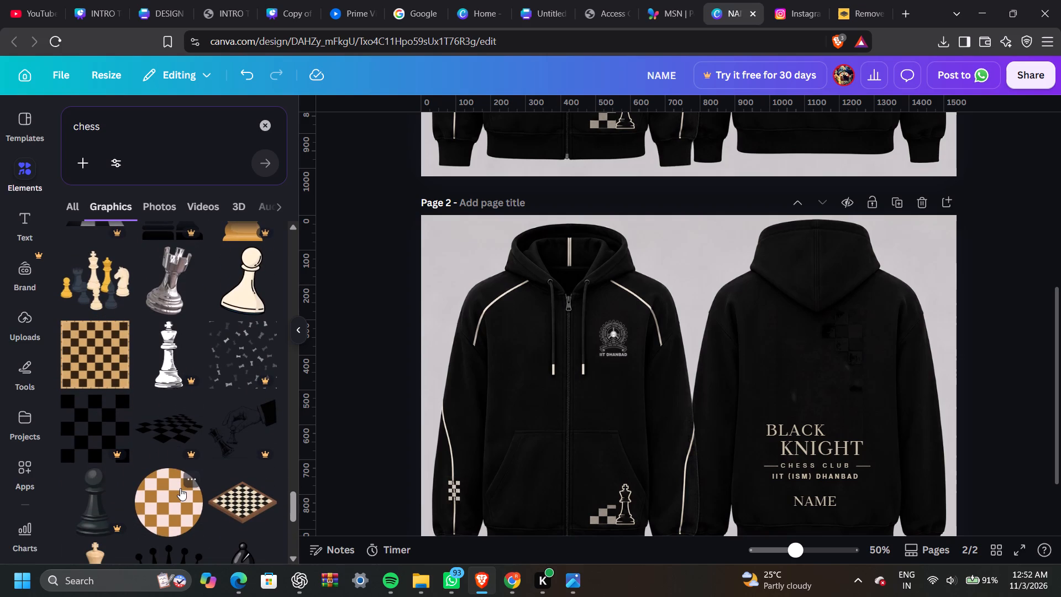
{"action": "scroll", "coordinate": [137, 344], "scroll_direction": "down", "scroll_amount": 2}
{"action": "scroll", "coordinate": [137, 344], "scroll_direction": "right", "scroll_amount": 1}
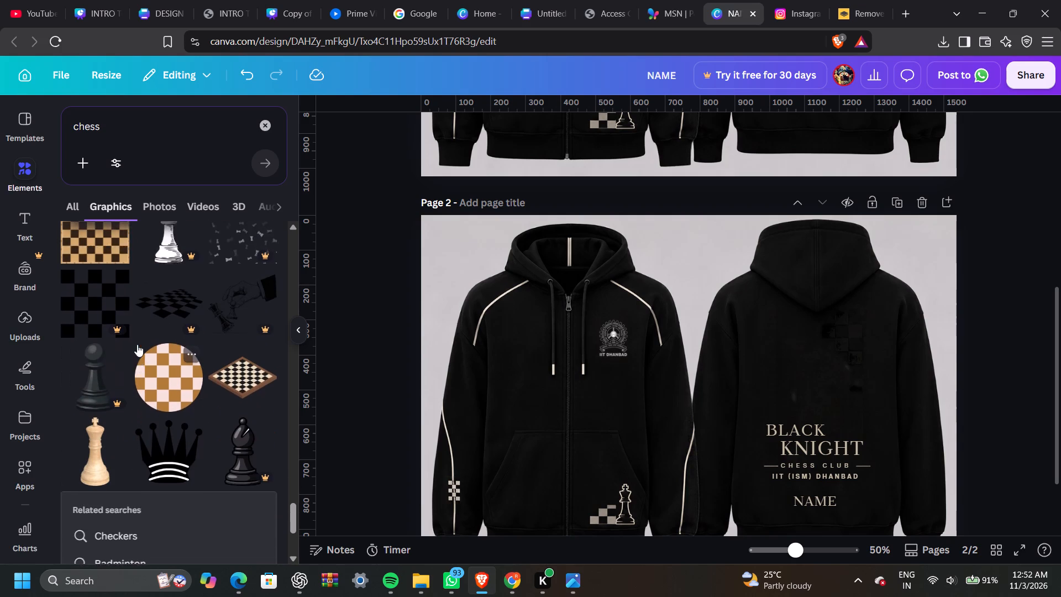
{"action": "scroll", "coordinate": [137, 344], "scroll_direction": "right", "scroll_amount": 1}
{"action": "scroll", "coordinate": [137, 344], "scroll_direction": "down", "scroll_amount": 1}
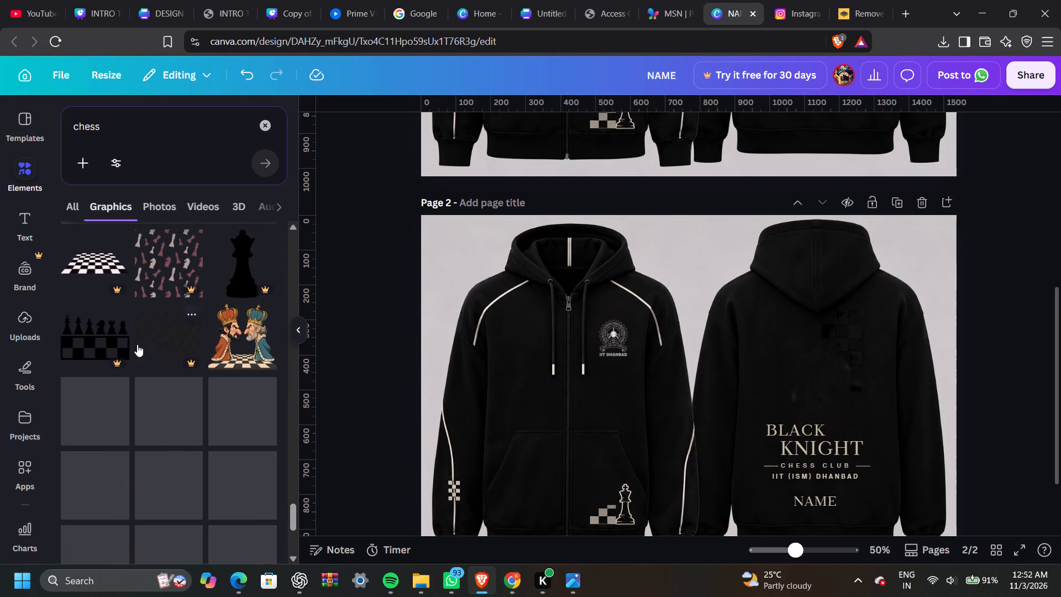
{"action": "scroll", "coordinate": [208, 416], "scroll_direction": "down", "scroll_amount": 2}
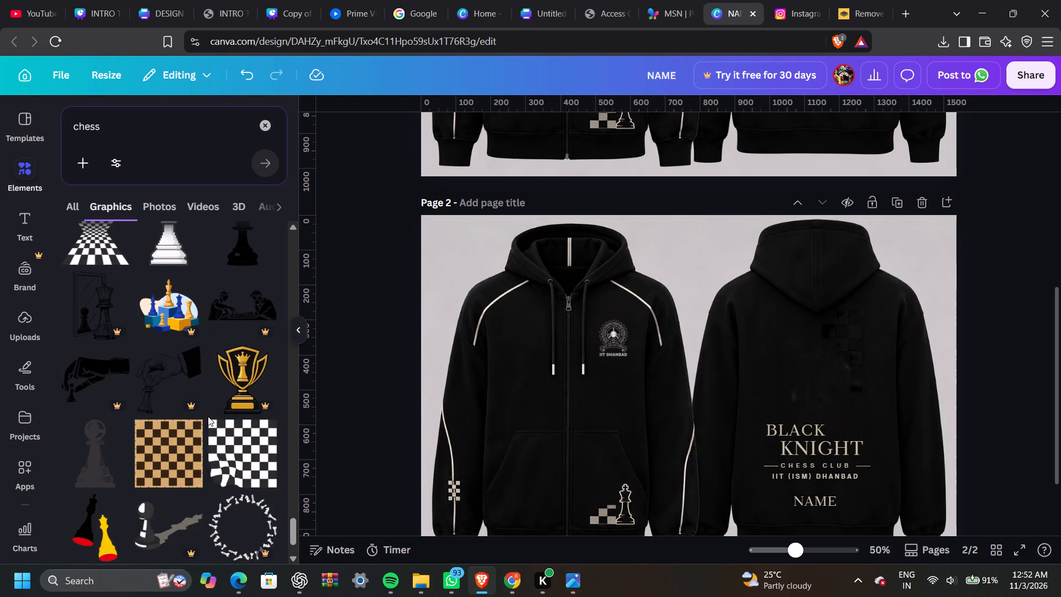
{"action": "scroll", "coordinate": [208, 416], "scroll_direction": "down", "scroll_amount": 4}
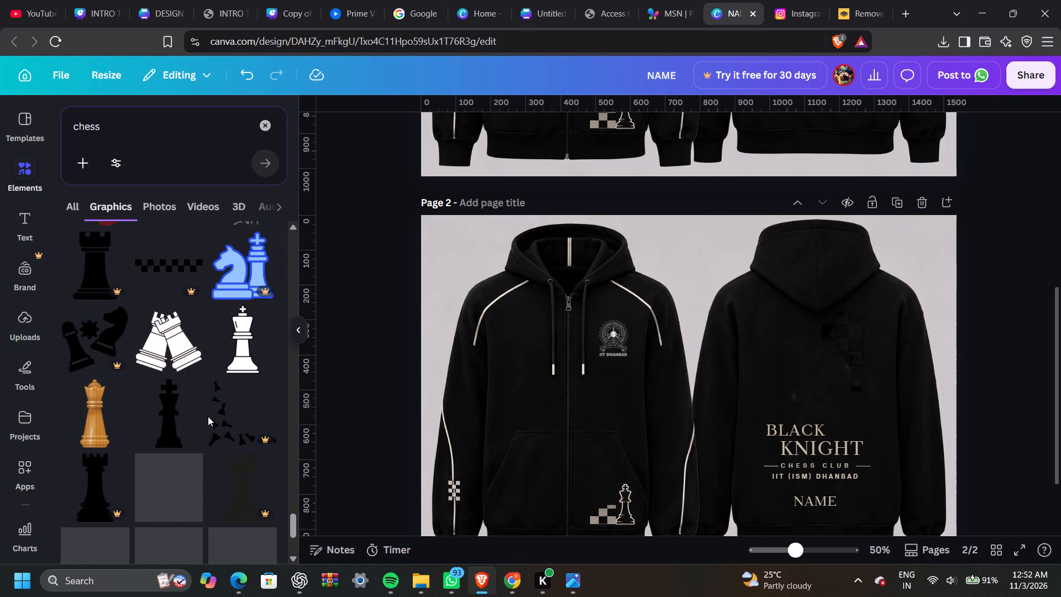
{"action": "scroll", "coordinate": [208, 416], "scroll_direction": "down", "scroll_amount": 3}
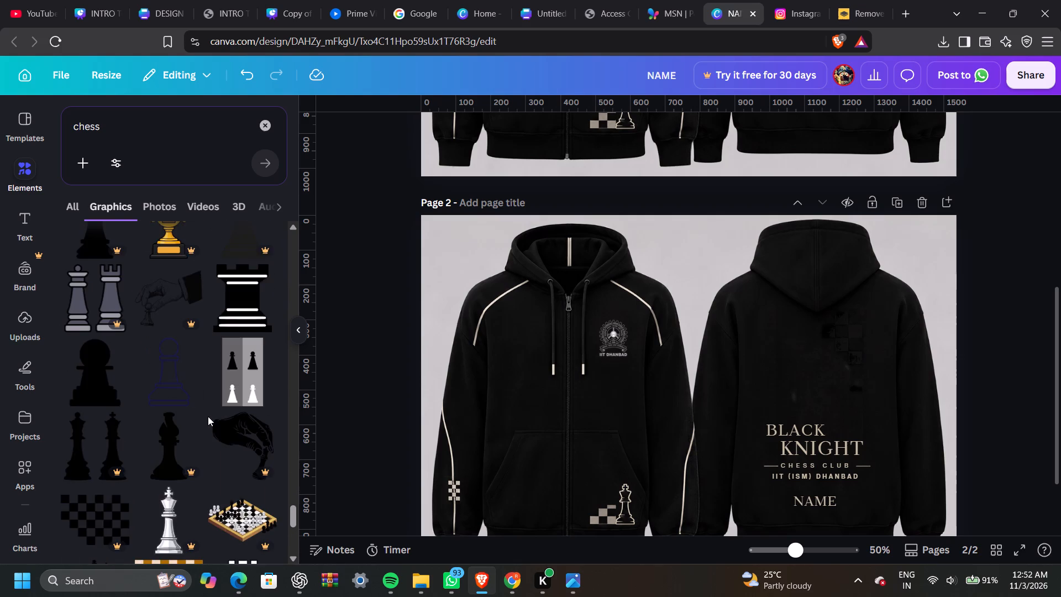
{"action": "scroll", "coordinate": [208, 416], "scroll_direction": "down", "scroll_amount": 2}
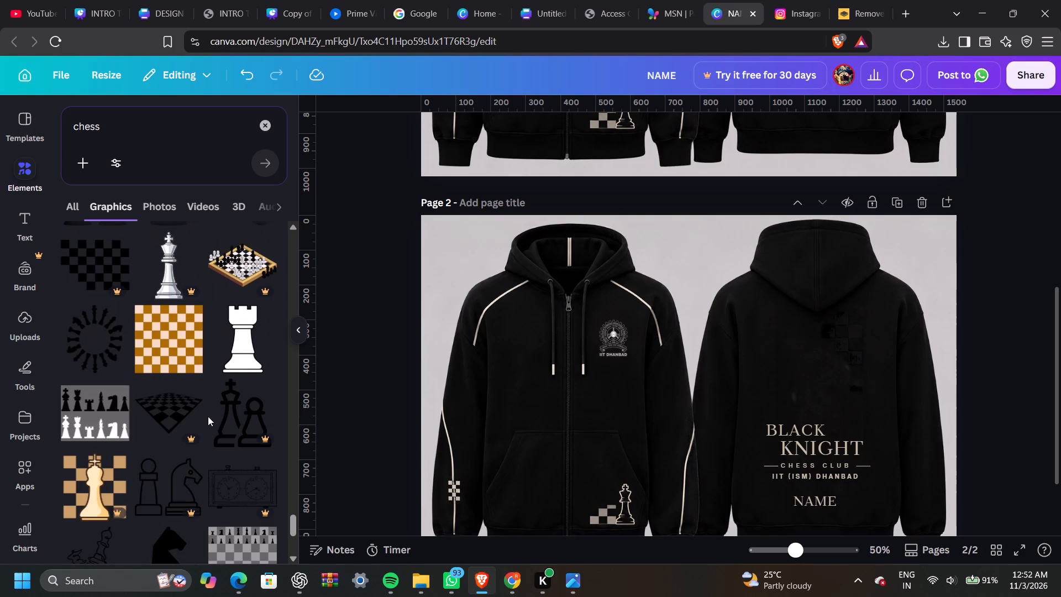
{"action": "scroll", "coordinate": [162, 392], "scroll_direction": "down", "scroll_amount": 6}
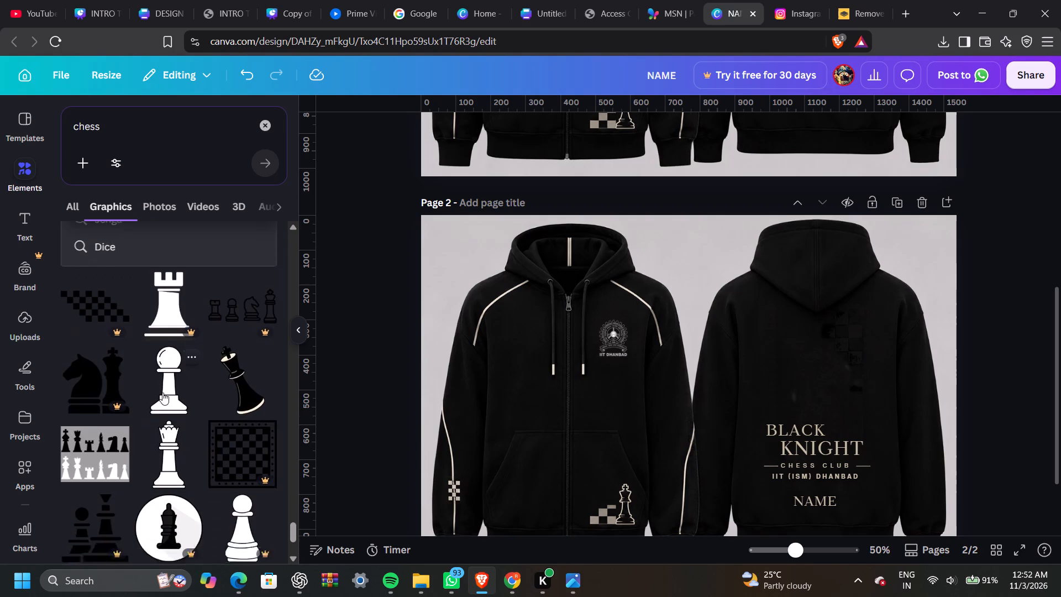
{"action": "scroll", "coordinate": [162, 392], "scroll_direction": "down", "scroll_amount": 4}
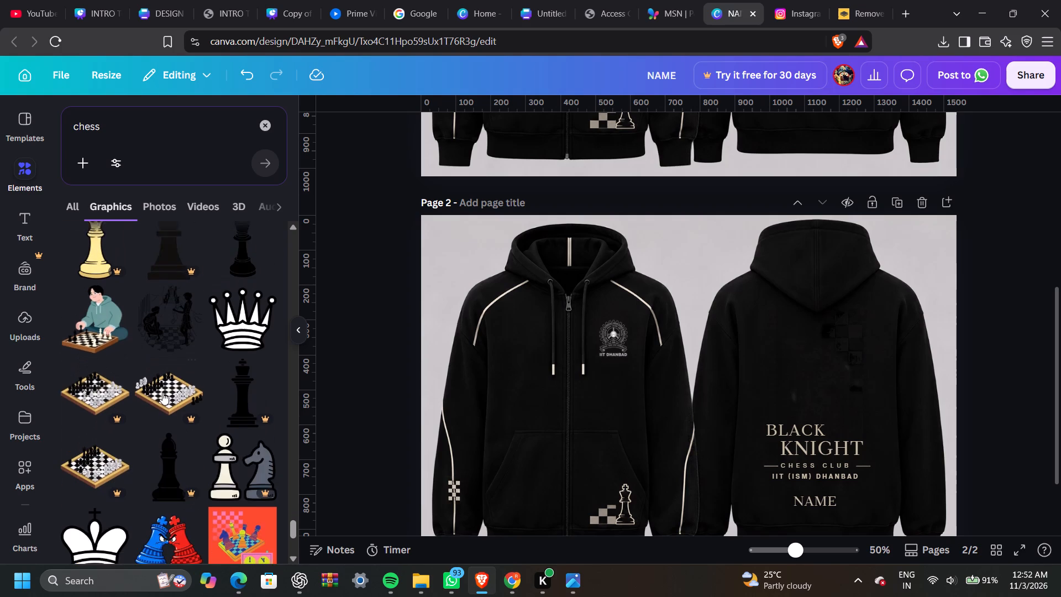
{"action": "scroll", "coordinate": [162, 392], "scroll_direction": "down", "scroll_amount": 1}
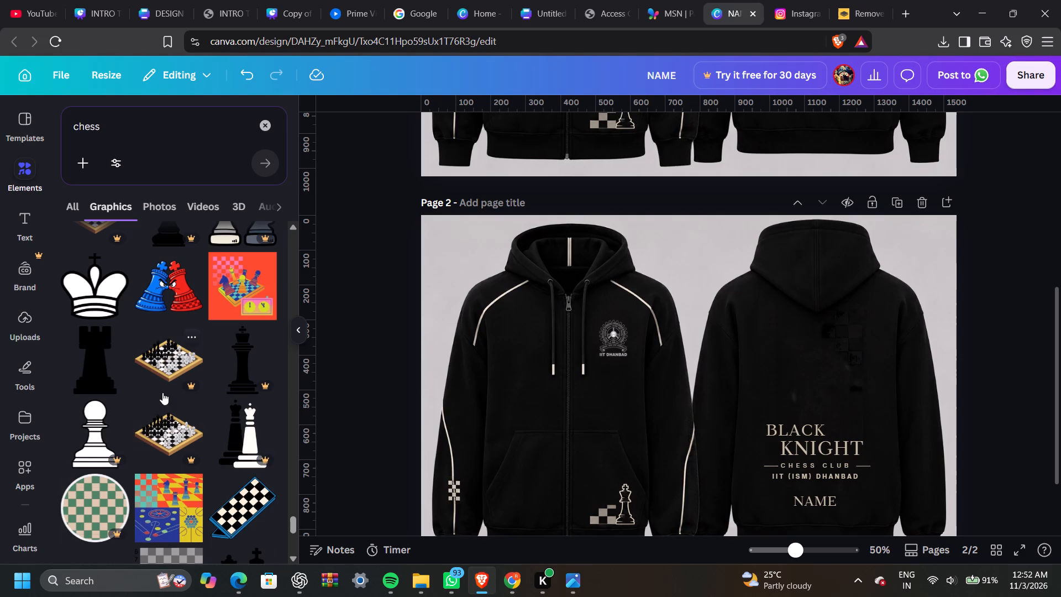
{"action": "scroll", "coordinate": [162, 392], "scroll_direction": "down", "scroll_amount": 3}
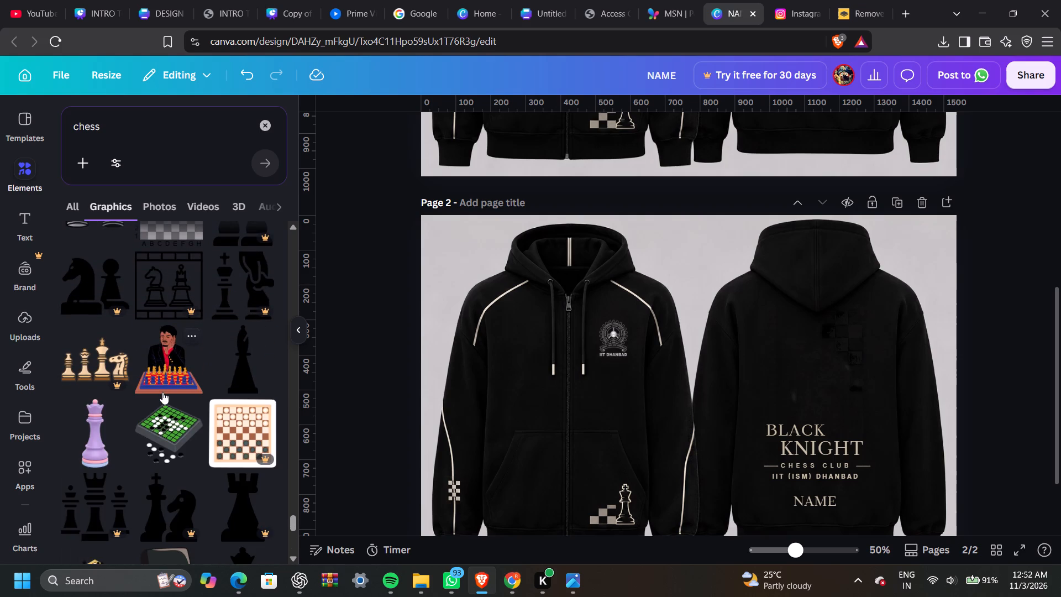
{"action": "scroll", "coordinate": [162, 392], "scroll_direction": "up", "scroll_amount": 9}
{"action": "scroll", "coordinate": [162, 392], "scroll_direction": "up", "scroll_amount": 12}
{"action": "scroll", "coordinate": [162, 392], "scroll_direction": "up", "scroll_amount": 13}
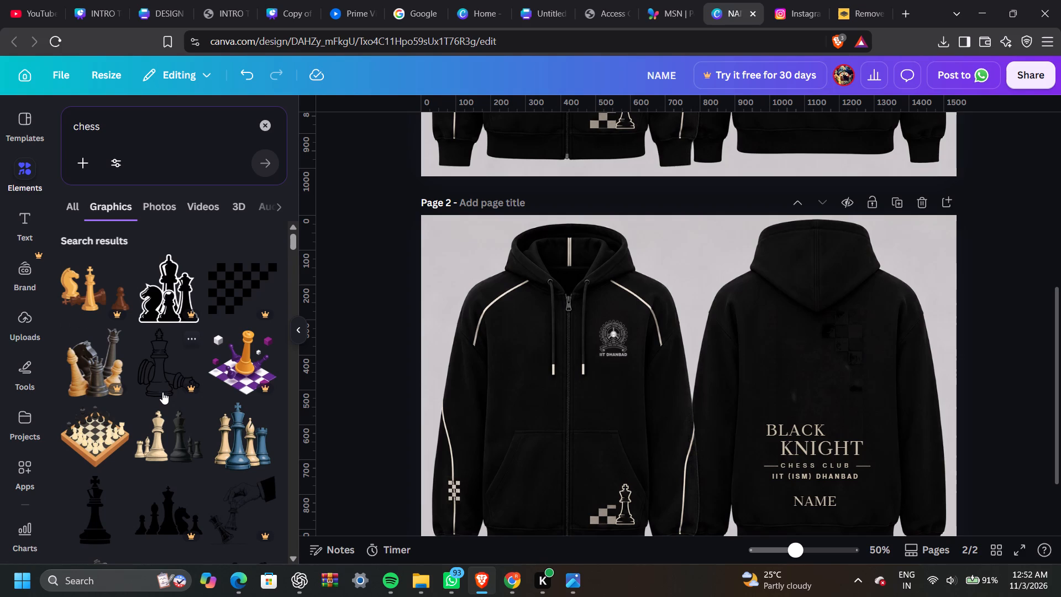
Add the white-outlined black chess pieces graphic to page 2's hoodie back, scaled down and centred just above the BLACK KNIGHT text.
{"action": "left_click", "coordinate": [170, 284]}
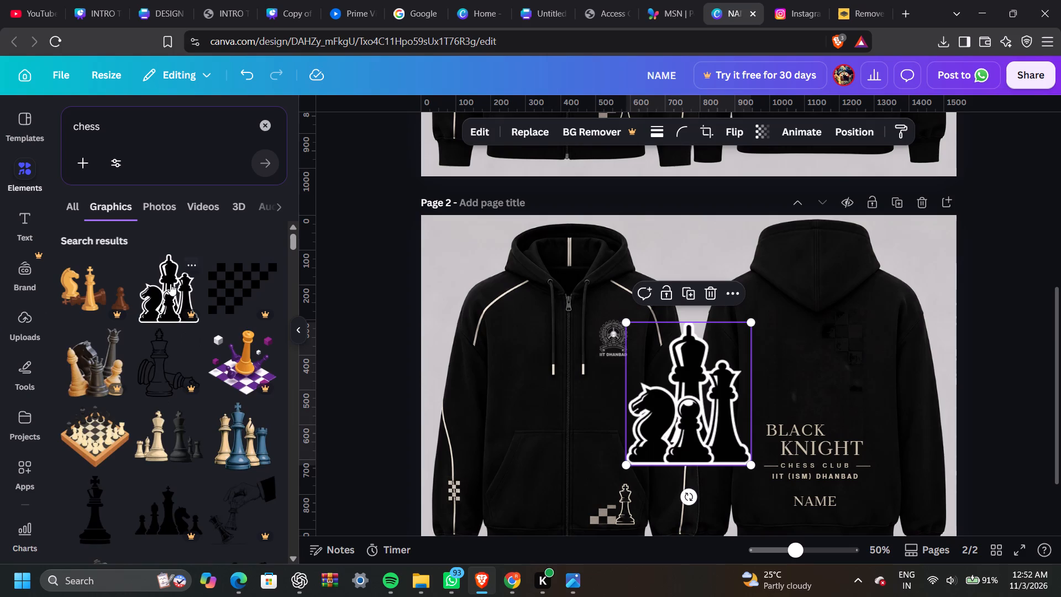
{"action": "left_click_drag", "start_coordinate": [697, 427], "coordinate": [827, 390]}
{"action": "left_click_drag", "start_coordinate": [881, 285], "coordinate": [861, 320]}
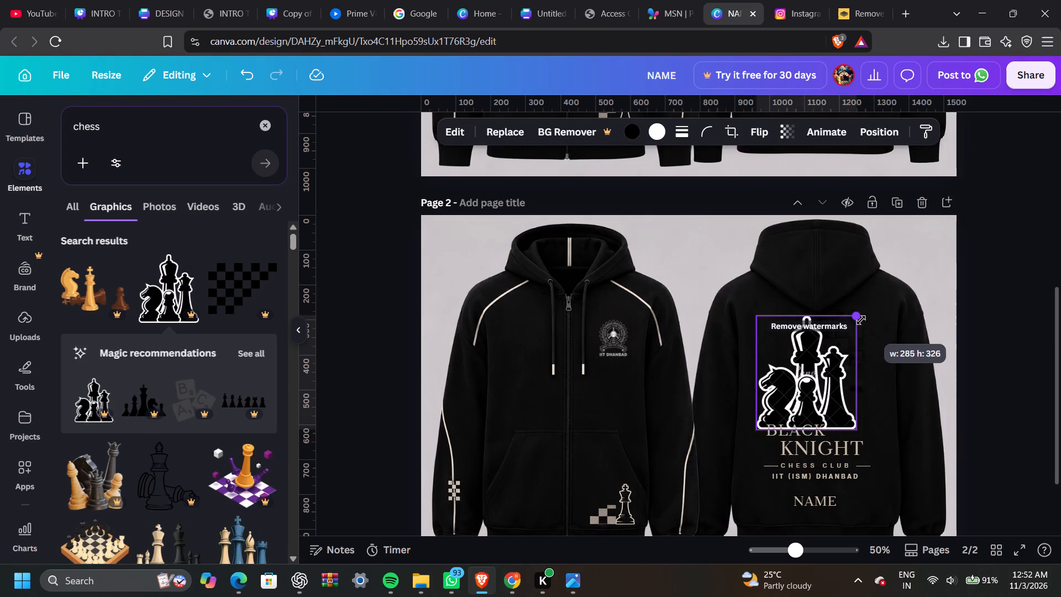
{"action": "left_click_drag", "start_coordinate": [861, 320], "coordinate": [859, 324]}
{"action": "left_click_drag", "start_coordinate": [808, 366], "coordinate": [821, 357]}
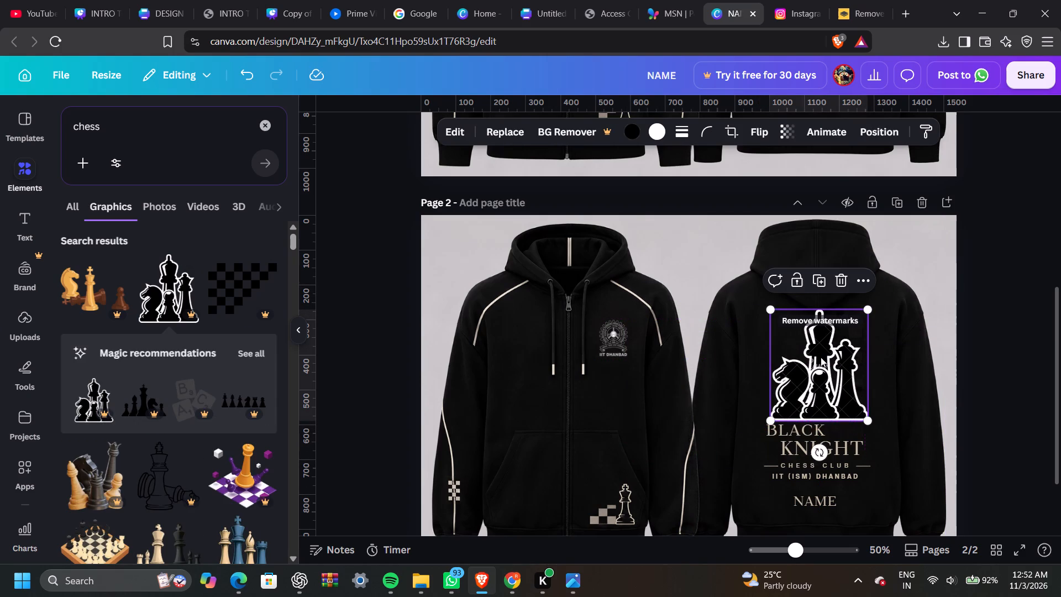
{"action": "left_click_drag", "start_coordinate": [773, 418], "coordinate": [786, 407]}
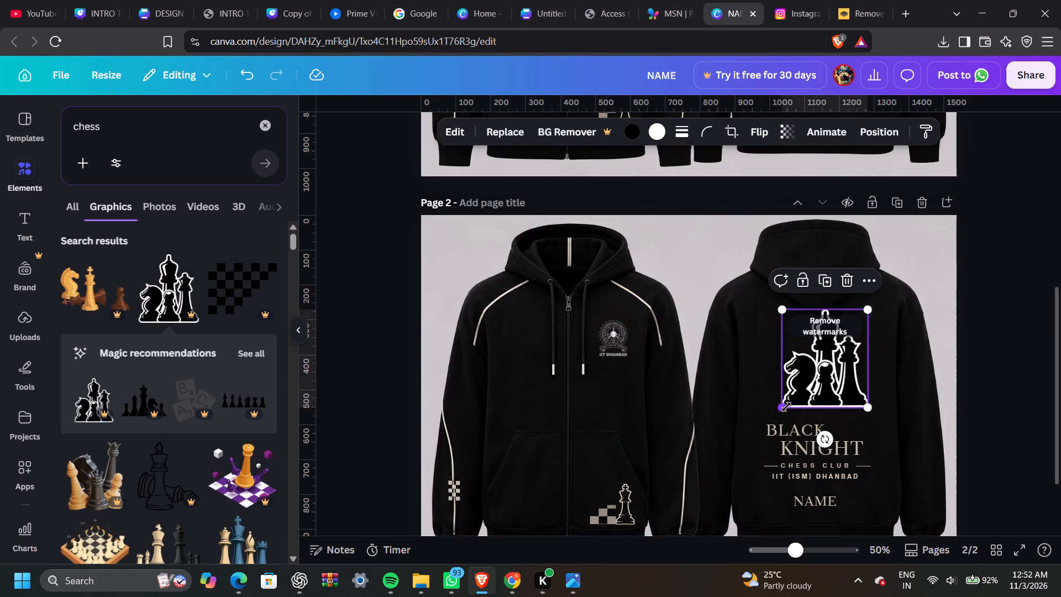
{"action": "left_click", "coordinate": [1021, 307]}
{"action": "left_click_drag", "start_coordinate": [844, 363], "coordinate": [843, 375]}
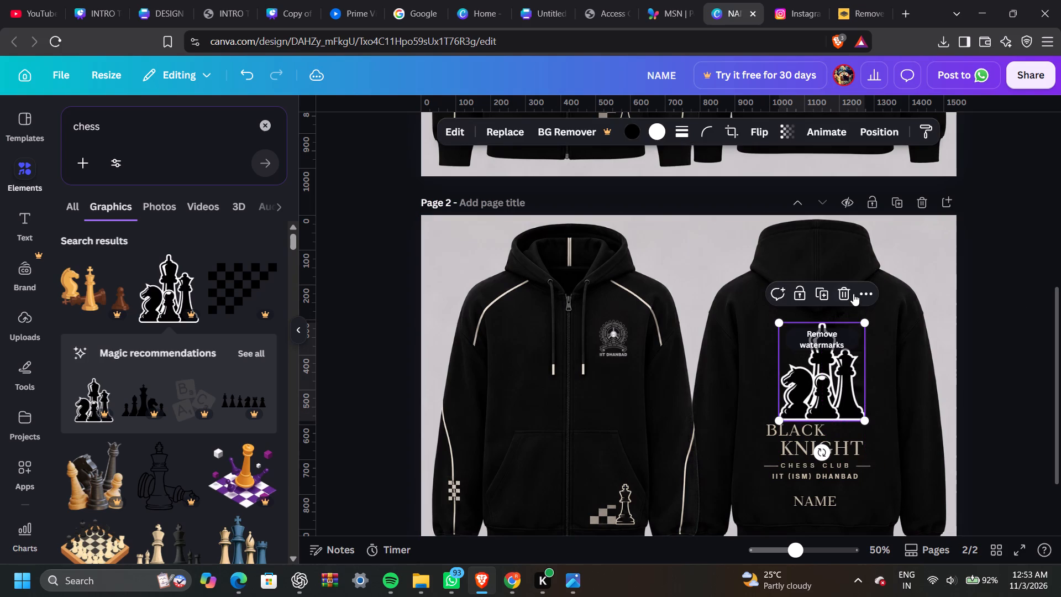
{"action": "left_click_drag", "start_coordinate": [863, 321], "coordinate": [858, 328]}
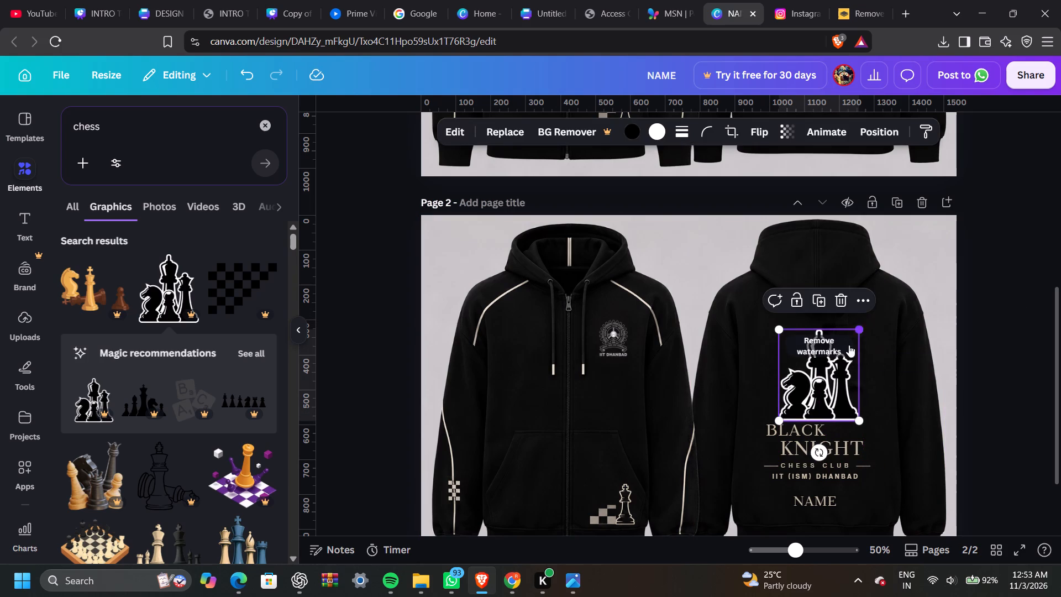
{"action": "left_click", "coordinate": [832, 368]}
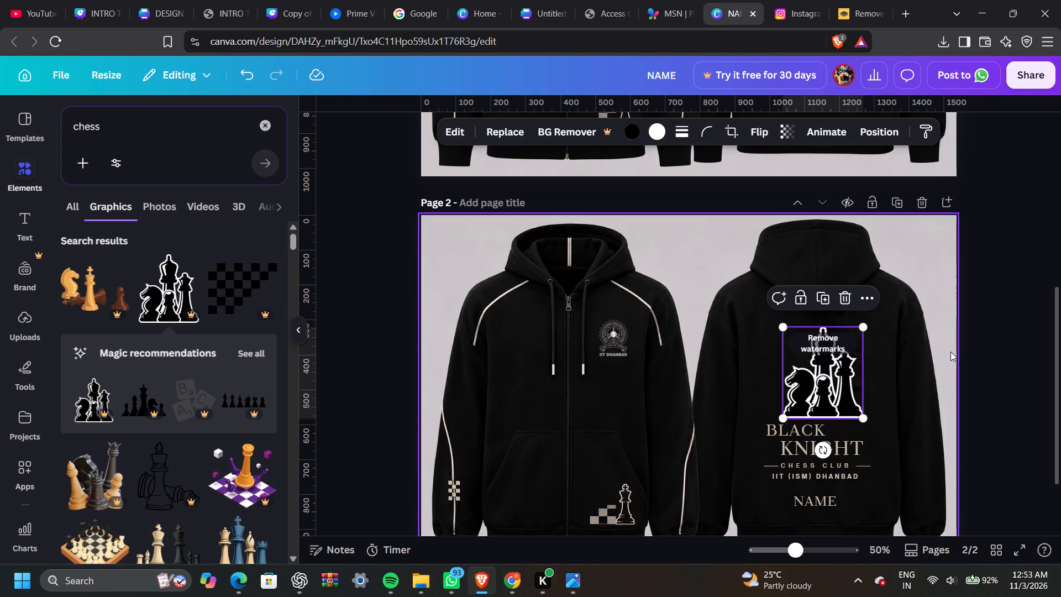
{"action": "left_click", "coordinate": [995, 355]}
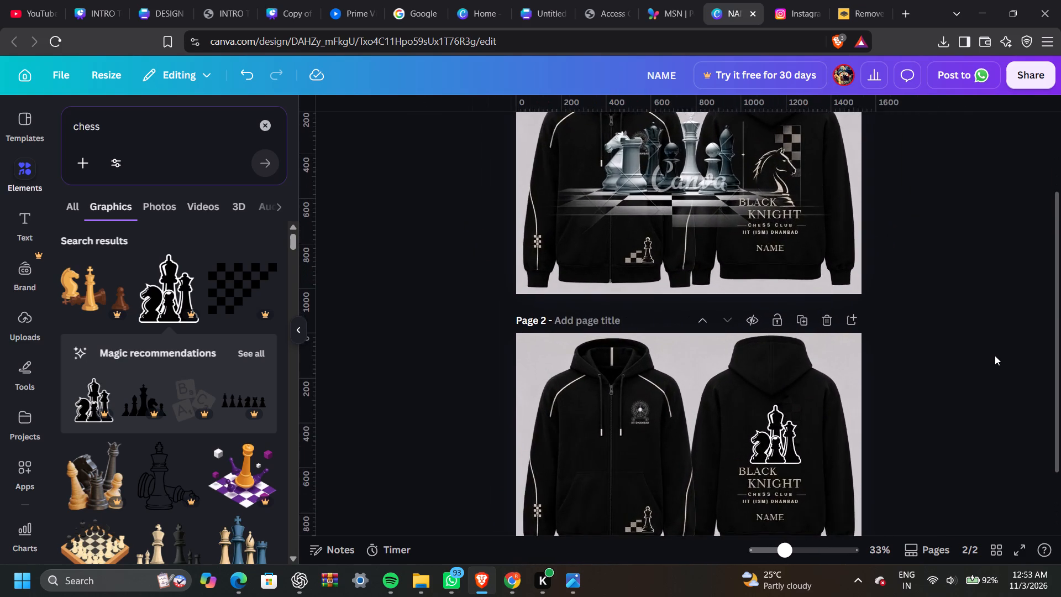
{"action": "scroll", "coordinate": [995, 355], "scroll_direction": "down", "scroll_amount": 3}
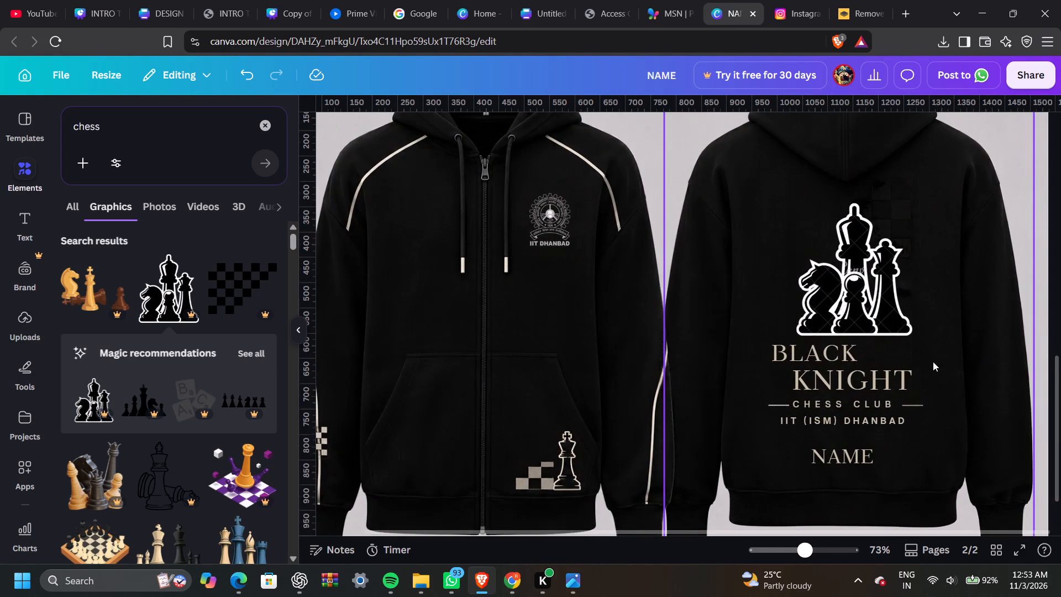
Reduce the font size of the BLACK text on page 2's hoodie back to 30.5.
{"action": "left_click", "coordinate": [845, 357]}
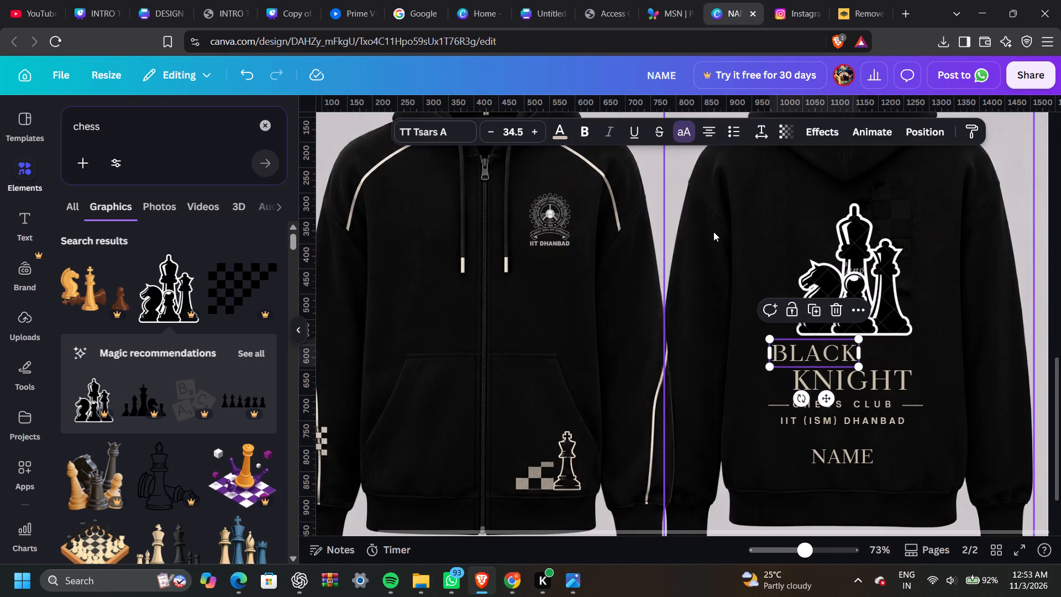
{"action": "triple_click", "coordinate": [487, 133]}
{"action": "left_click", "coordinate": [487, 133]}
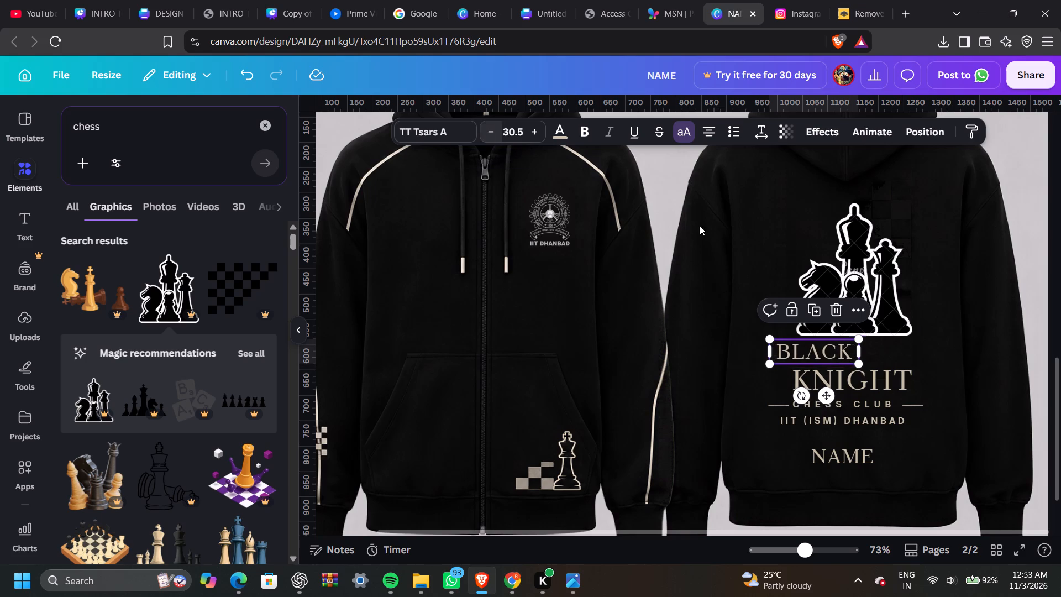
{"action": "left_click", "coordinate": [887, 388]}
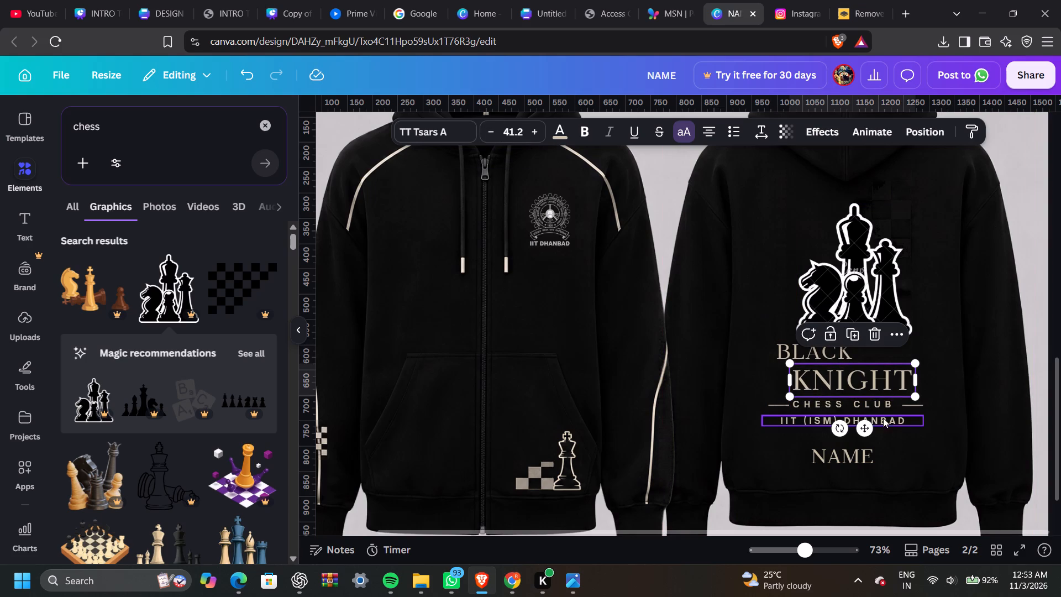
{"action": "left_click", "coordinate": [894, 422]}
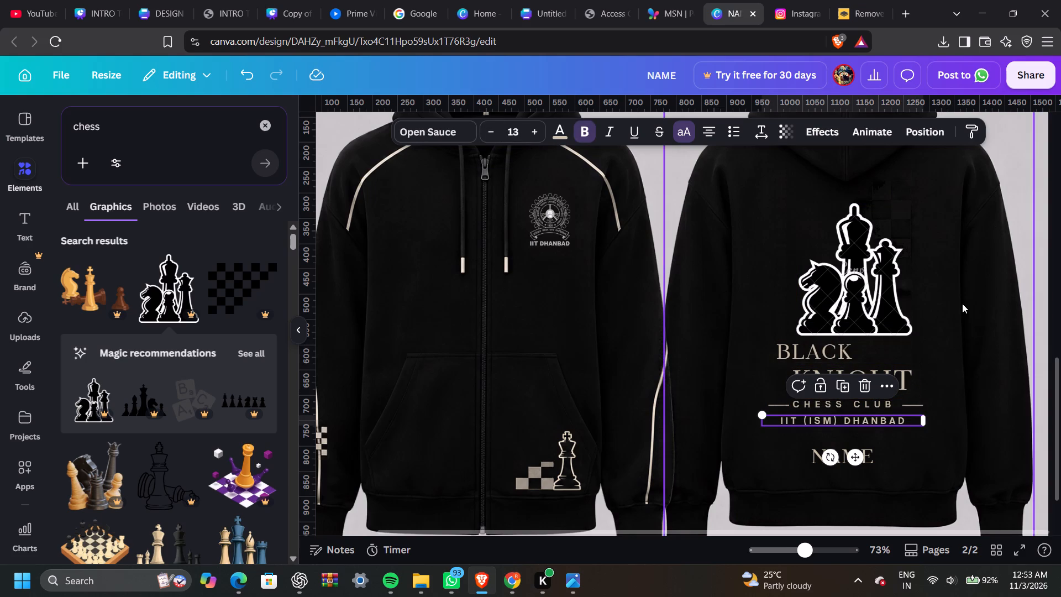
{"action": "left_click", "coordinate": [1009, 303]}
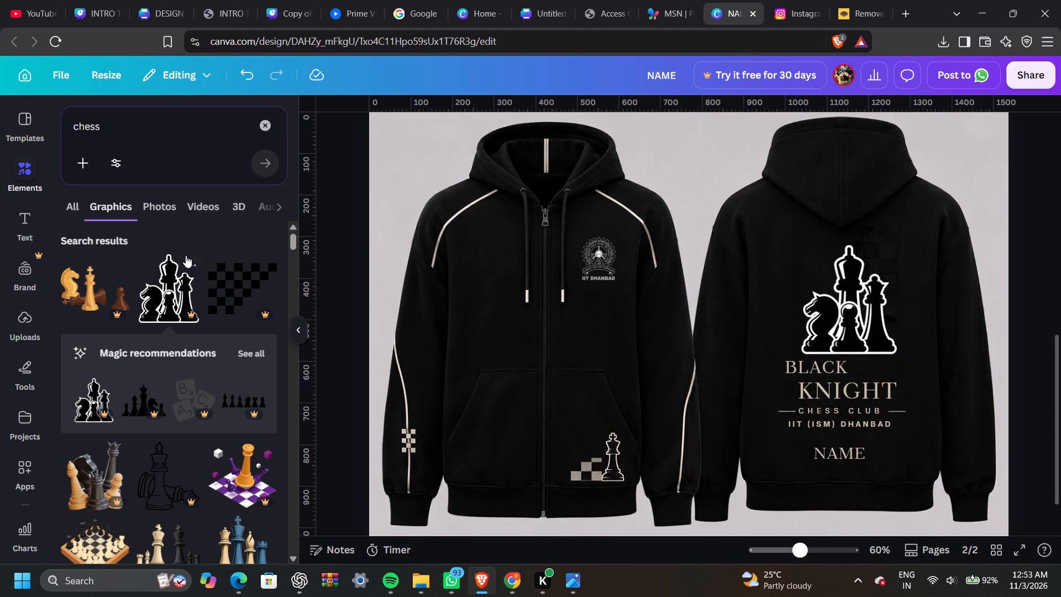
Search the elements library for "decorative line" and show all of the graphics results.
{"action": "left_click", "coordinate": [261, 131]}
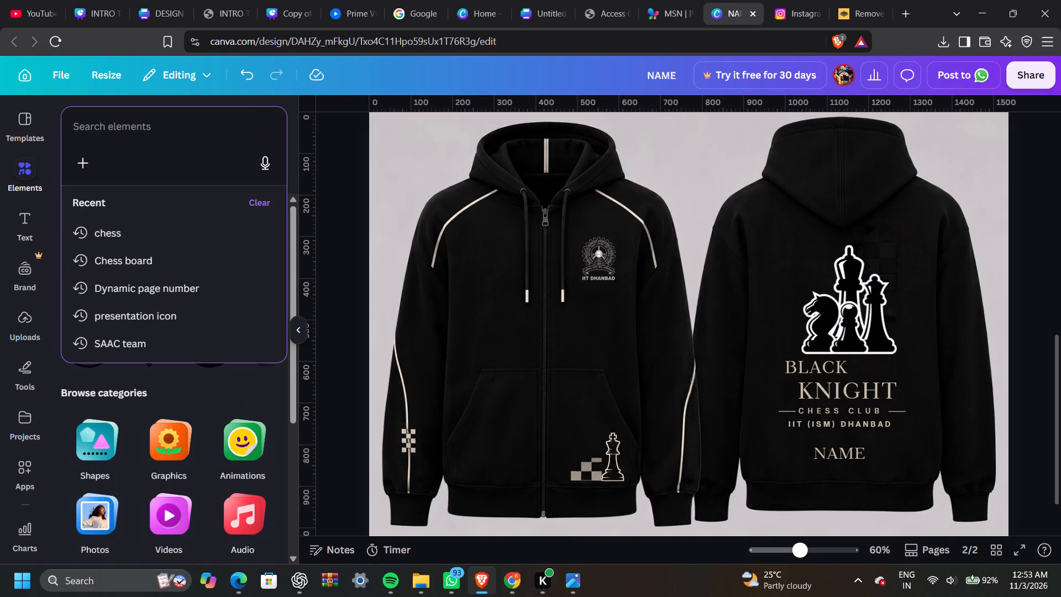
{"action": "type", "text": "decor"}
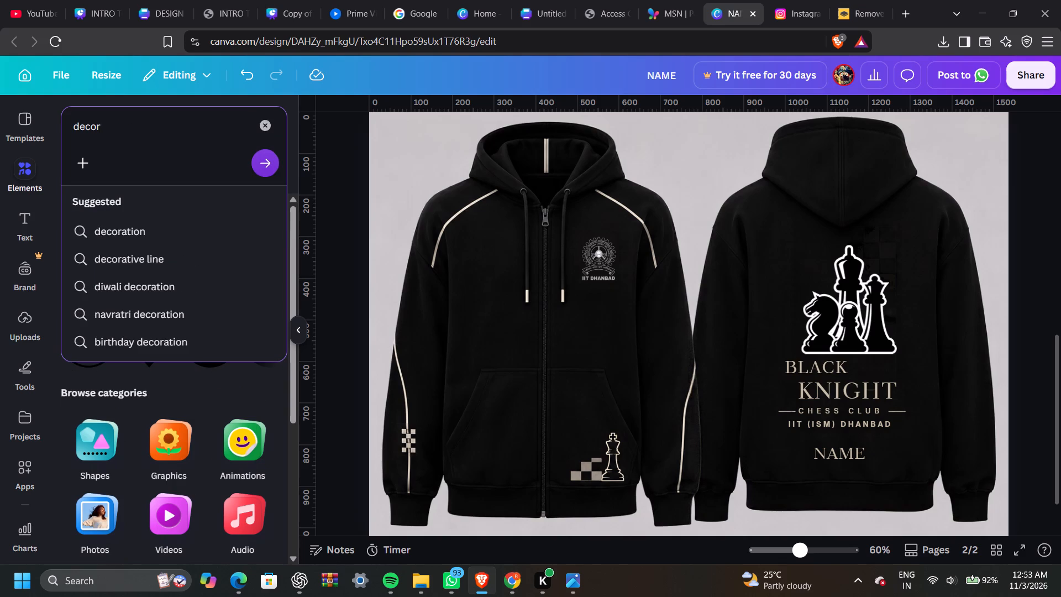
{"action": "left_click", "coordinate": [195, 263]}
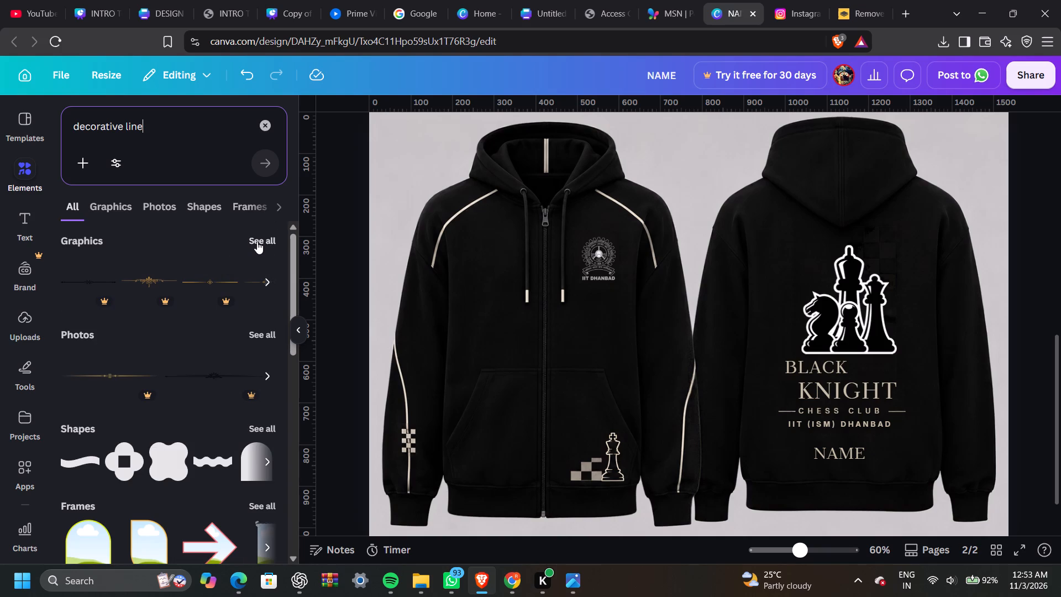
{"action": "left_click", "coordinate": [257, 242]}
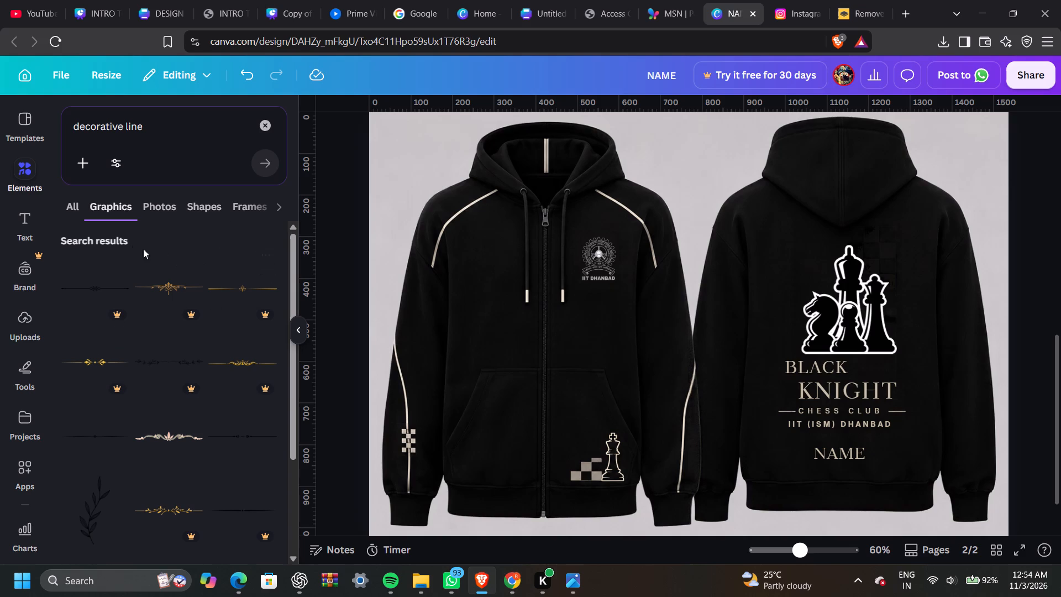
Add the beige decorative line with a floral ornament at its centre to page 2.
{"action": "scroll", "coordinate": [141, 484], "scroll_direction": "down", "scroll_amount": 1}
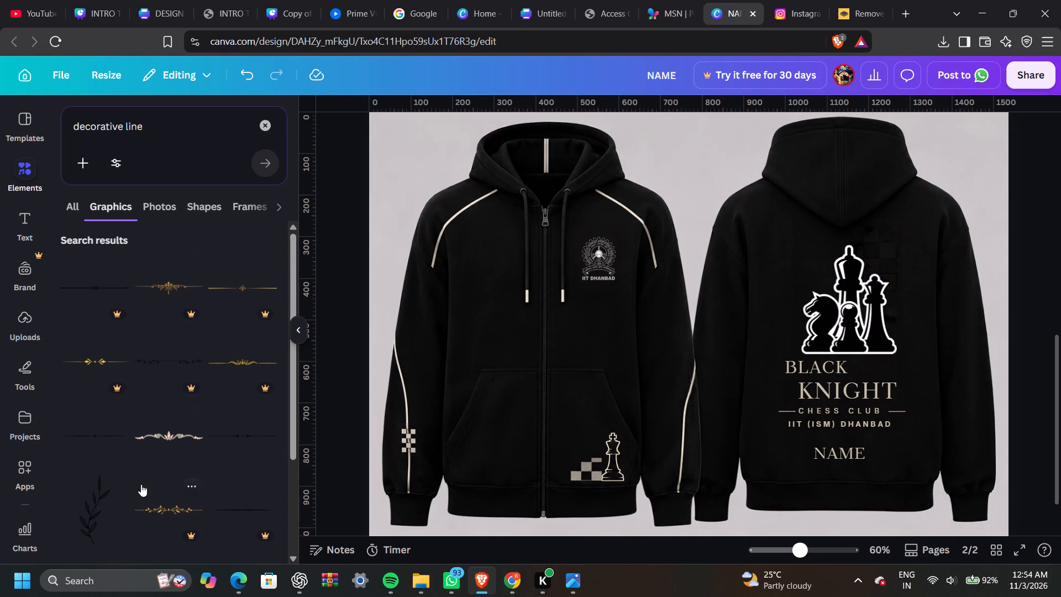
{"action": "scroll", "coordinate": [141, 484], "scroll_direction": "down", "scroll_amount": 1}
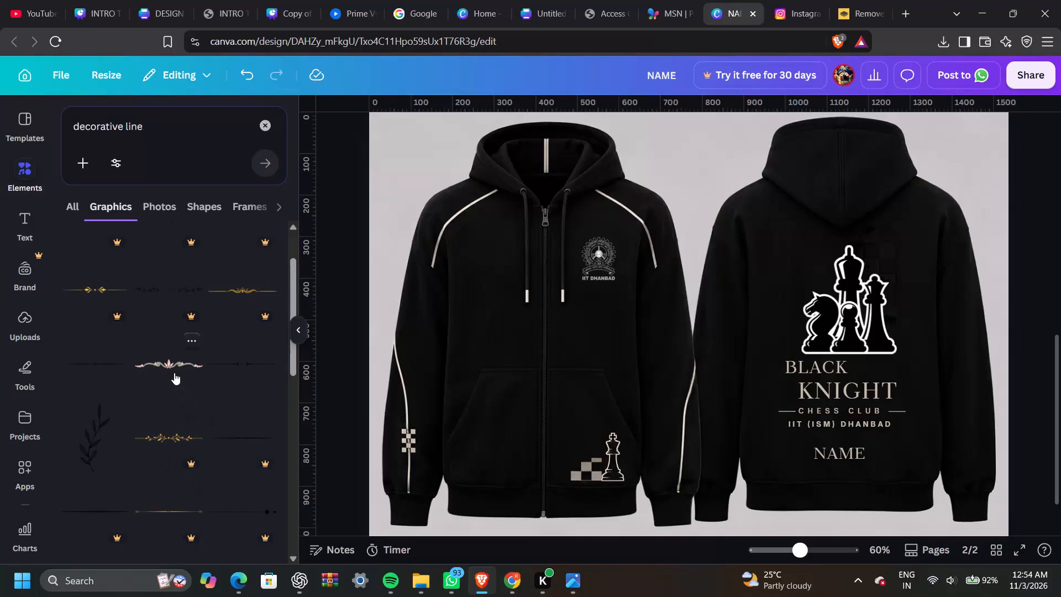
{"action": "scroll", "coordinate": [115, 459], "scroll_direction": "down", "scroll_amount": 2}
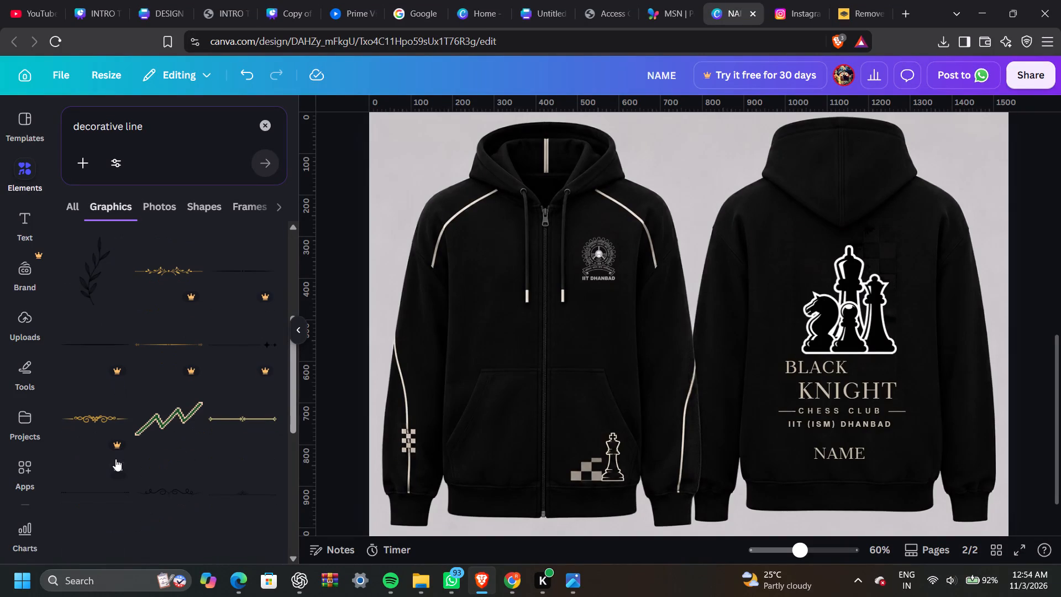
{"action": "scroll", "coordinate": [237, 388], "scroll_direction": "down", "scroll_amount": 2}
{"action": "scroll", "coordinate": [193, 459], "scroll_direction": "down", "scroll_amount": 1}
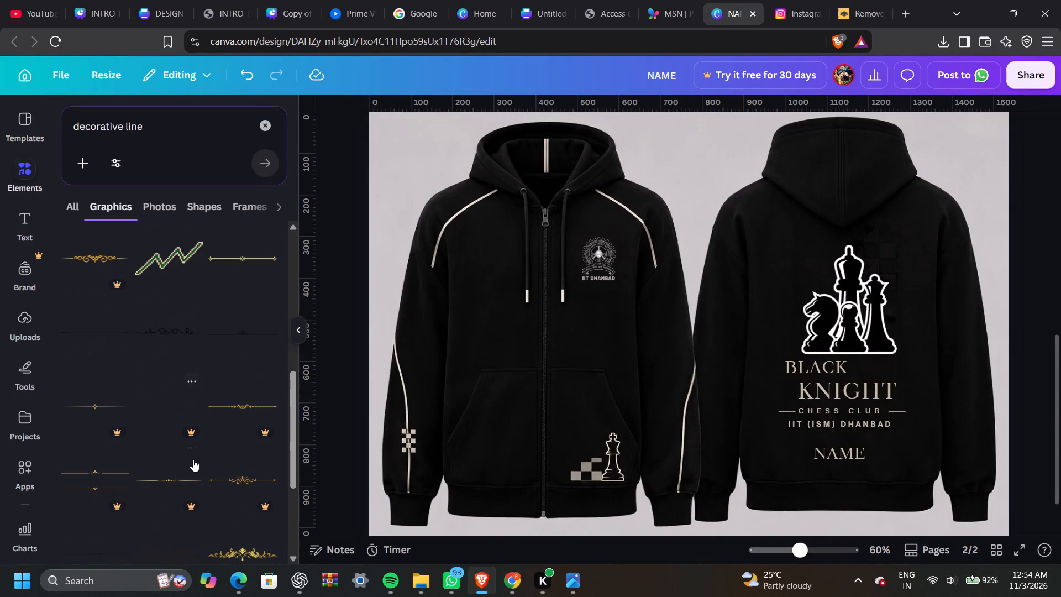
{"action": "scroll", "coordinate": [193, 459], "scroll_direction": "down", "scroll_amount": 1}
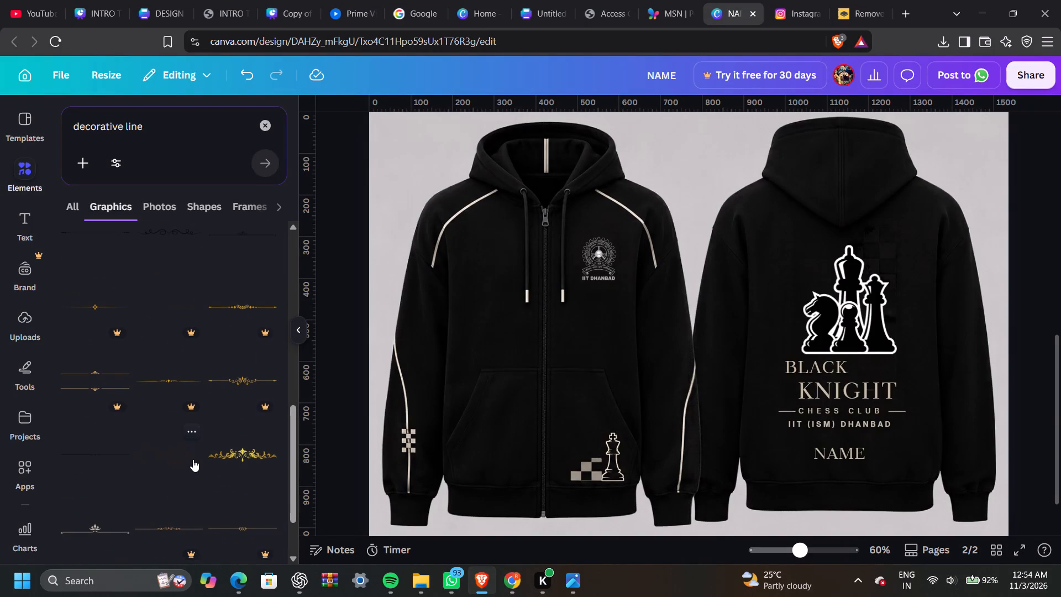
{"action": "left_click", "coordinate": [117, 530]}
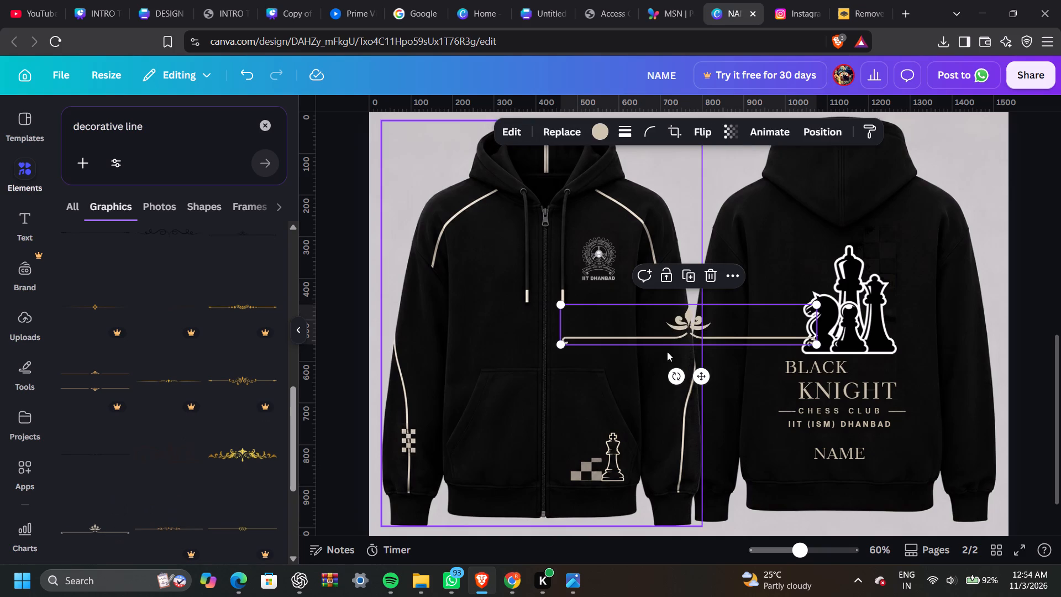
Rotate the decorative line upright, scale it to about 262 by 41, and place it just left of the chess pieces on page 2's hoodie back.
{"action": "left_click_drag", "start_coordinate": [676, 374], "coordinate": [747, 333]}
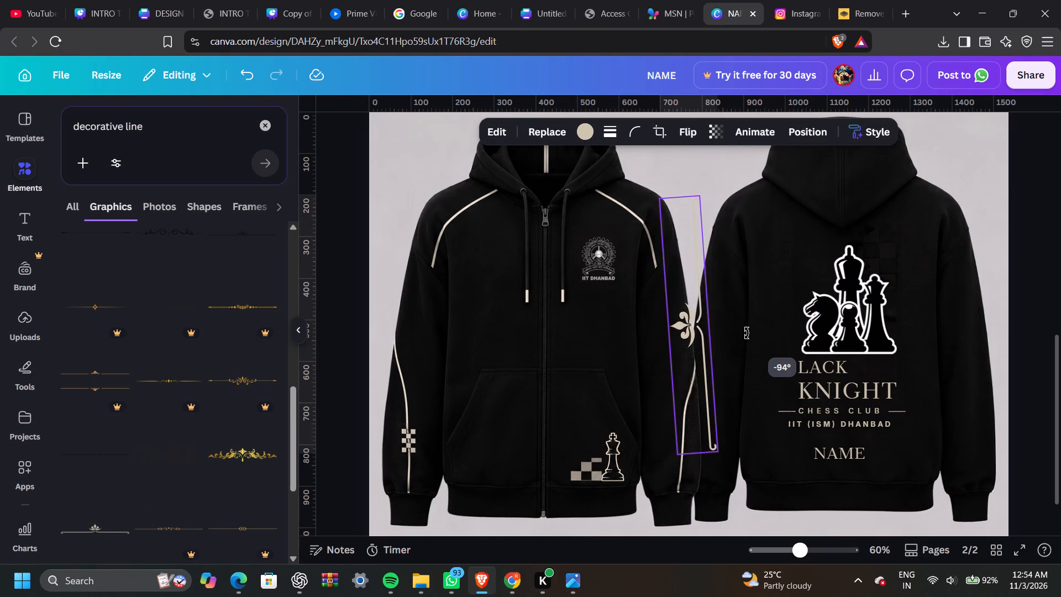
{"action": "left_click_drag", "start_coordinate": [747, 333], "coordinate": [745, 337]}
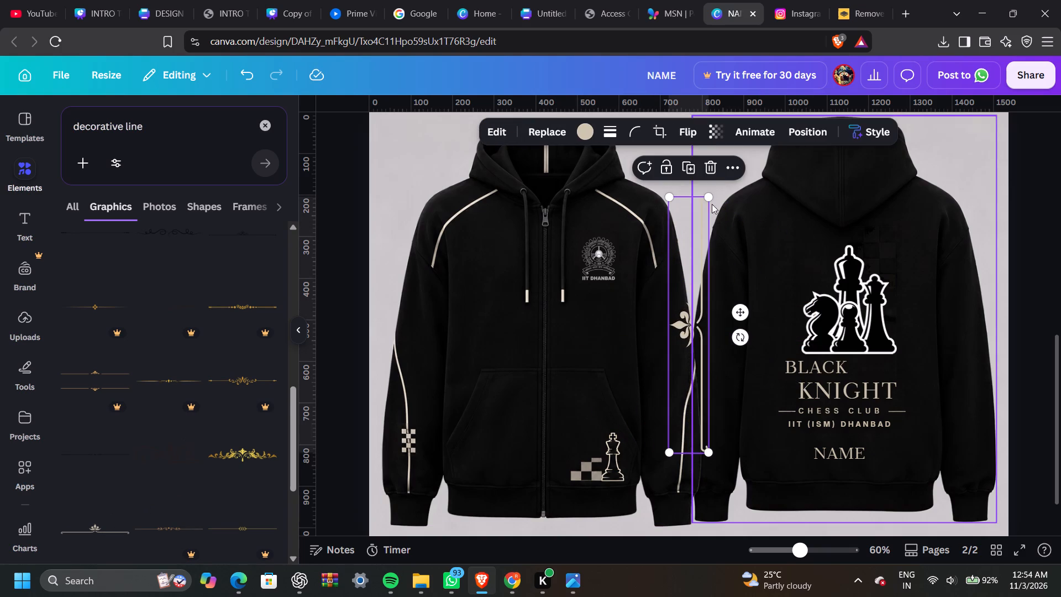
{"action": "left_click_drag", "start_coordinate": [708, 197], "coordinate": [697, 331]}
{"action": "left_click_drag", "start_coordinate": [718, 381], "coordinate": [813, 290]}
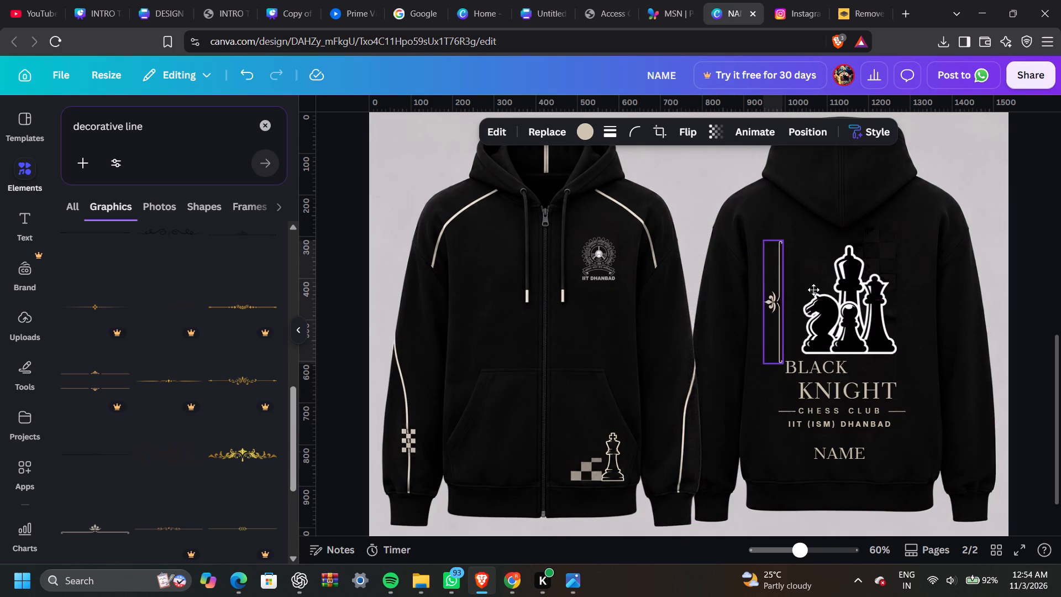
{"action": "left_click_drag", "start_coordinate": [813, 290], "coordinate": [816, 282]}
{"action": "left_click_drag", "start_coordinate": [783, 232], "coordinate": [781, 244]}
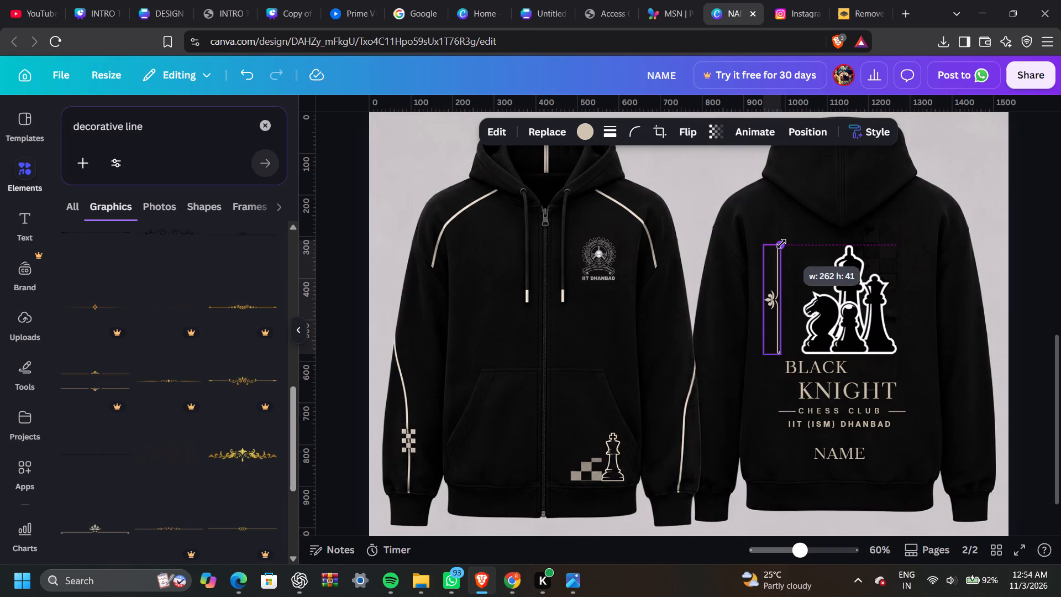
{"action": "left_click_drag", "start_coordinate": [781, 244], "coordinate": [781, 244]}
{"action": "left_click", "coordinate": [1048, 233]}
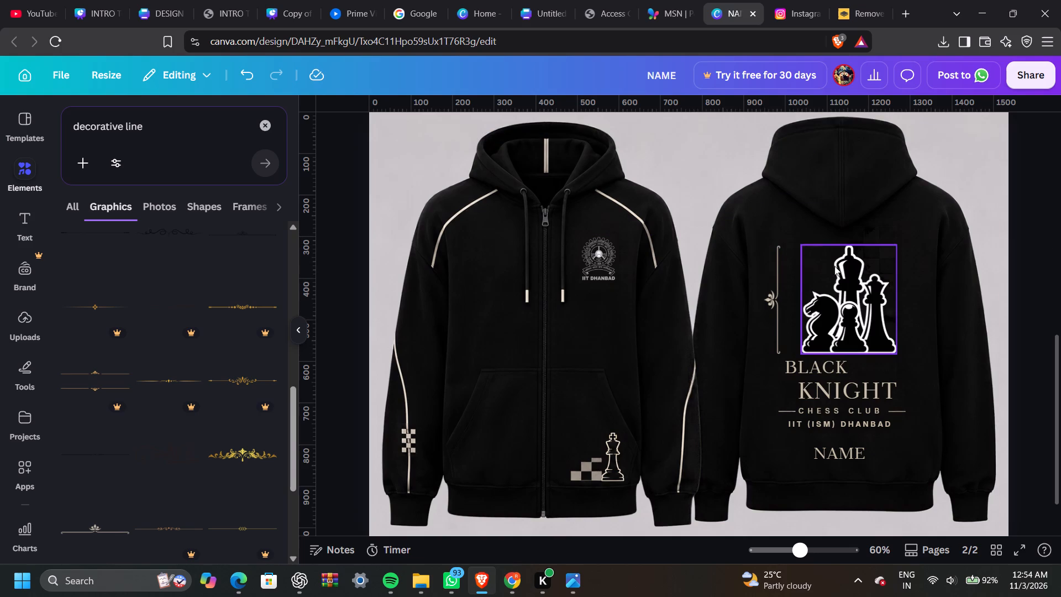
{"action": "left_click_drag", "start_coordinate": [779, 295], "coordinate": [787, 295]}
Shift the chess pieces graphic slightly left so it sits centred above the text on page 2's hoodie back.
{"action": "left_click_drag", "start_coordinate": [863, 312], "coordinate": [854, 311]}
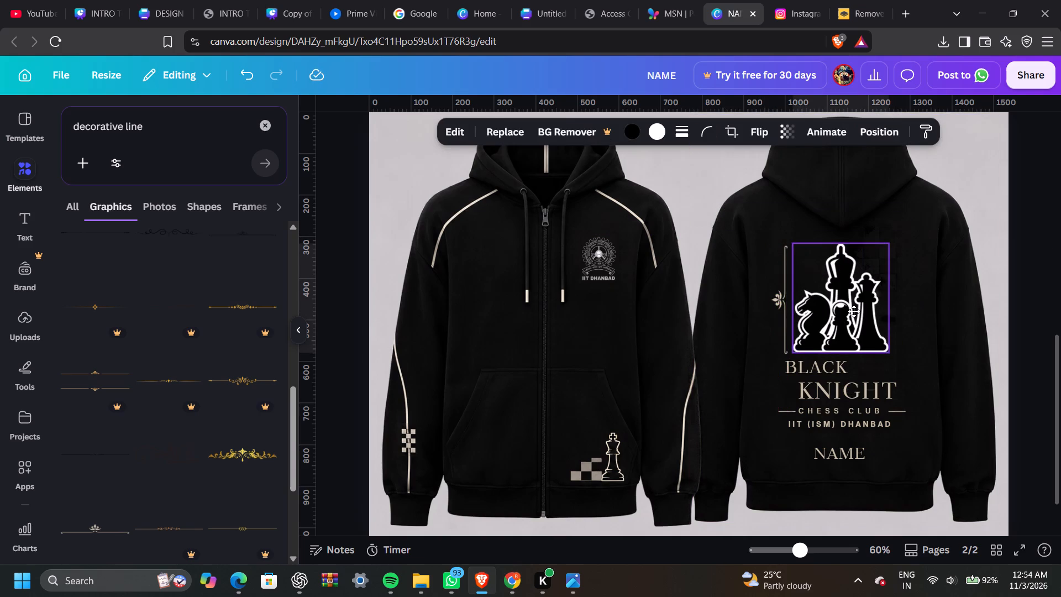
{"action": "left_click_drag", "start_coordinate": [854, 311], "coordinate": [853, 312]}
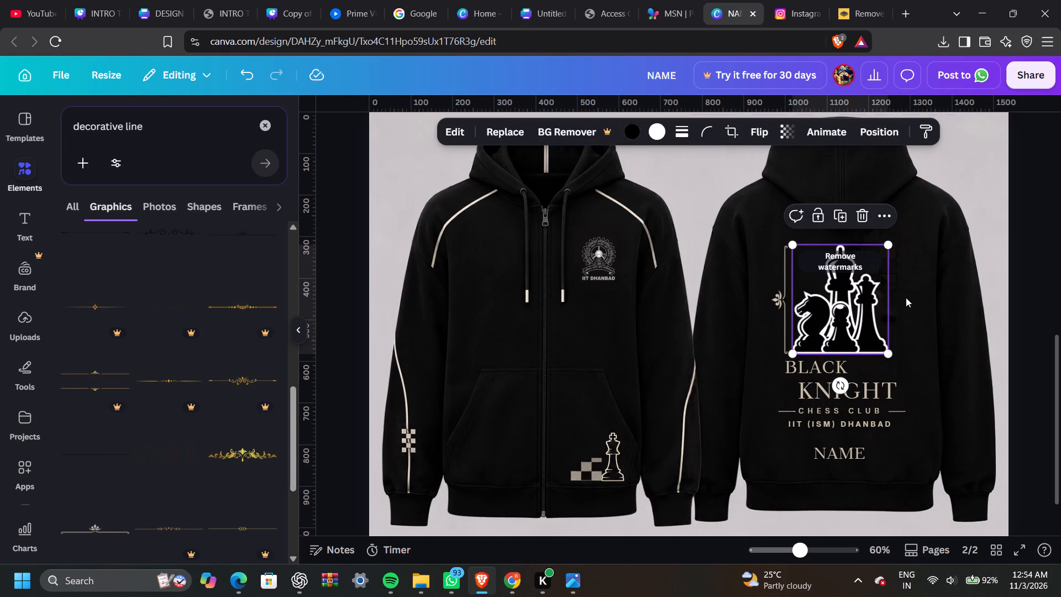
{"action": "left_click", "coordinate": [1039, 247]}
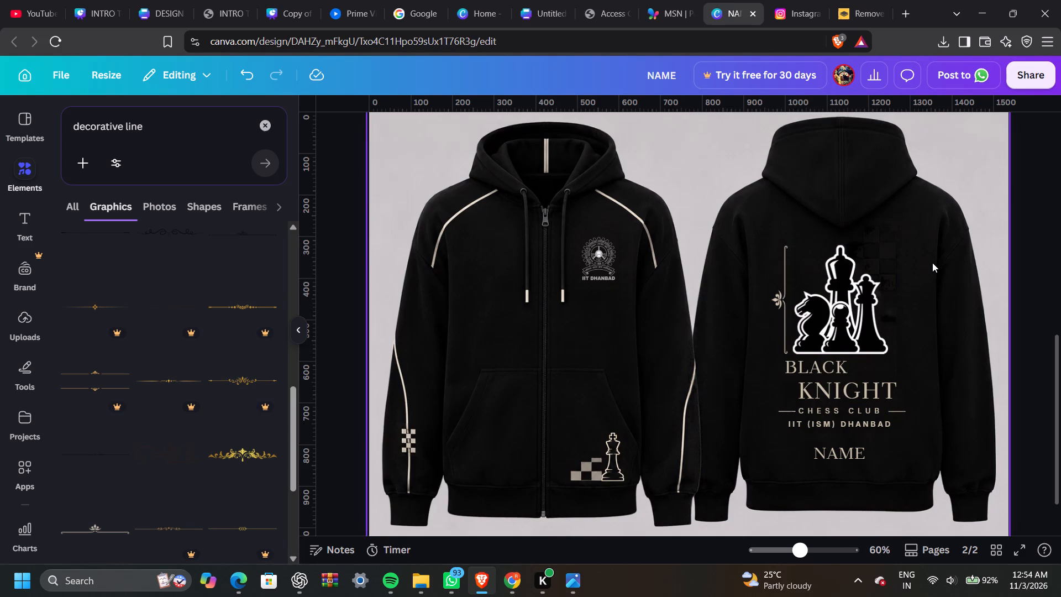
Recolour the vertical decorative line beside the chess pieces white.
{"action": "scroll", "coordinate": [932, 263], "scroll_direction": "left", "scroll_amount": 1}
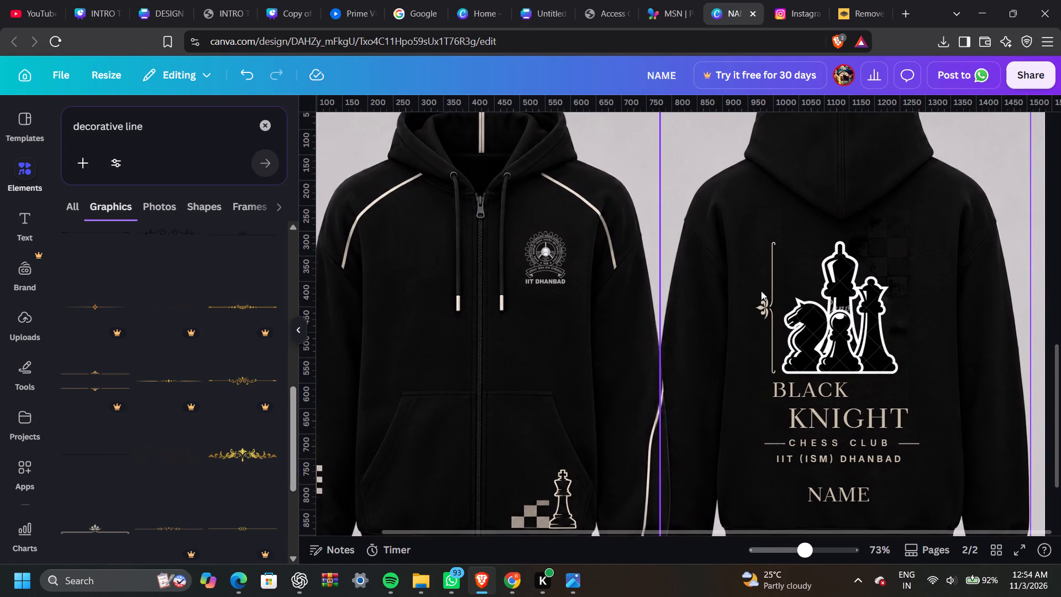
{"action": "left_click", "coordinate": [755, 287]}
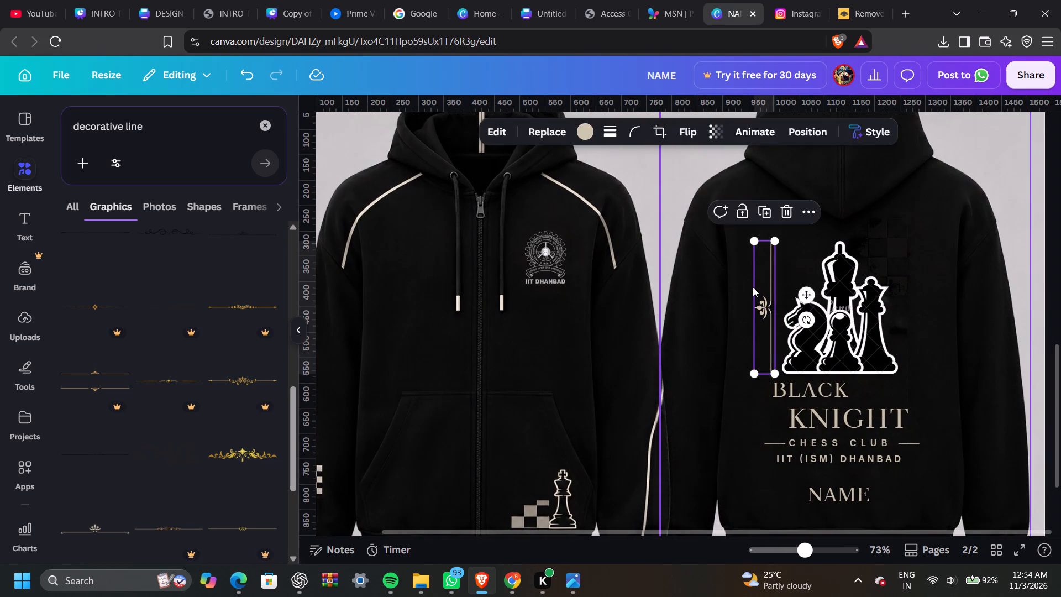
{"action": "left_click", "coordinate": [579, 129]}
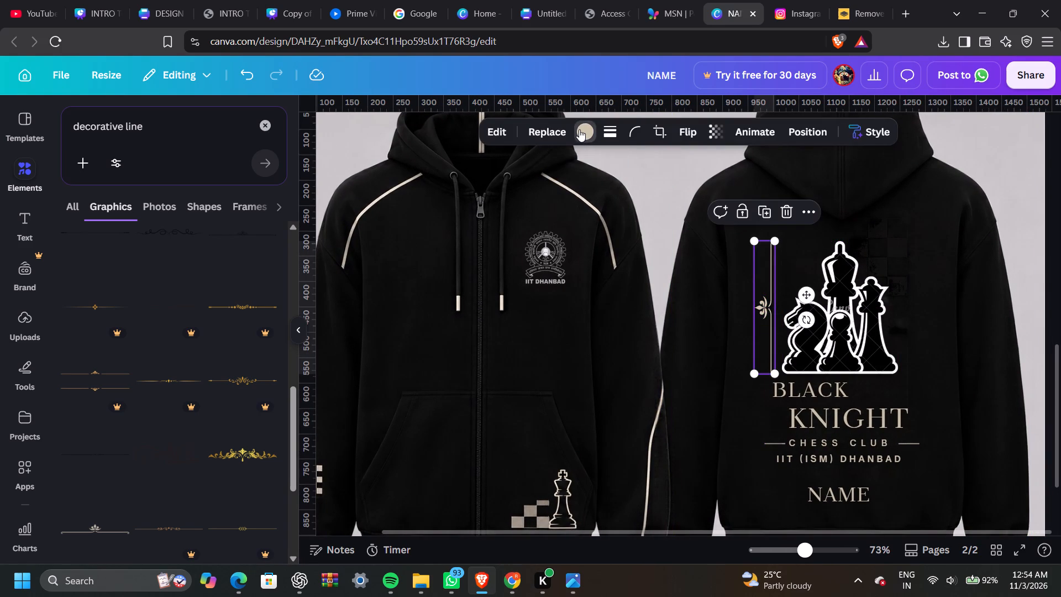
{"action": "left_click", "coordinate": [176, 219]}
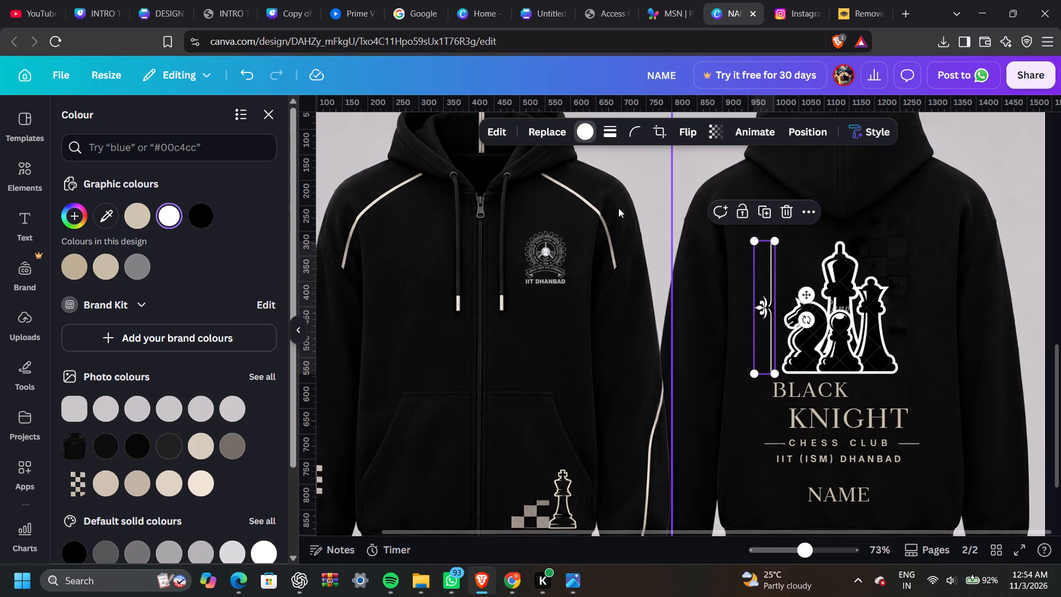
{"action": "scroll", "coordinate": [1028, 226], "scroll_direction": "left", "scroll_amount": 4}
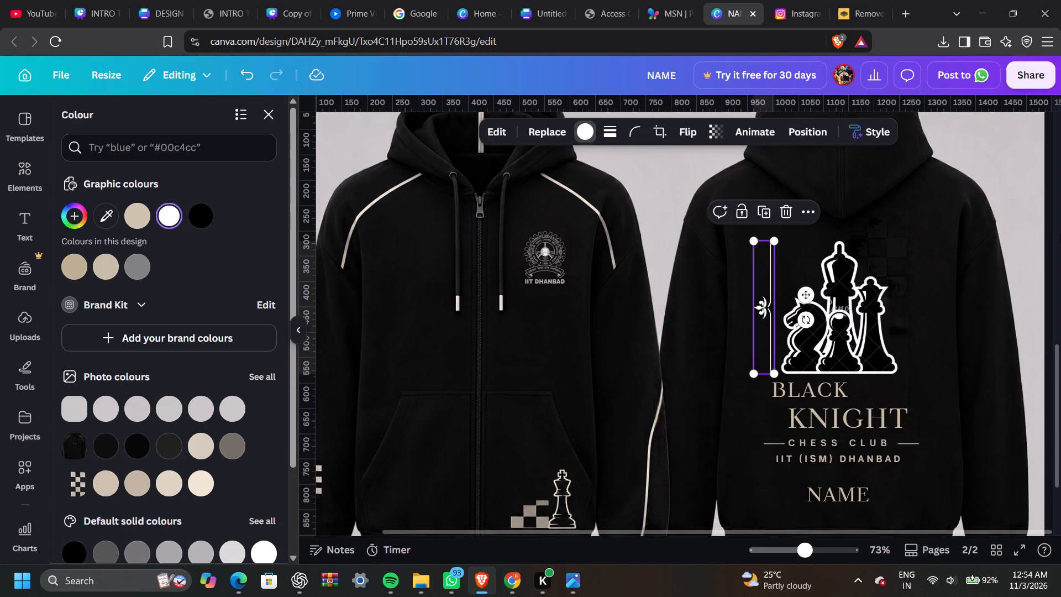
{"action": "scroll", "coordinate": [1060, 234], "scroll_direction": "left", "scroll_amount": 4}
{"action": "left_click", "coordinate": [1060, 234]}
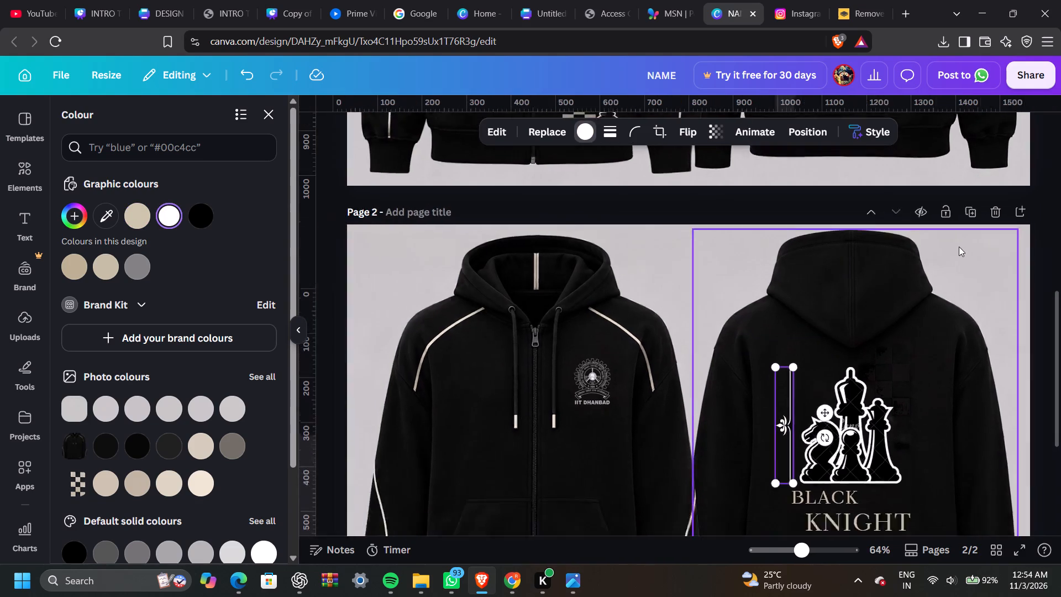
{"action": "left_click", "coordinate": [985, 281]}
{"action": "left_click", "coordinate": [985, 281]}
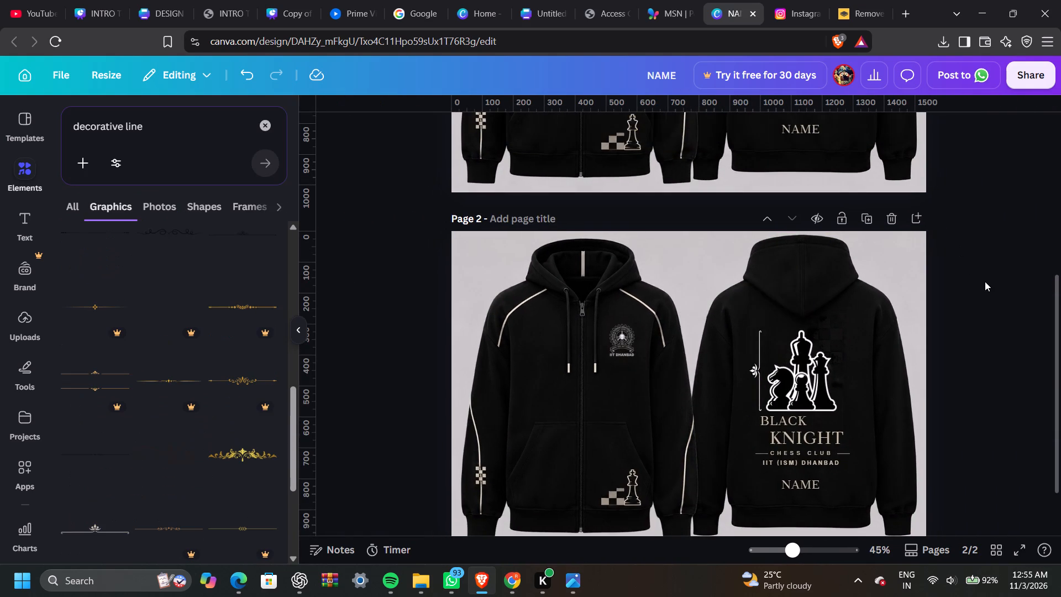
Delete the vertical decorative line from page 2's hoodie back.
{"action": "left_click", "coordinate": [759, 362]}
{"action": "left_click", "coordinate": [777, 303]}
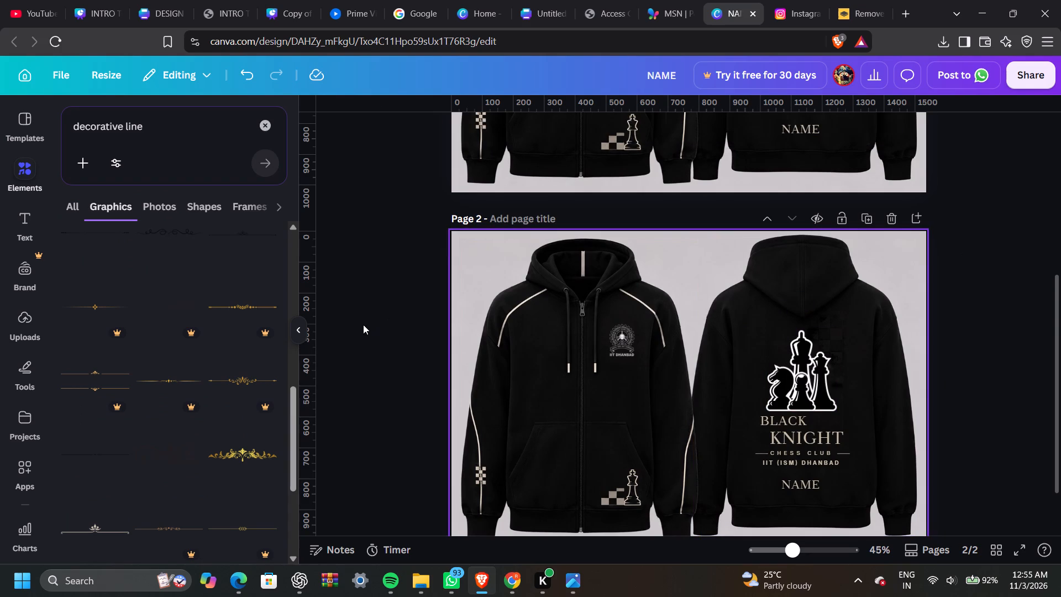
Add a thin tapered line from the decorative line graphics to page 2 and recolour it white.
{"action": "scroll", "coordinate": [169, 363], "scroll_direction": "down", "scroll_amount": 1}
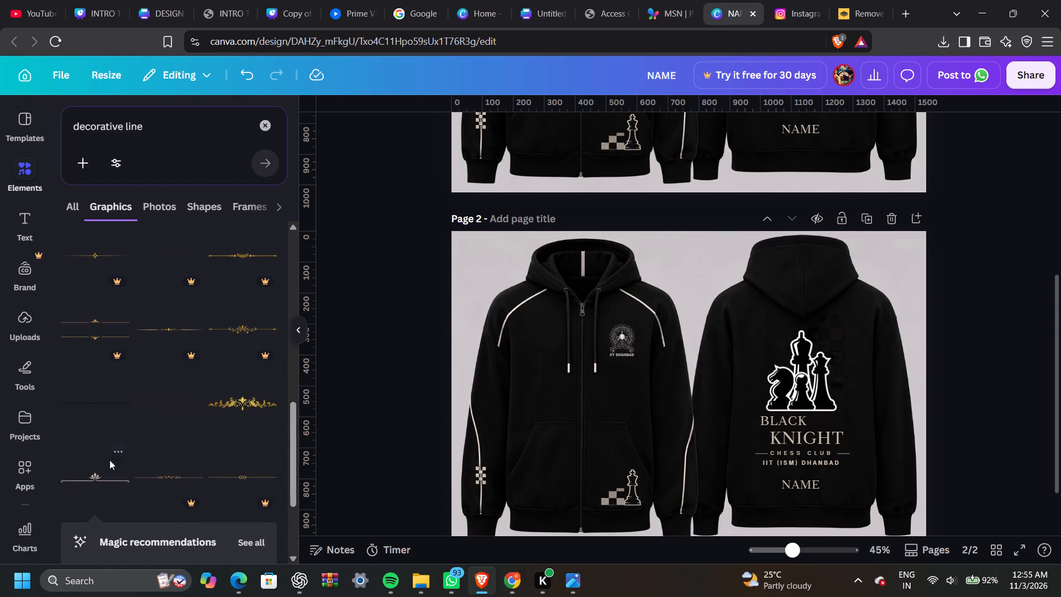
{"action": "scroll", "coordinate": [150, 446], "scroll_direction": "down", "scroll_amount": 1}
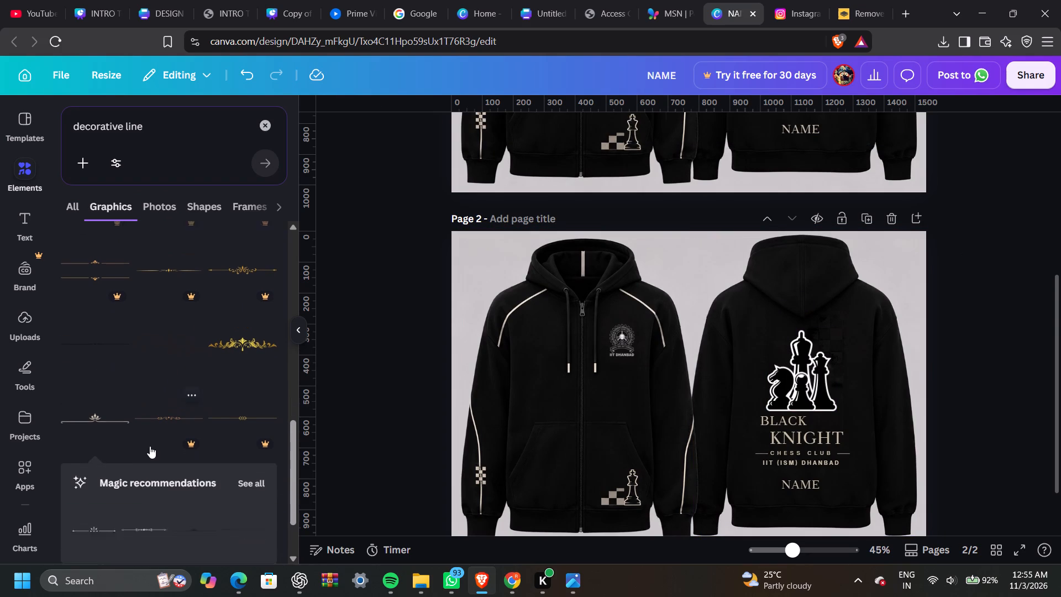
{"action": "scroll", "coordinate": [150, 446], "scroll_direction": "down", "scroll_amount": 2}
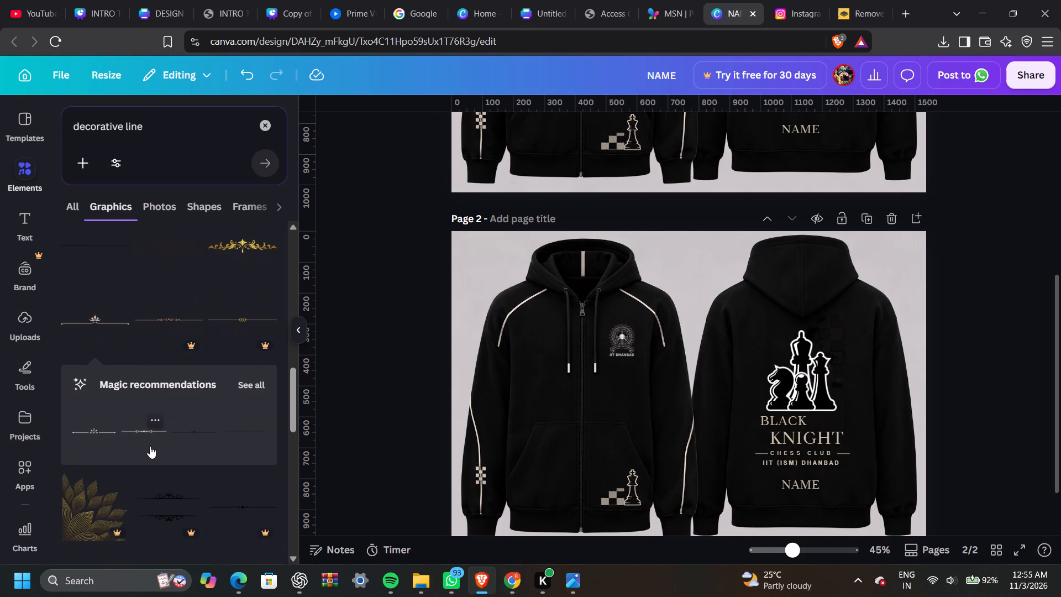
{"action": "scroll", "coordinate": [150, 446], "scroll_direction": "down", "scroll_amount": 1}
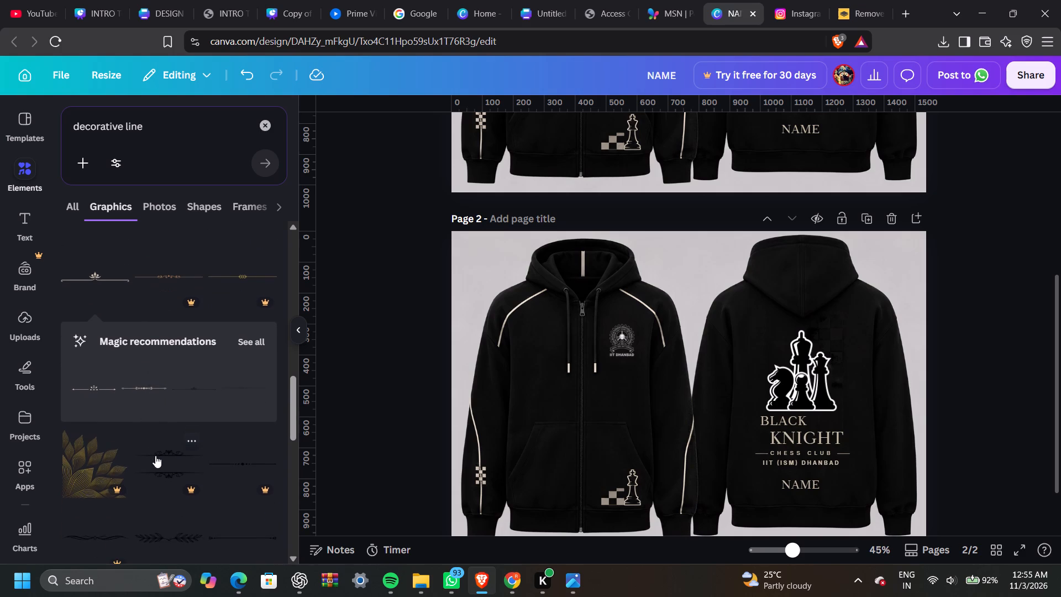
{"action": "scroll", "coordinate": [155, 455], "scroll_direction": "down", "scroll_amount": 2}
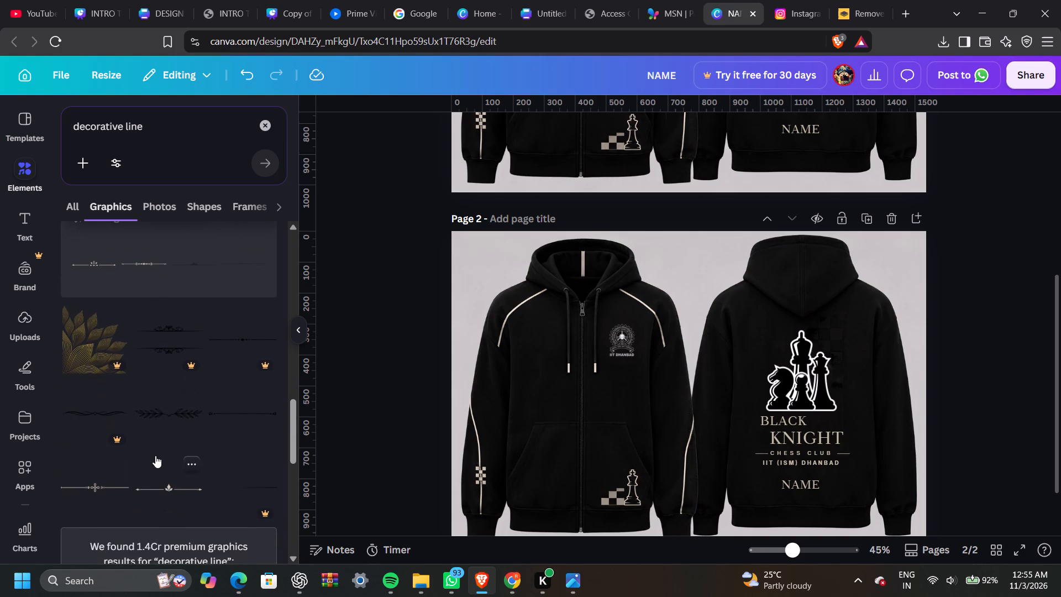
{"action": "left_click", "coordinate": [248, 469]}
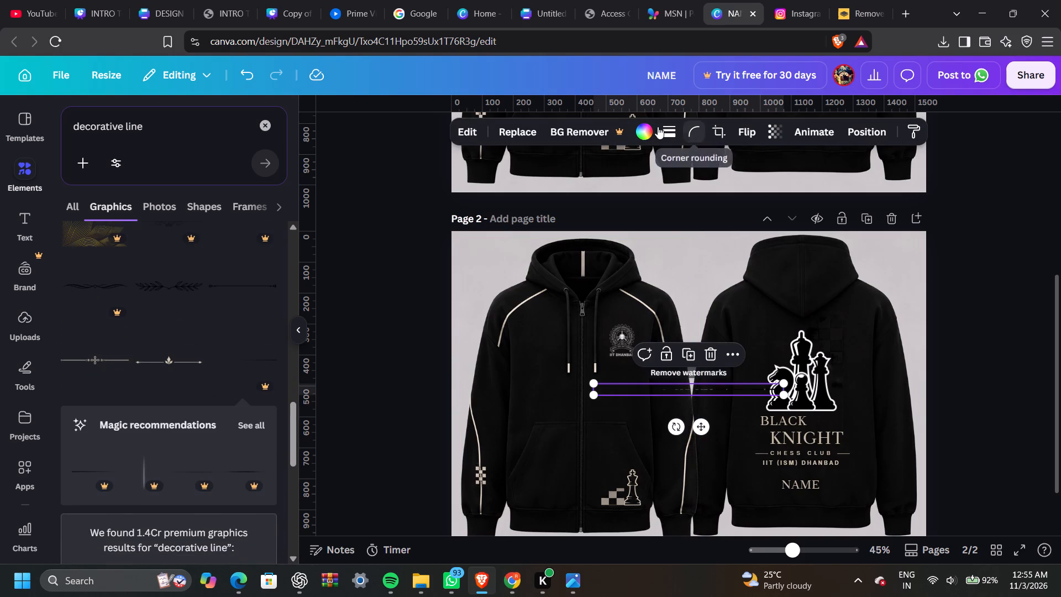
{"action": "left_click", "coordinate": [642, 127]}
{"action": "left_click", "coordinate": [139, 211]}
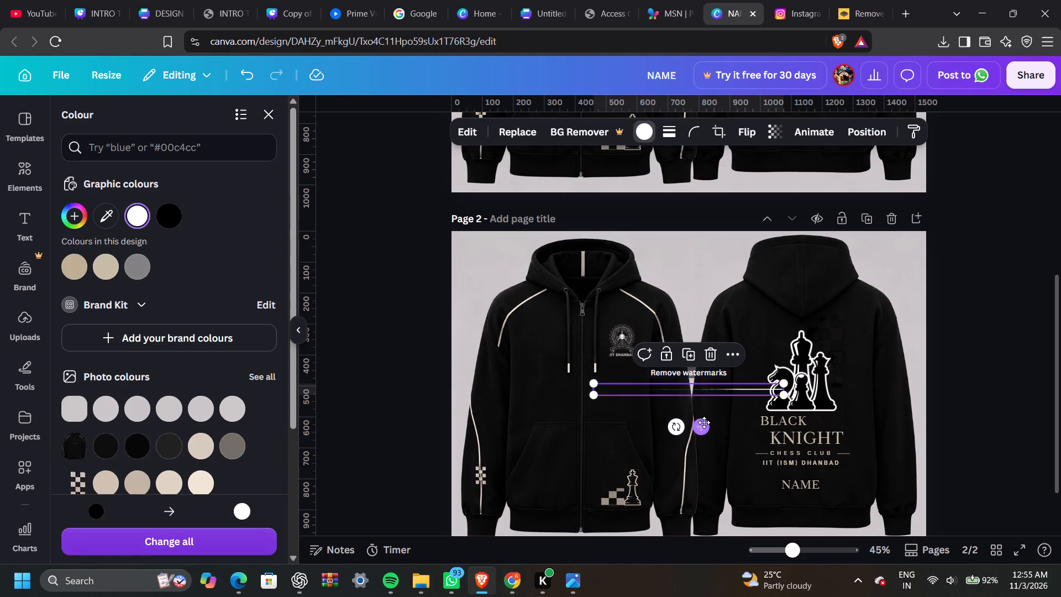
Rotate the white tapered line upright and shrink it to about half its length.
{"action": "left_click_drag", "start_coordinate": [677, 425], "coordinate": [638, 426]}
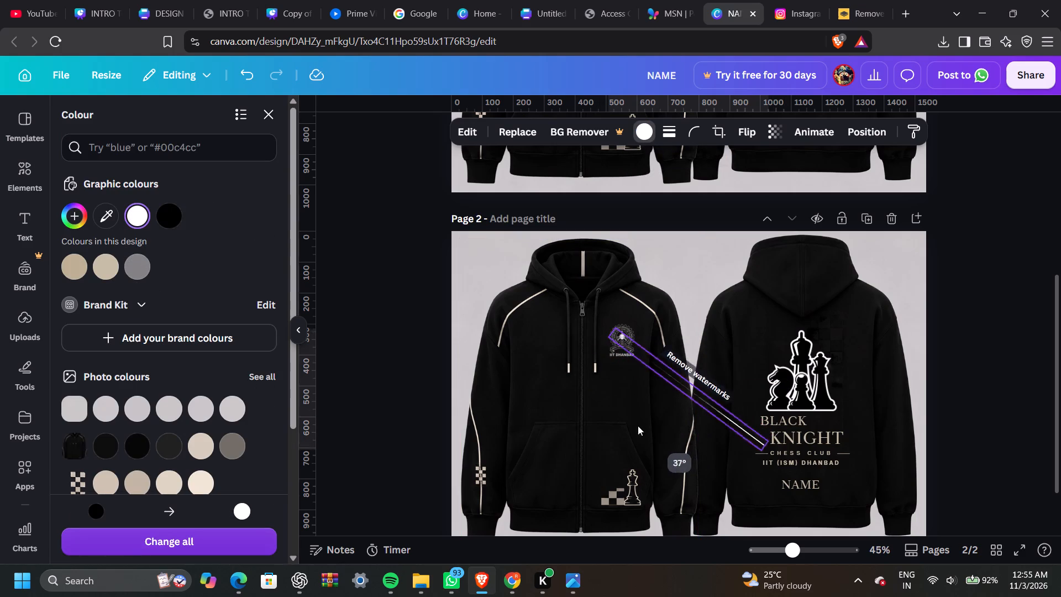
{"action": "left_click_drag", "start_coordinate": [638, 426], "coordinate": [677, 383]}
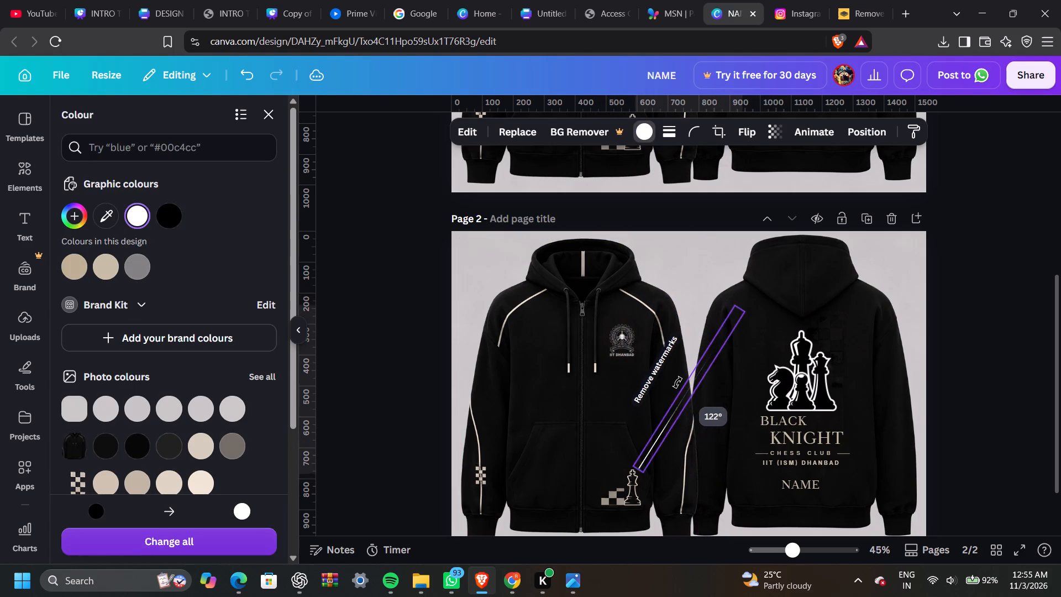
{"action": "left_click_drag", "start_coordinate": [677, 383], "coordinate": [649, 376]}
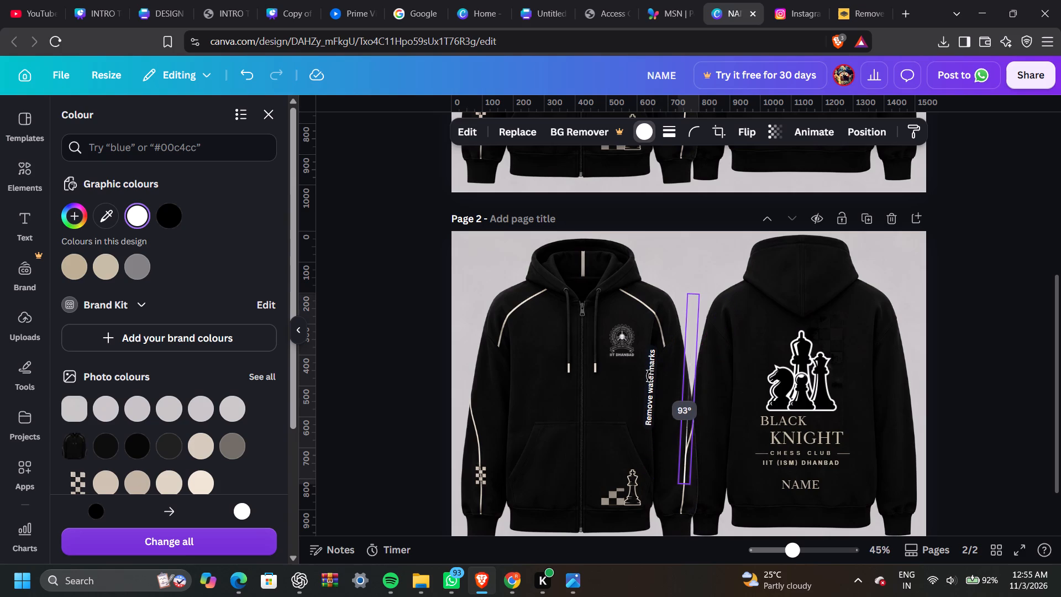
{"action": "left_click_drag", "start_coordinate": [649, 376], "coordinate": [648, 379]}
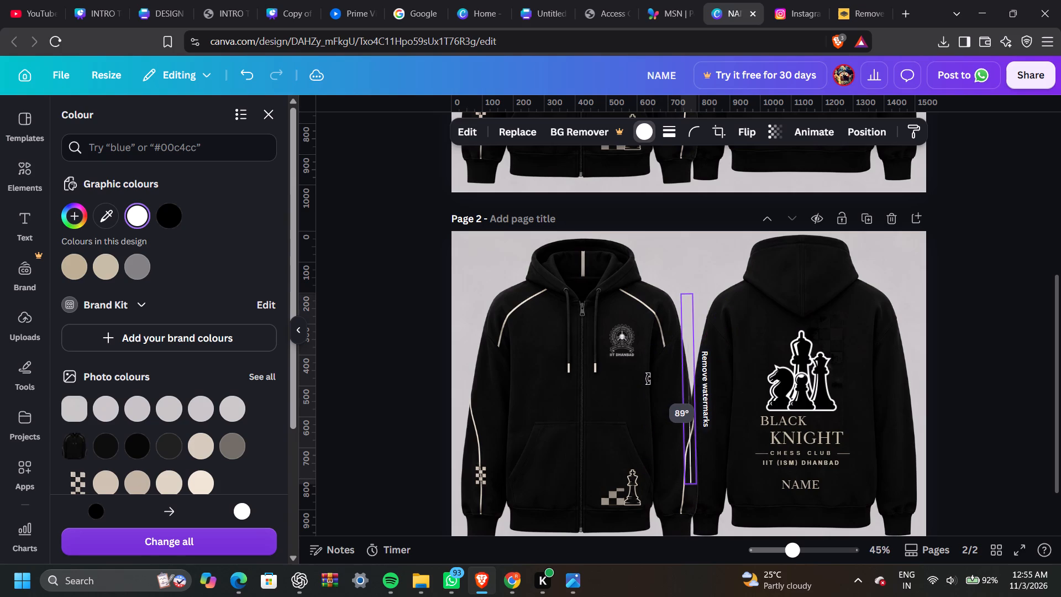
{"action": "left_click_drag", "start_coordinate": [648, 379], "coordinate": [648, 378]}
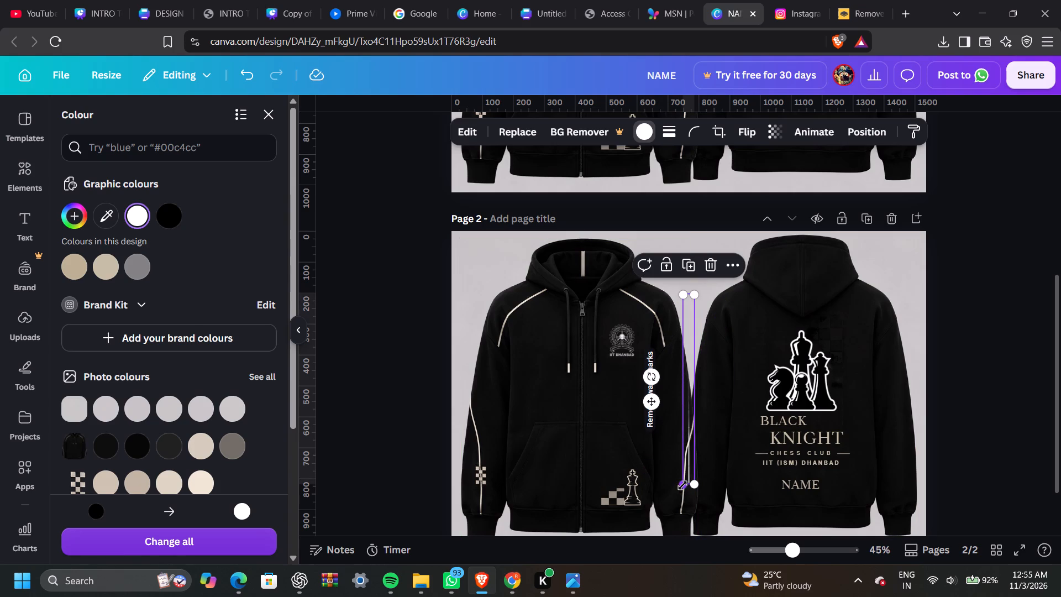
{"action": "left_click_drag", "start_coordinate": [682, 485], "coordinate": [715, 400]}
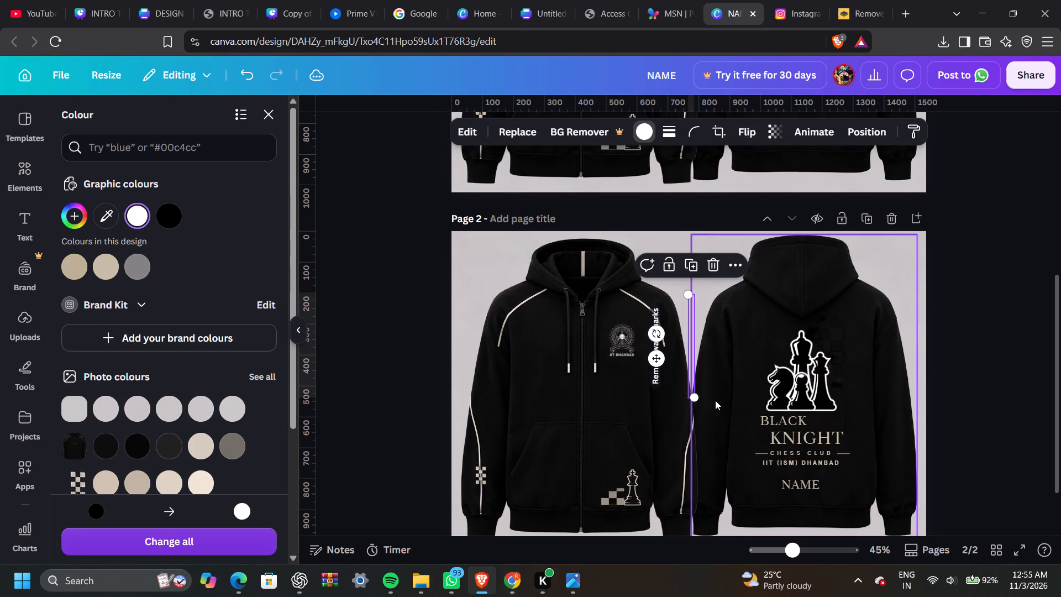
Place the upright white line just left of the chess pieces on page 2's hoodie back, its lower end level with their base.
{"action": "left_click_drag", "start_coordinate": [655, 353], "coordinate": [714, 379]}
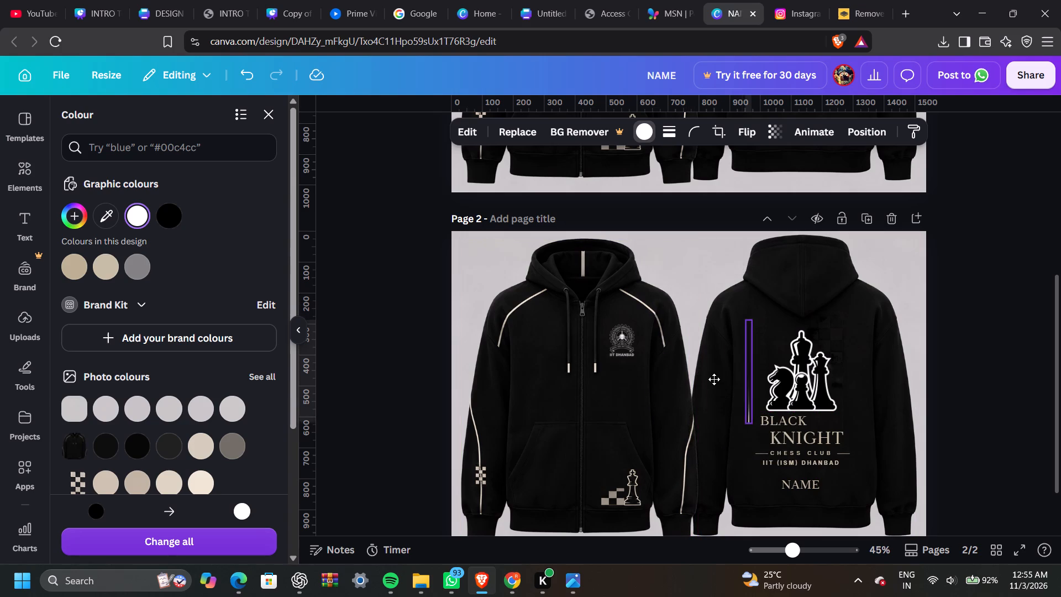
{"action": "left_click_drag", "start_coordinate": [714, 379], "coordinate": [714, 372]}
{"action": "left_click", "coordinate": [980, 341]}
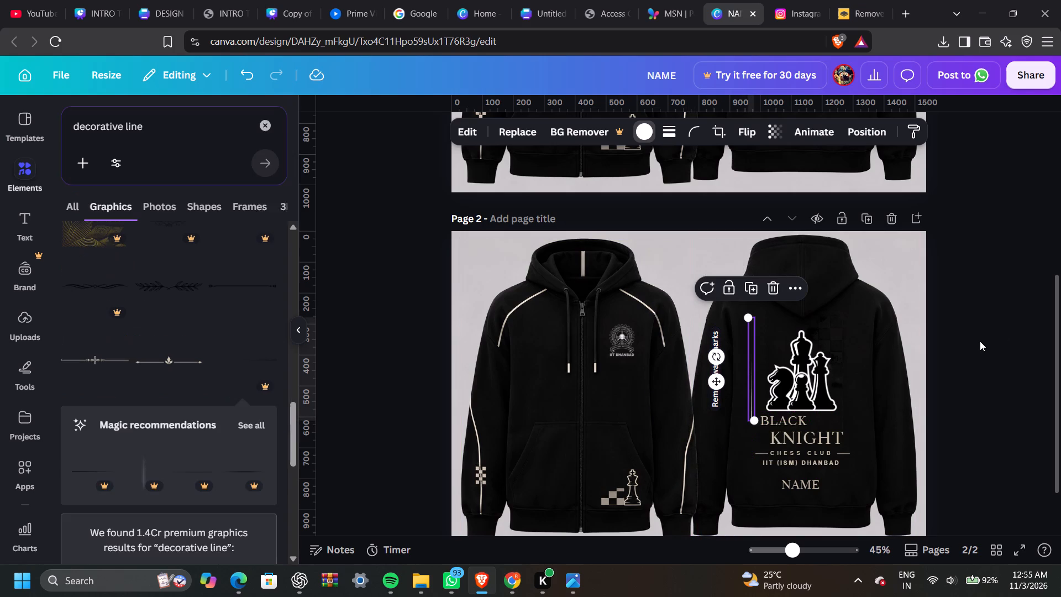
{"action": "double_click", "coordinate": [980, 341]}
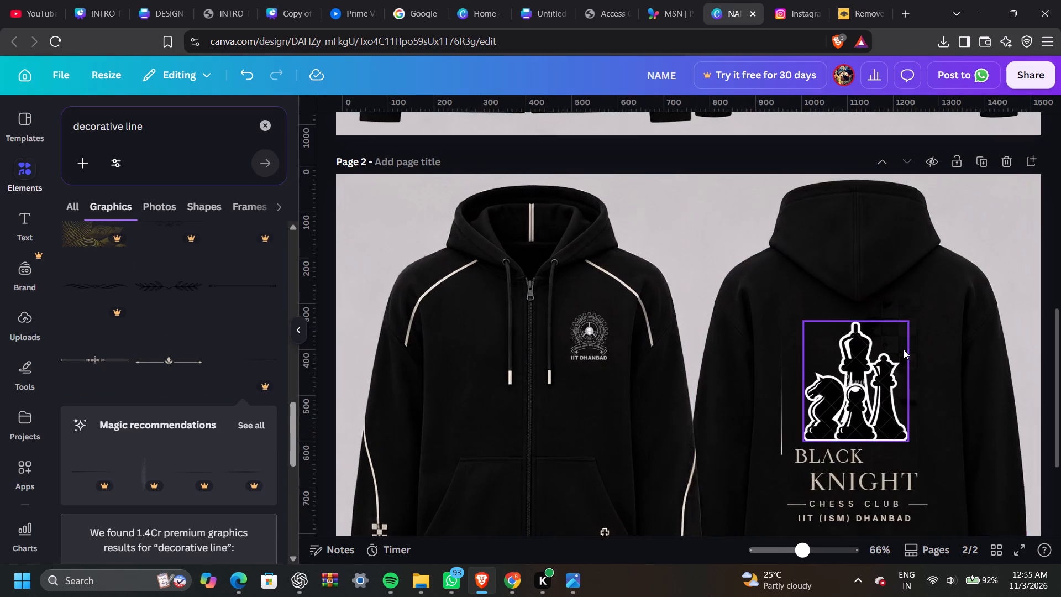
{"action": "scroll", "coordinate": [904, 349], "scroll_direction": "down", "scroll_amount": 1}
{"action": "left_click_drag", "start_coordinate": [743, 333], "coordinate": [746, 323]}
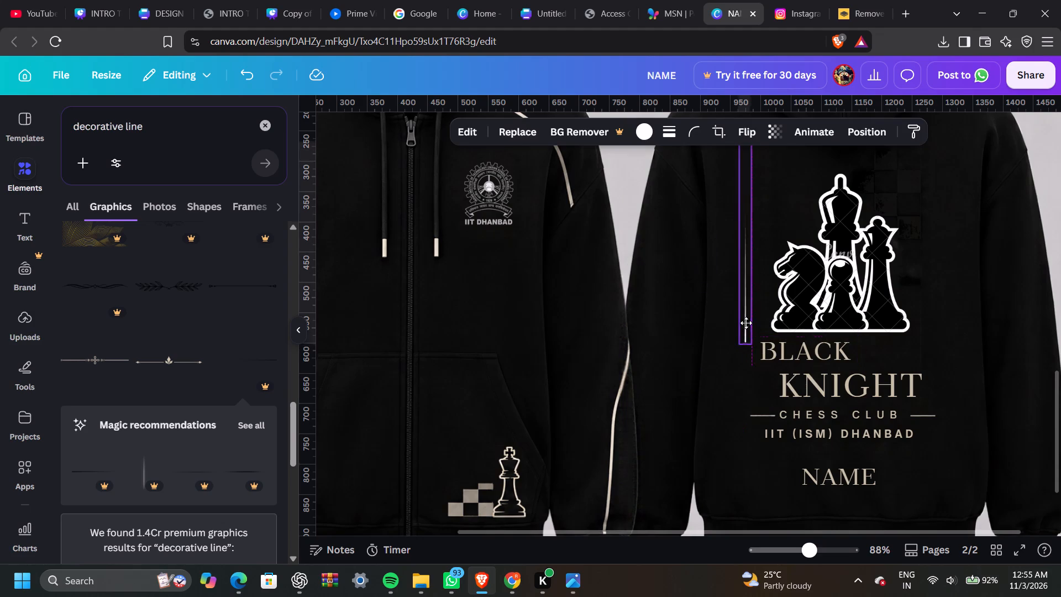
{"action": "left_click_drag", "start_coordinate": [746, 323], "coordinate": [754, 313]}
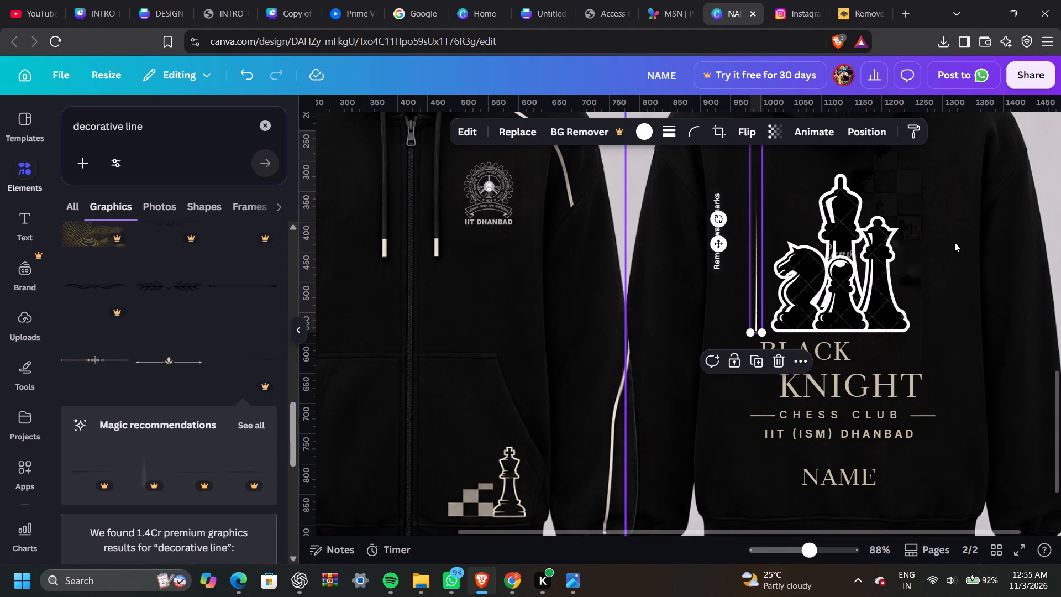
{"action": "left_click", "coordinate": [1048, 234]}
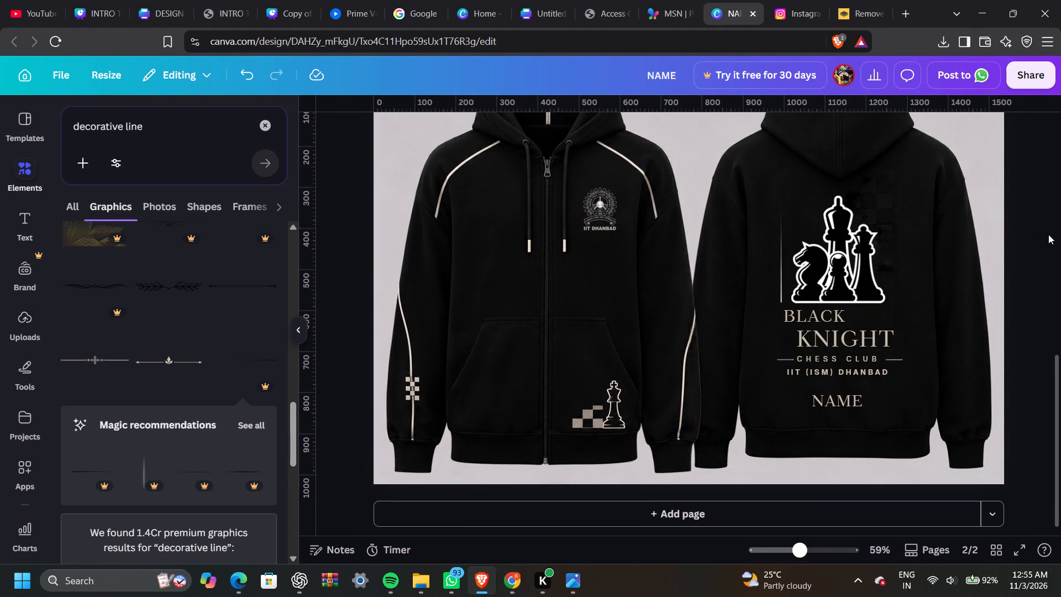
{"action": "left_click_drag", "start_coordinate": [777, 279], "coordinate": [776, 279]}
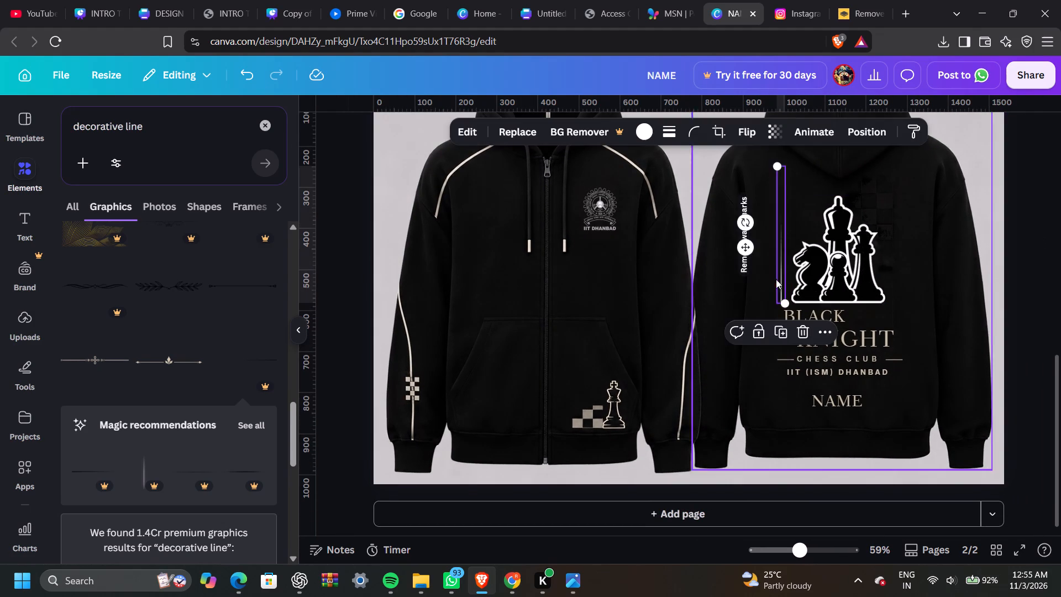
{"action": "left_click_drag", "start_coordinate": [776, 279], "coordinate": [769, 280]}
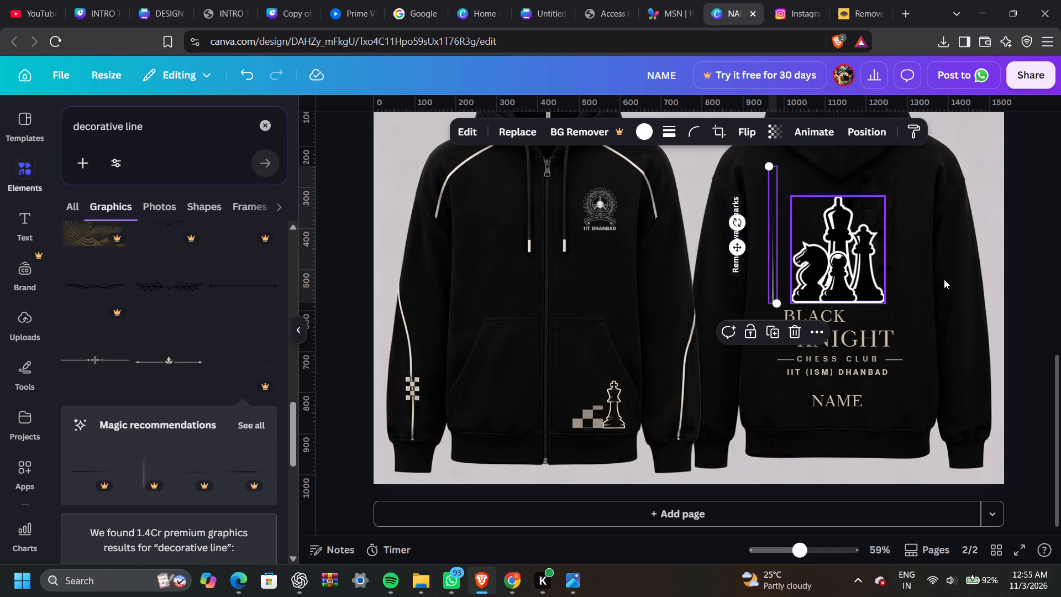
{"action": "left_click", "coordinate": [1027, 264]}
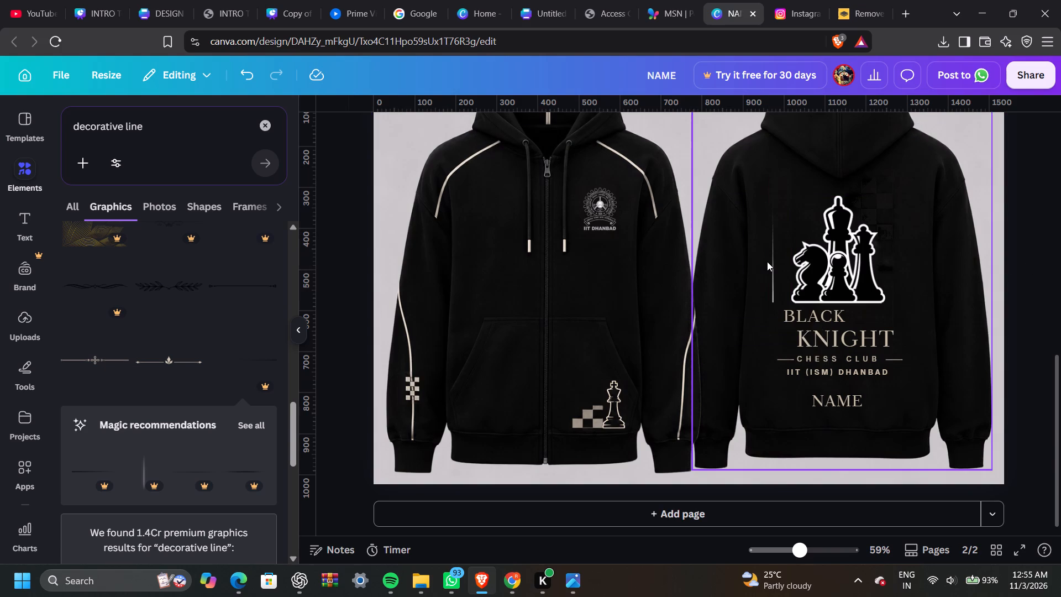
Duplicate the upright white line and place the copy just right of the chess pieces, mirroring the first line's position.
{"action": "left_click", "coordinate": [773, 265]}
{"action": "left_click", "coordinate": [770, 336]}
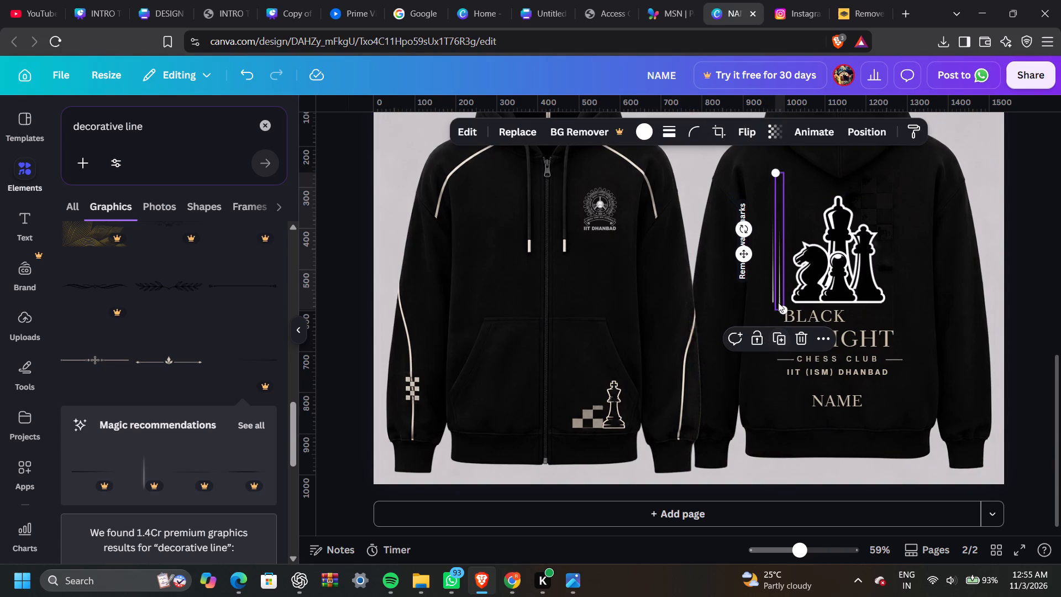
{"action": "left_click_drag", "start_coordinate": [778, 289], "coordinate": [875, 278]}
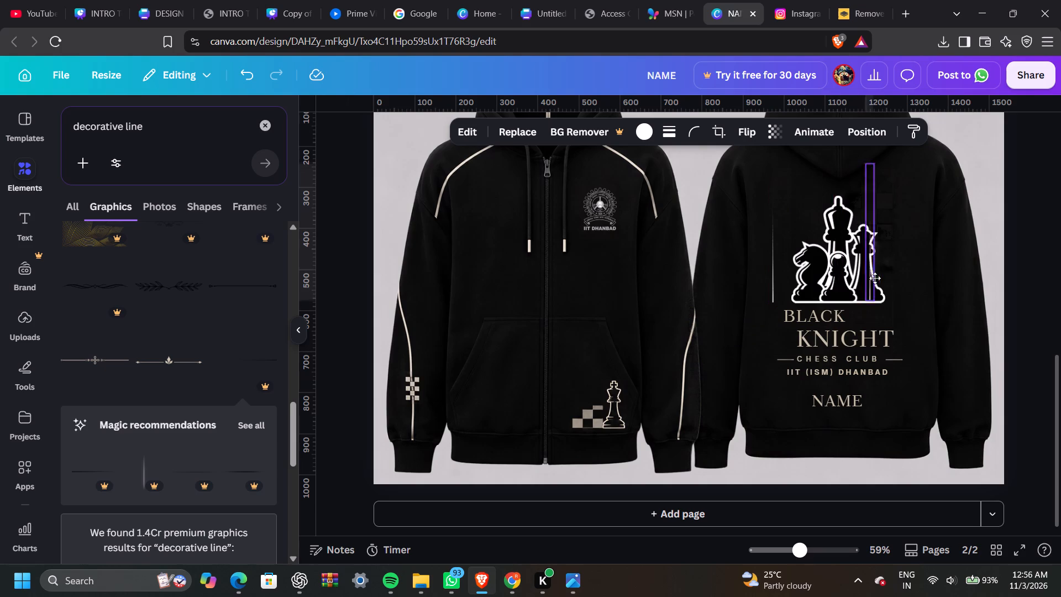
{"action": "left_click_drag", "start_coordinate": [875, 278], "coordinate": [899, 288]}
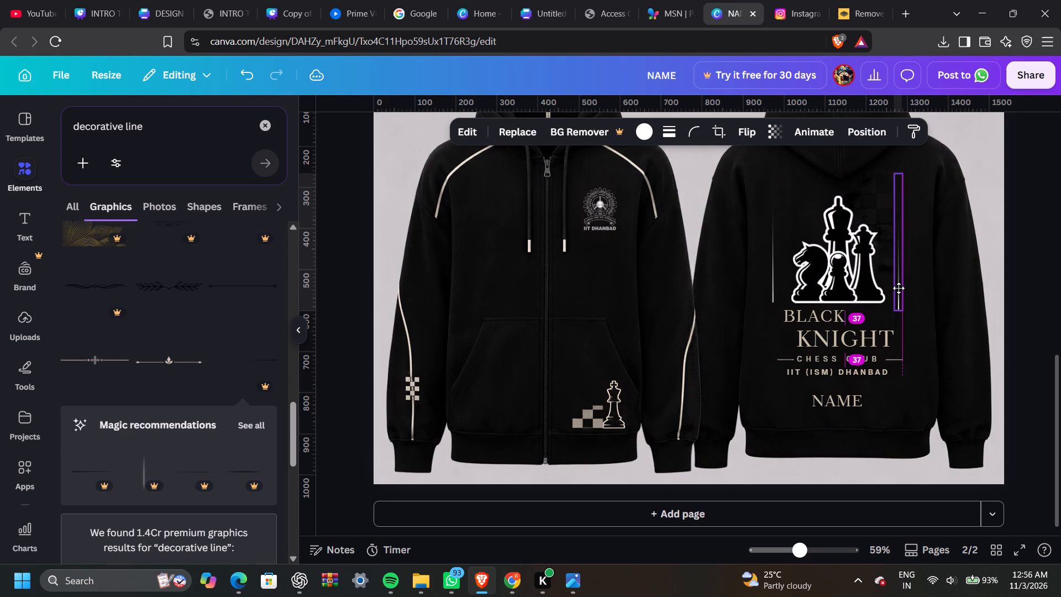
{"action": "left_click_drag", "start_coordinate": [899, 288], "coordinate": [900, 288]}
{"action": "left_click", "coordinate": [1020, 273]}
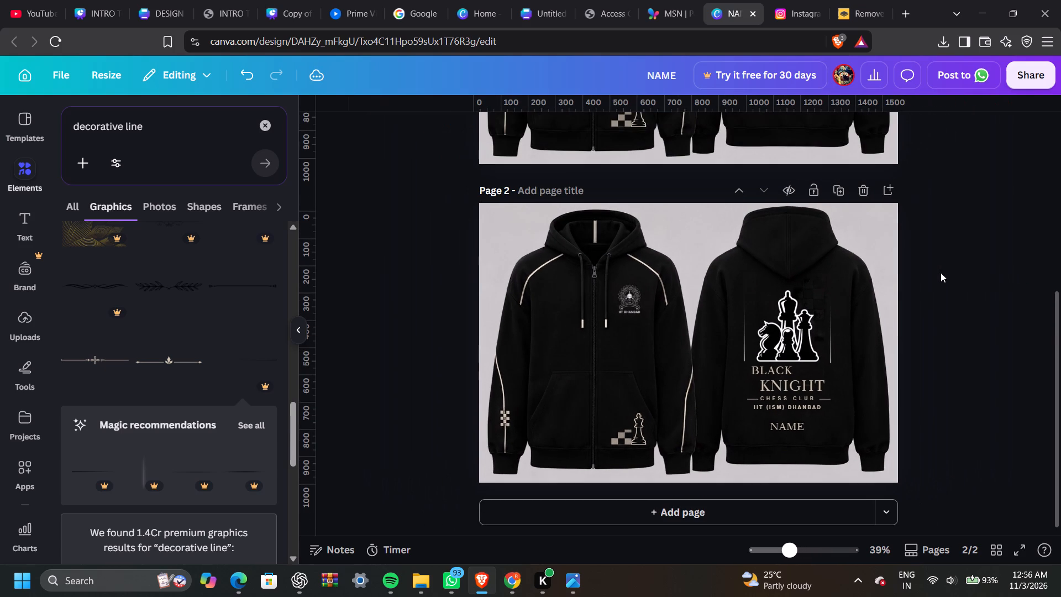
Delete the BLACK and KNIGHT text lines below the chess pieces on page 2's hoodie back.
{"action": "scroll", "coordinate": [816, 359], "scroll_direction": "left", "scroll_amount": 1}
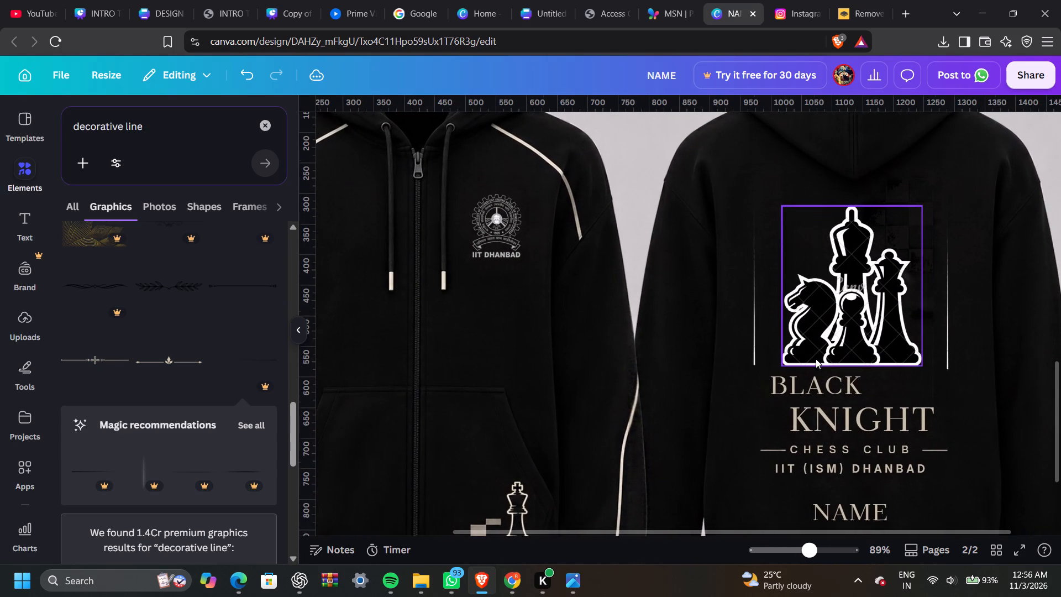
{"action": "scroll", "coordinate": [816, 359], "scroll_direction": "left", "scroll_amount": 1}
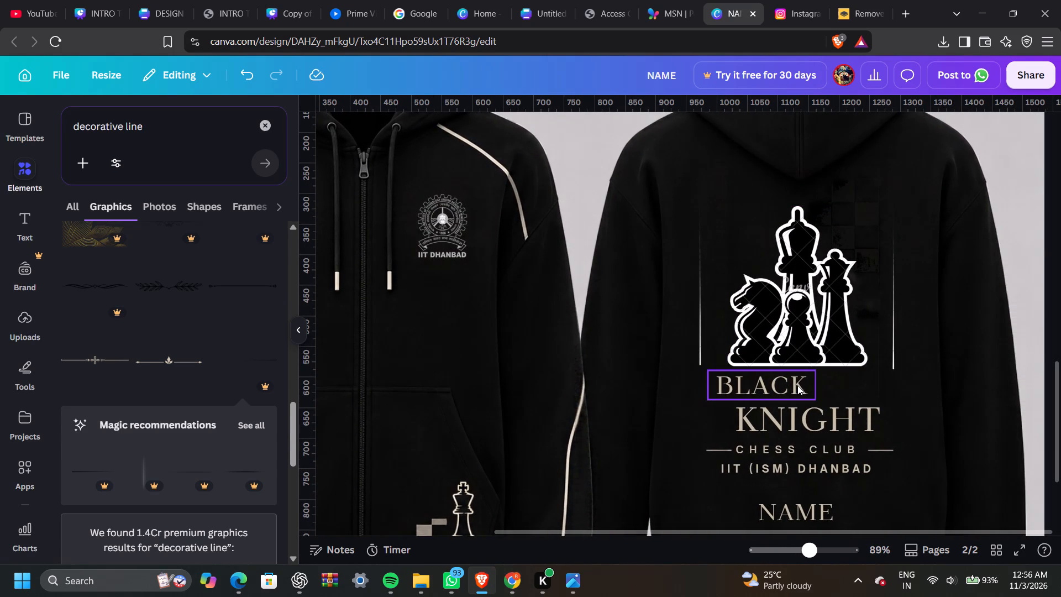
{"action": "left_click", "coordinate": [757, 384]}
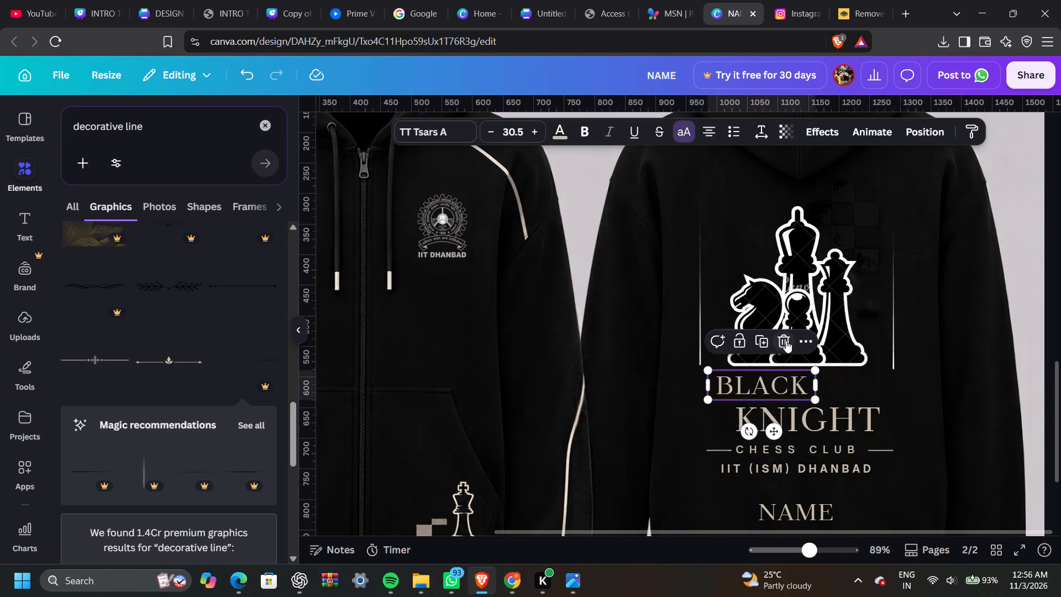
{"action": "left_click", "coordinate": [786, 336]}
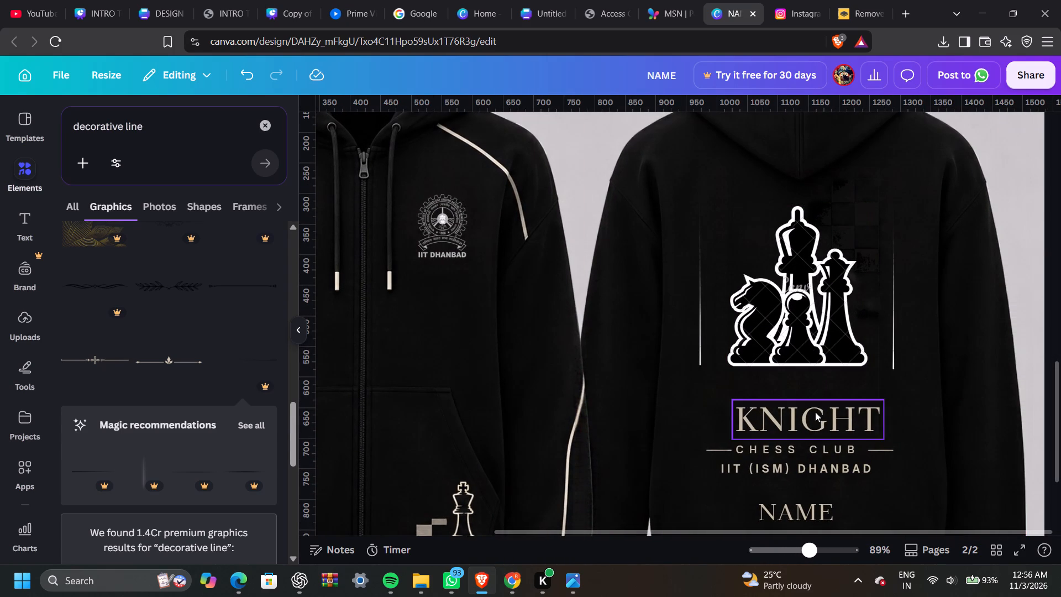
{"action": "left_click", "coordinate": [815, 412]}
{"action": "left_click", "coordinate": [829, 373]}
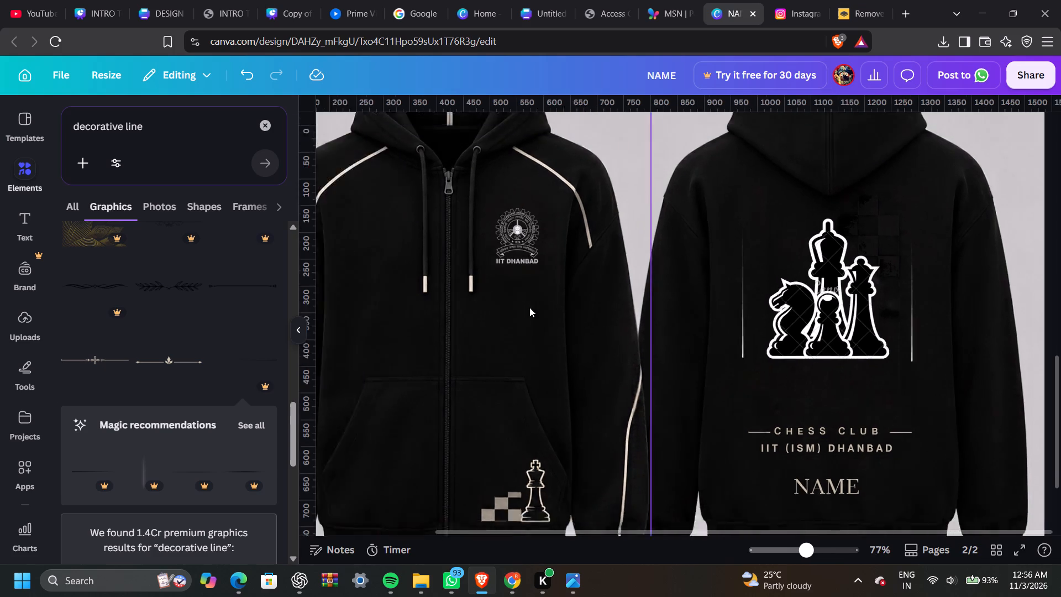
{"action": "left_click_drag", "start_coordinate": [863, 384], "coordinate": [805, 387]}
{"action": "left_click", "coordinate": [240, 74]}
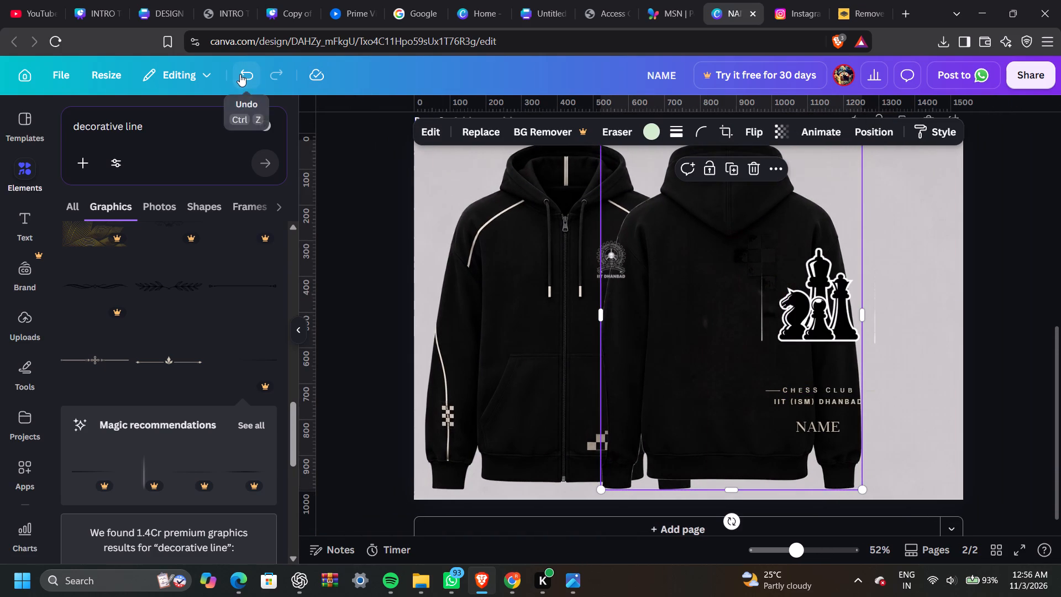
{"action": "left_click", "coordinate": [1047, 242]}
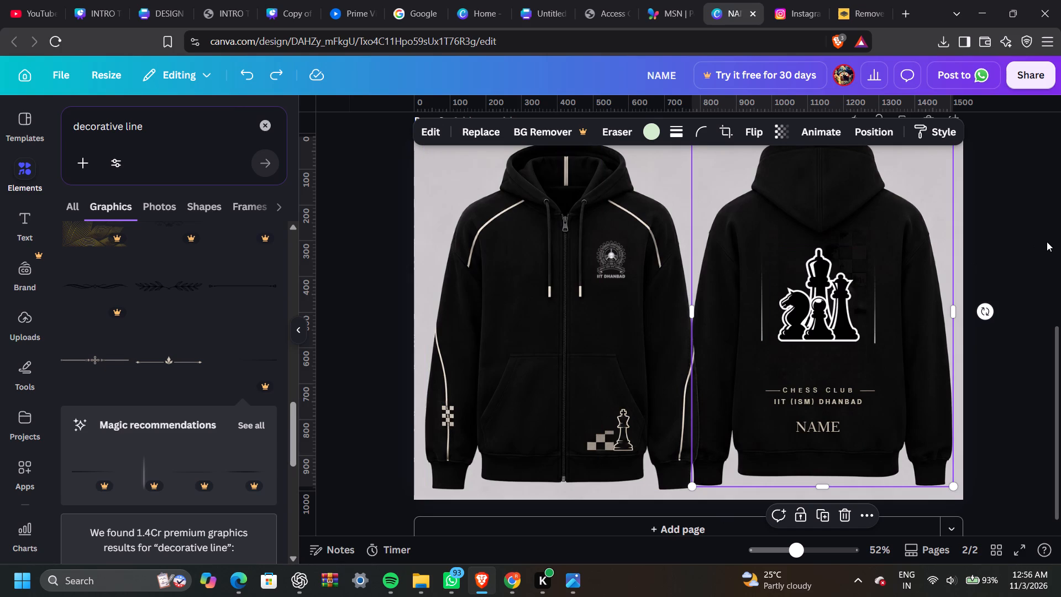
Shift the hoodie back image slightly left and down on page 2.
{"action": "left_click", "coordinate": [295, 331]}
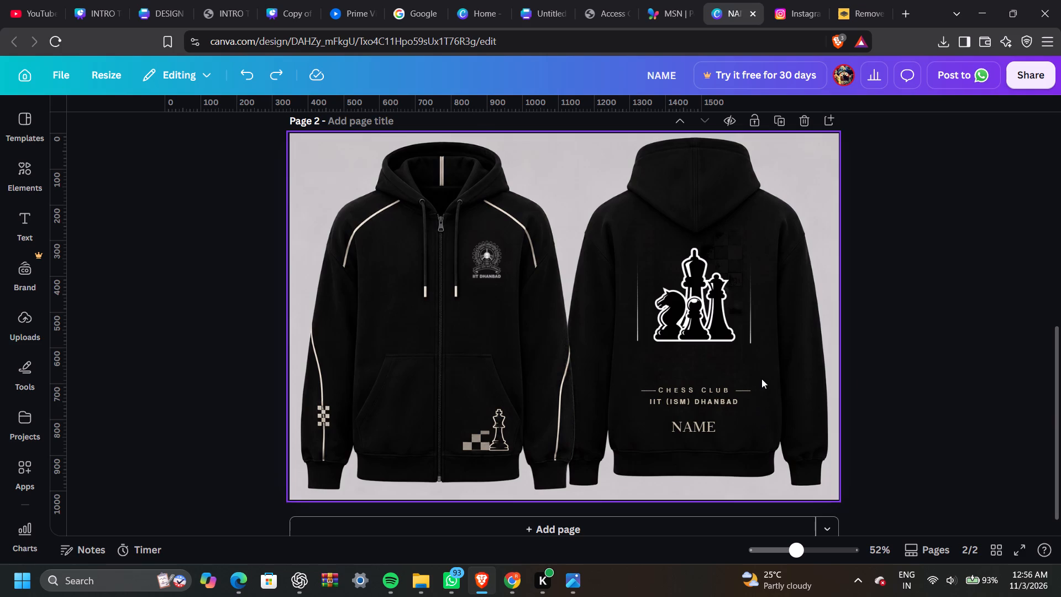
{"action": "left_click_drag", "start_coordinate": [761, 379], "coordinate": [757, 385]}
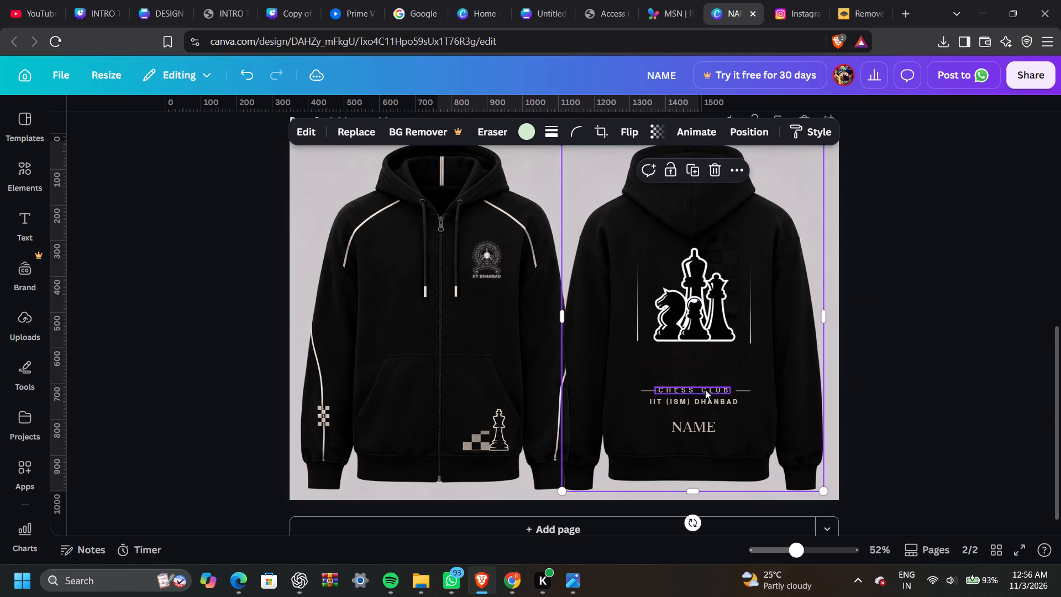
Undo the last shift of the hoodie back image on page 2.
{"action": "left_click", "coordinate": [248, 81]}
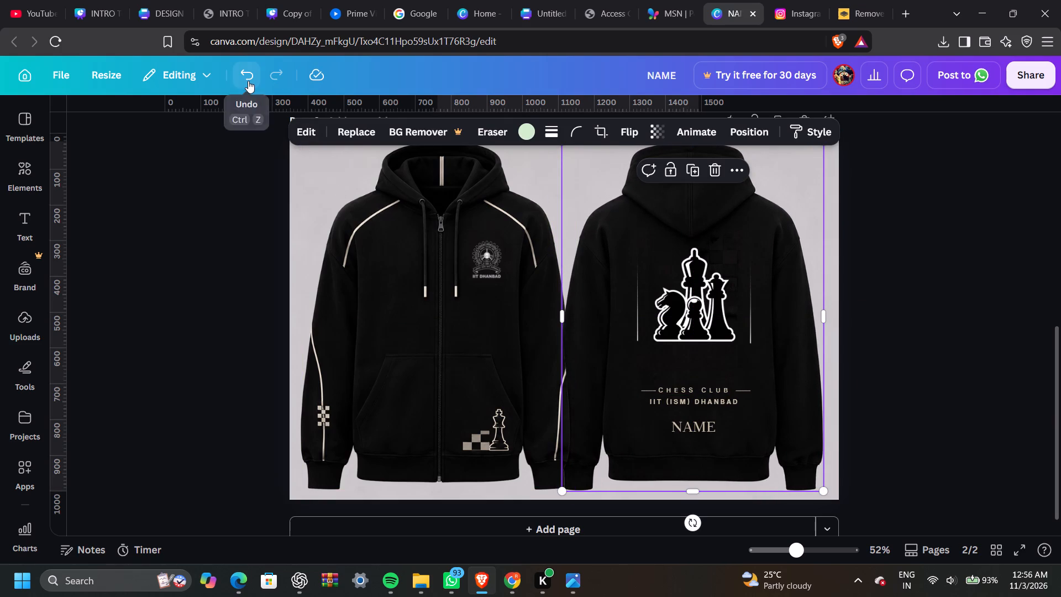
{"action": "left_click", "coordinate": [250, 200]}
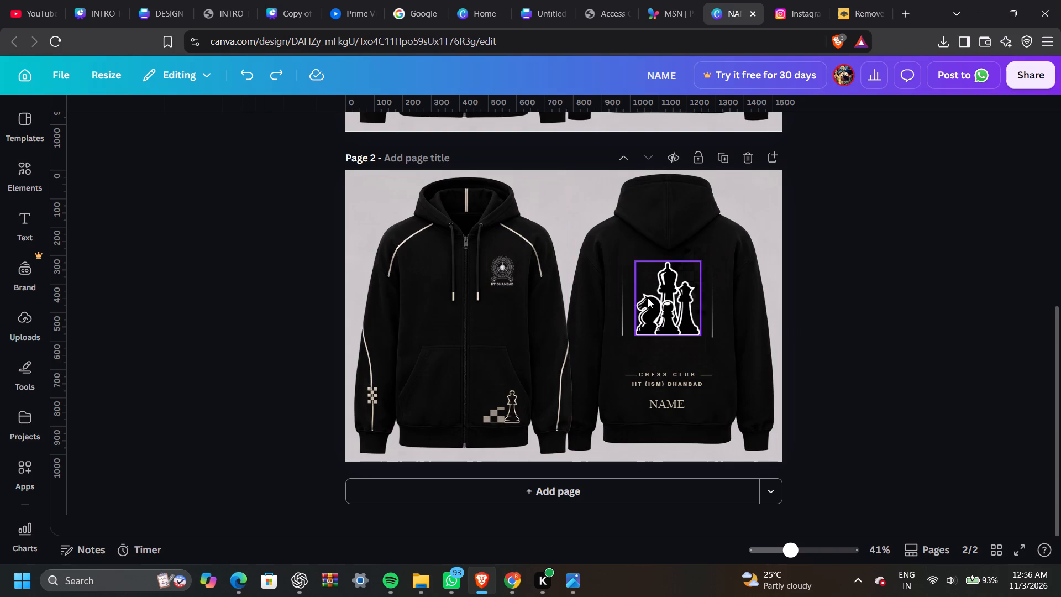
Recolour both upright lines and the chess pieces' white outline on page 2's hoodie back to the light beige already used in the design.
{"action": "left_click", "coordinate": [668, 316]}
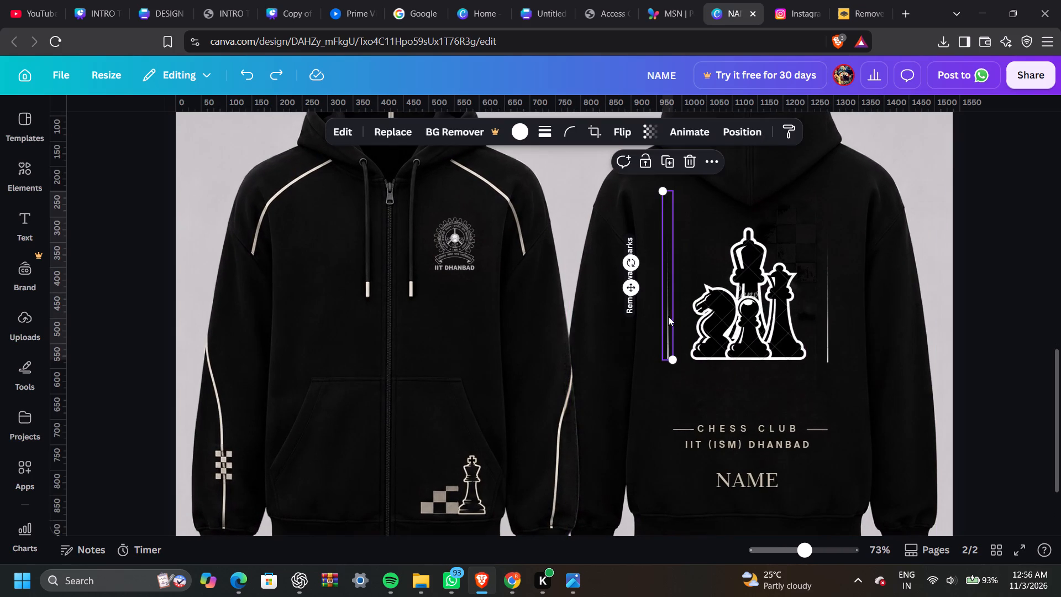
{"action": "left_click", "coordinate": [519, 127]}
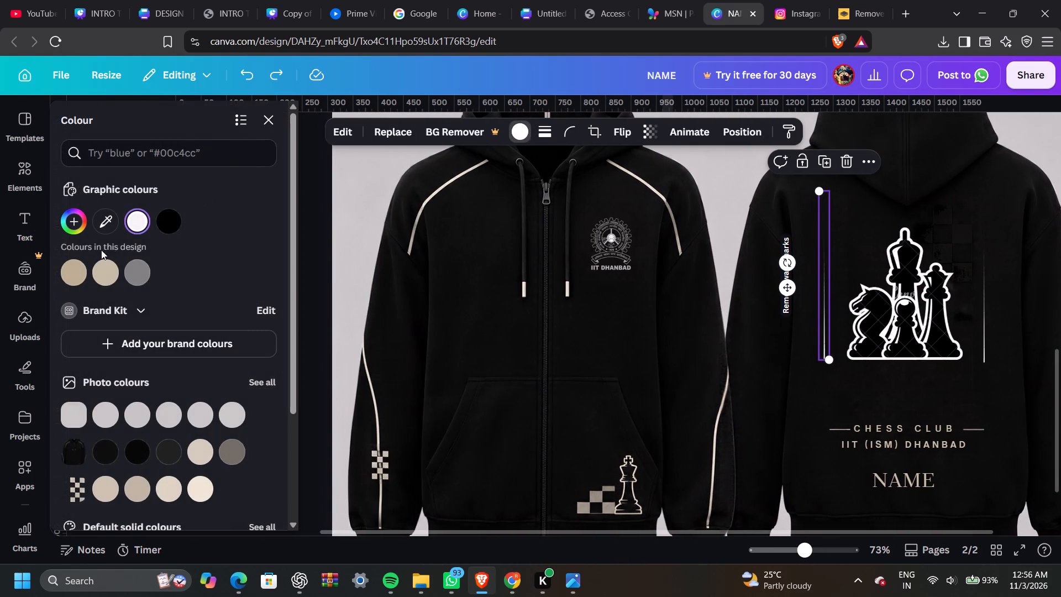
{"action": "left_click", "coordinate": [103, 271]}
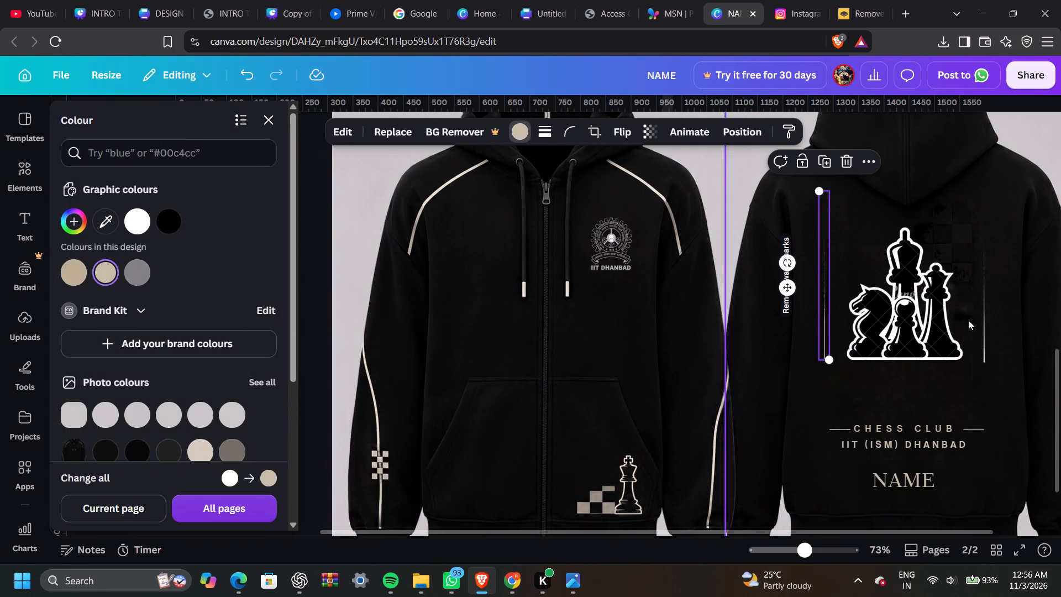
{"action": "left_click", "coordinate": [930, 323]}
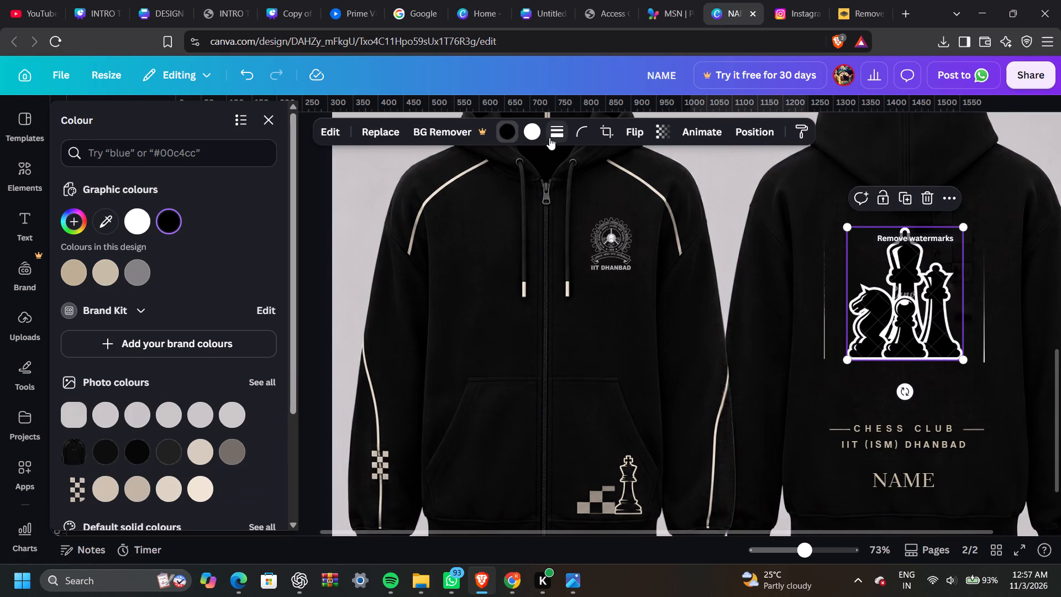
{"action": "left_click", "coordinate": [530, 135]}
{"action": "left_click", "coordinate": [111, 277]}
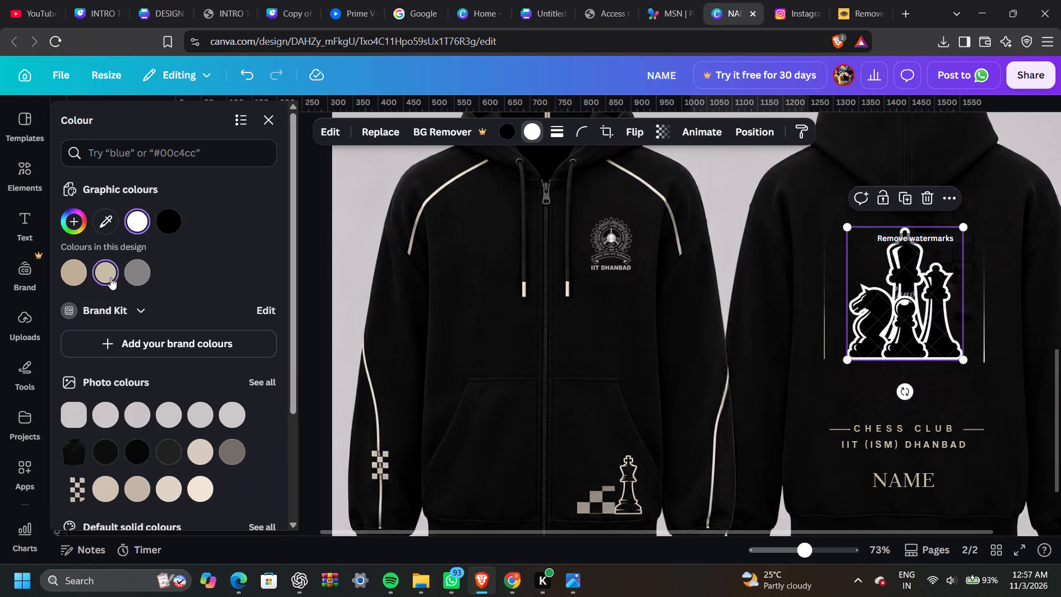
{"action": "left_click", "coordinate": [989, 313]}
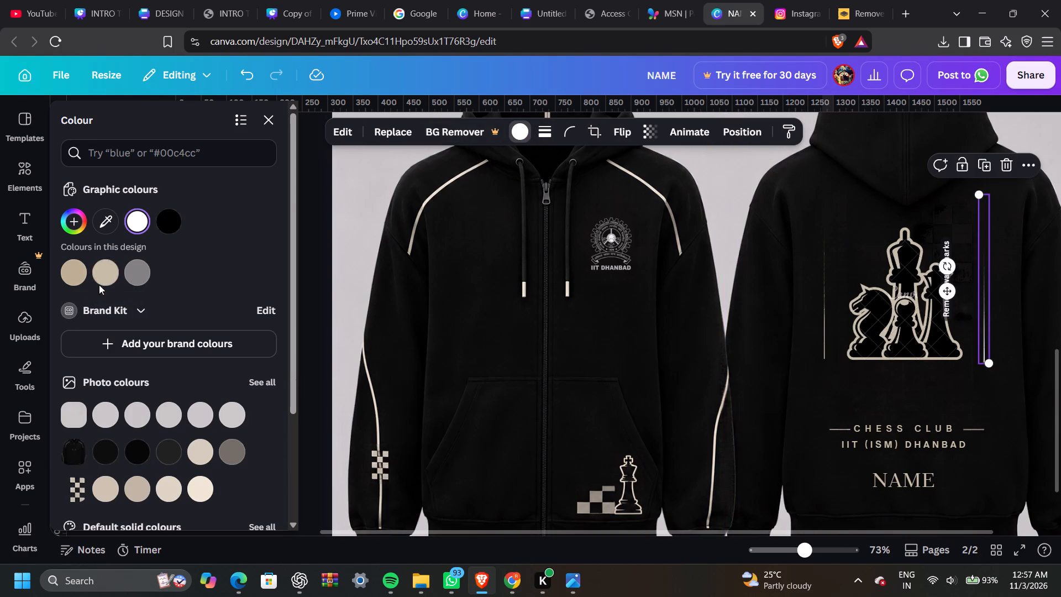
{"action": "left_click", "coordinate": [103, 283]}
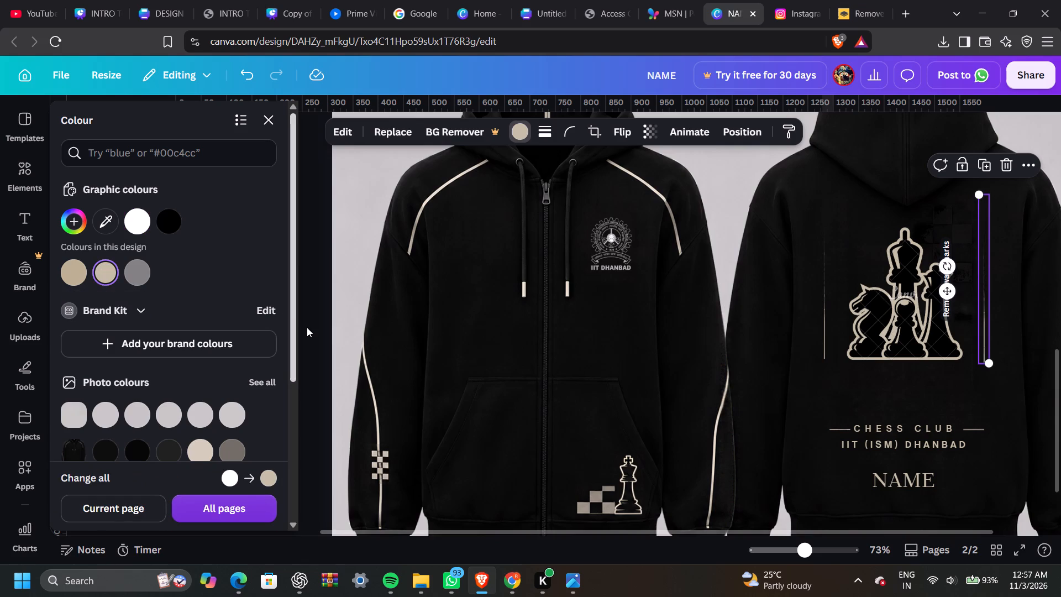
{"action": "left_click", "coordinate": [307, 327]}
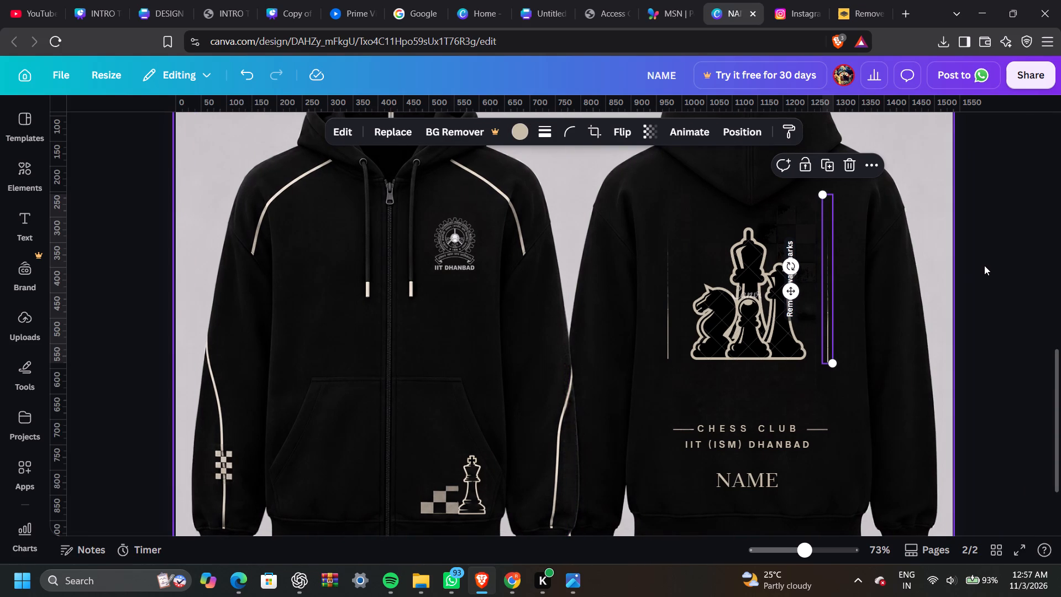
{"action": "left_click", "coordinate": [984, 265]}
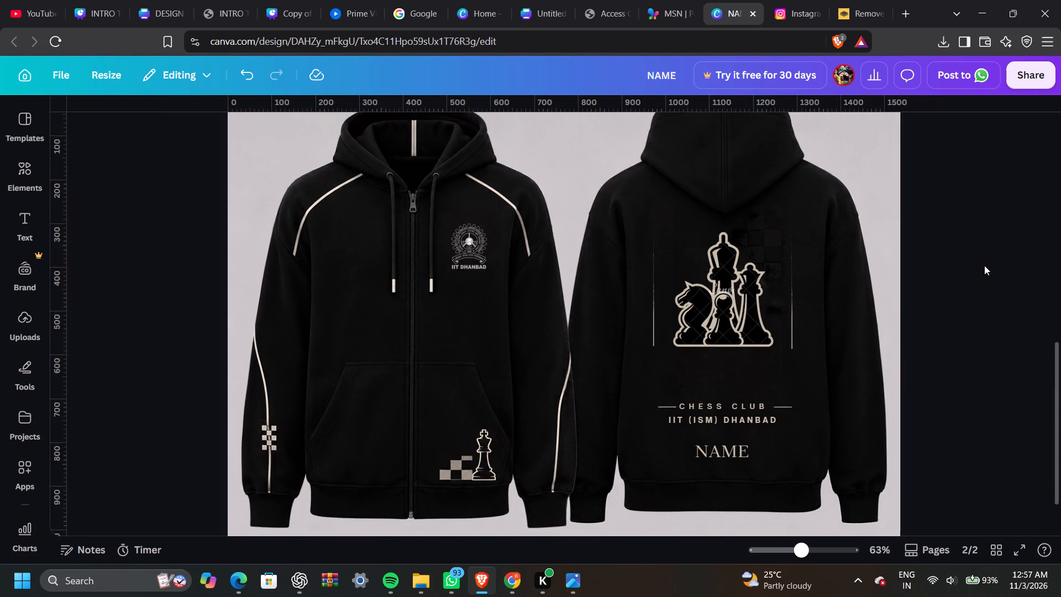
Duplicate the NAME text on page 2's hoodie back and place the copy directly below the chess pieces, aligned to their centre.
{"action": "scroll", "coordinate": [984, 265], "scroll_direction": "down", "scroll_amount": 1}
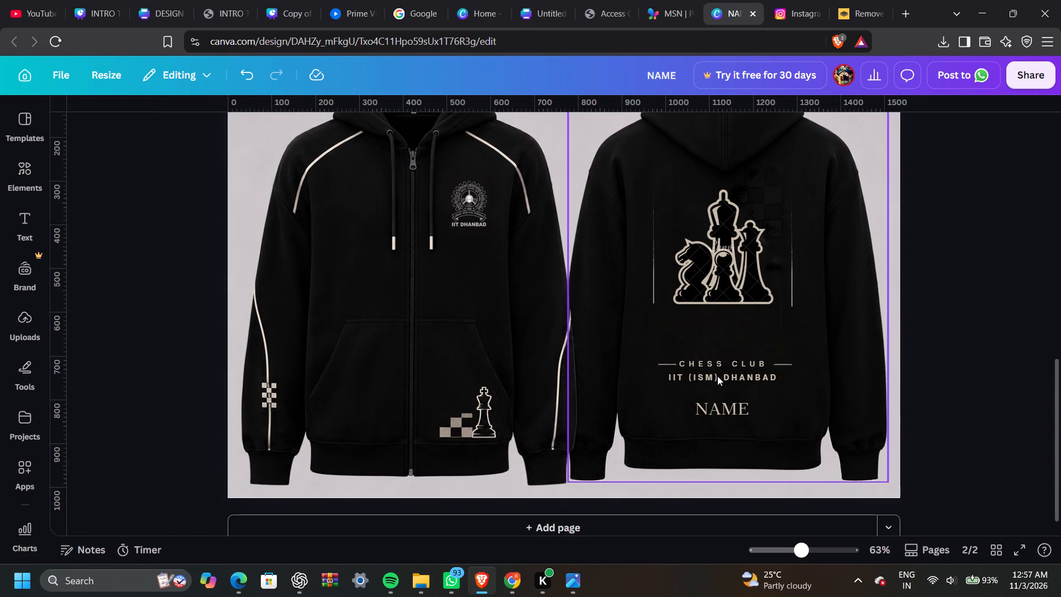
{"action": "left_click", "coordinate": [722, 407]}
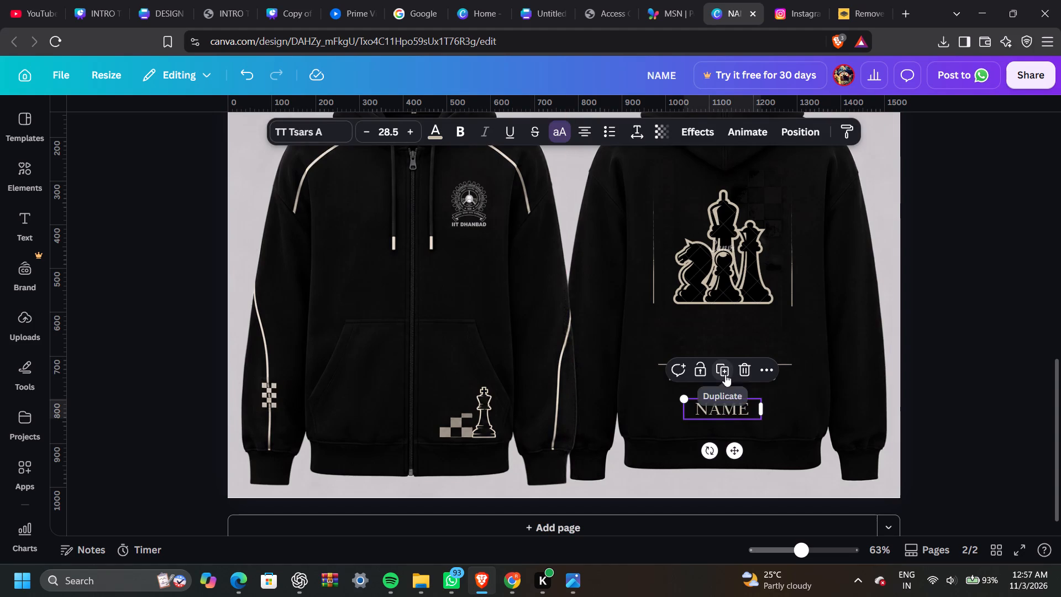
{"action": "left_click", "coordinate": [725, 374]}
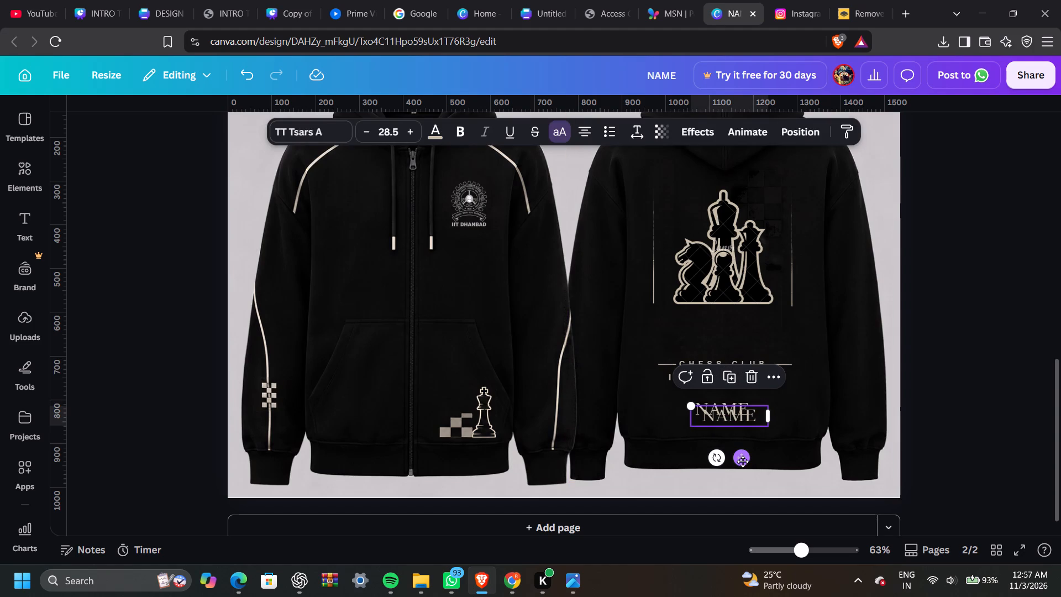
{"action": "left_click_drag", "start_coordinate": [743, 462], "coordinate": [737, 421]}
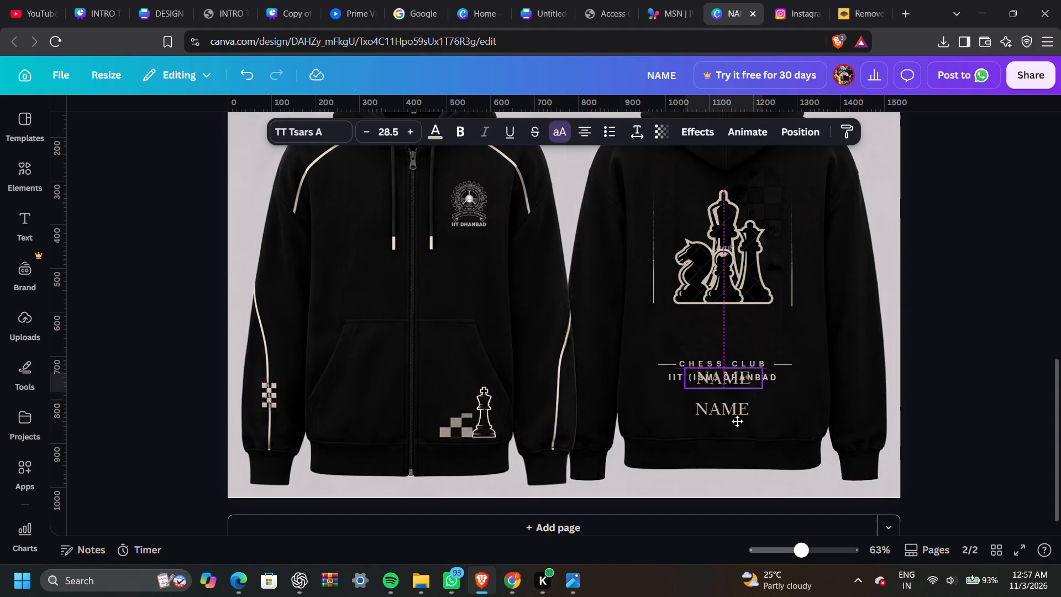
{"action": "left_click_drag", "start_coordinate": [737, 421], "coordinate": [737, 373]}
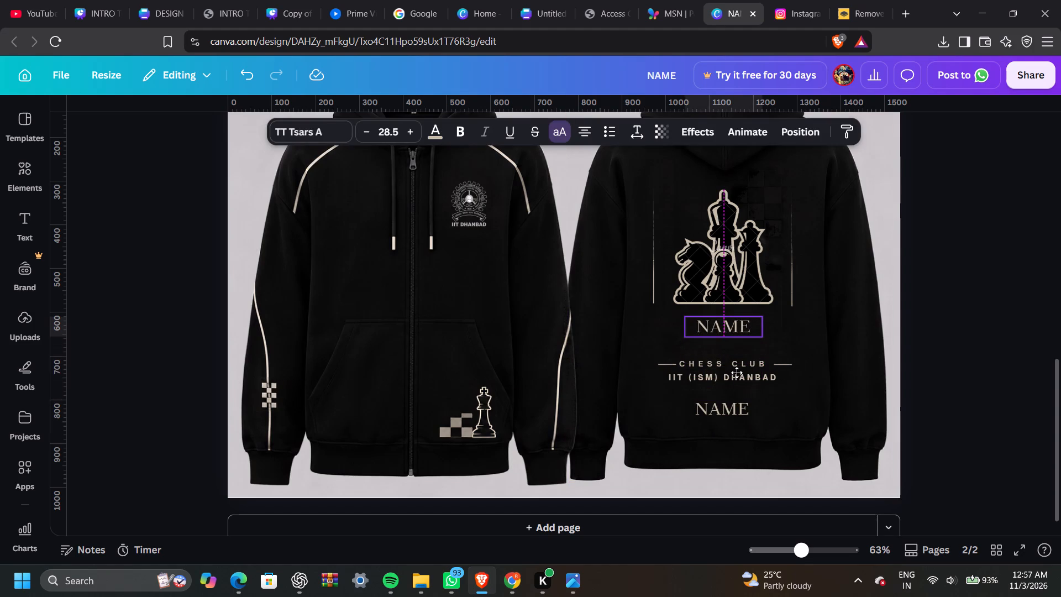
{"action": "left_click_drag", "start_coordinate": [737, 373], "coordinate": [736, 369]}
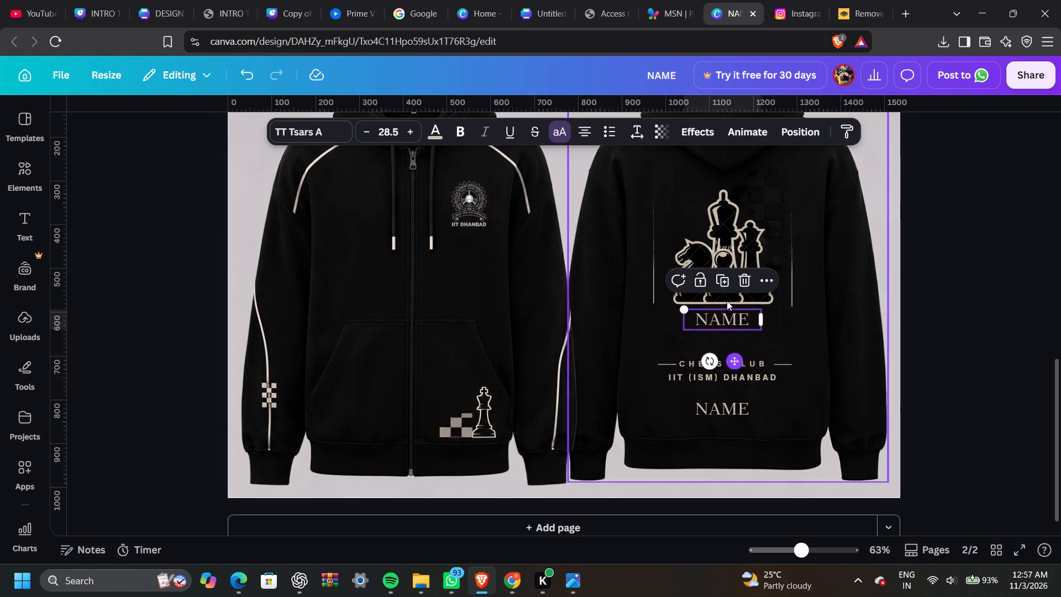
Replace the copied text below the chess pieces with BLACK and KNIGHT on two lines.
{"action": "left_click", "coordinate": [737, 321]}
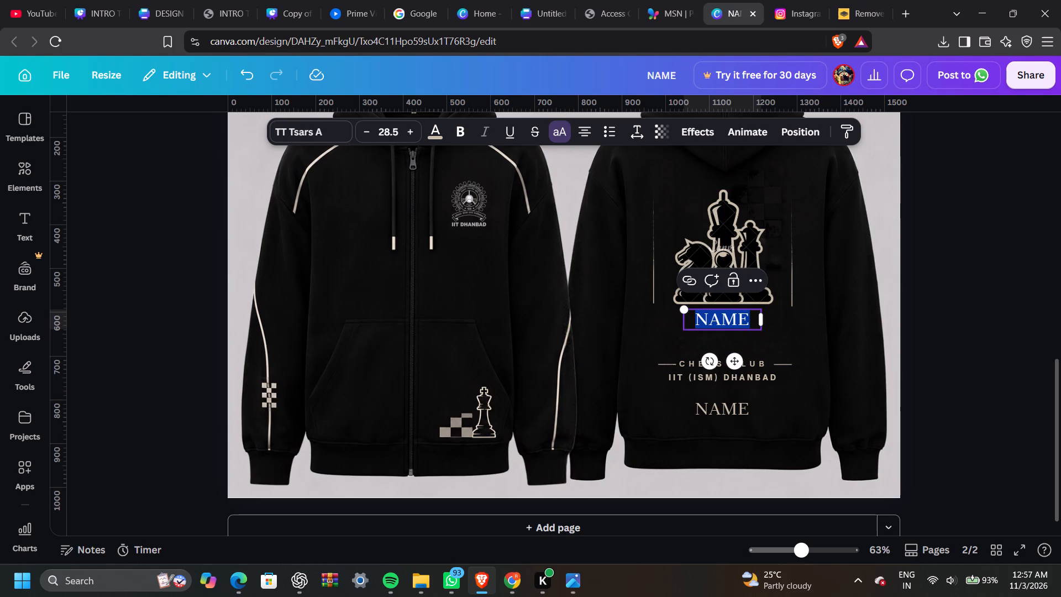
{"action": "key", "text": "b"}
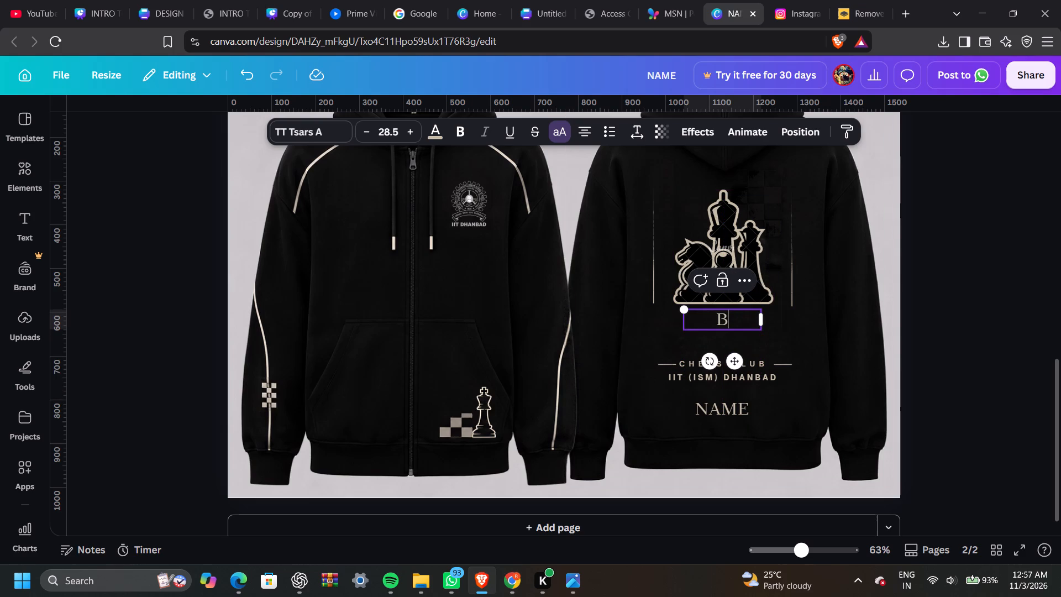
{"action": "type", "text": "LACK"}
{"action": "key", "text": "Return"}
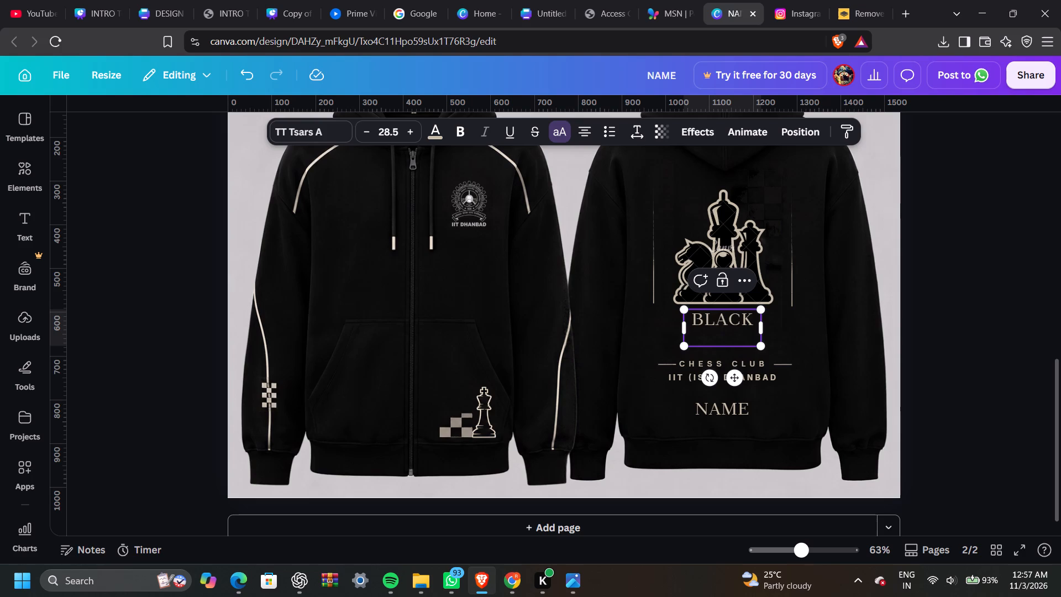
{"action": "type", "text": "KNIGHT"}
Scale the BLACK KNIGHT text down to size 26.5 and widen its text box on both sides to about the flanking lines' span.
{"action": "left_click_drag", "start_coordinate": [760, 346], "coordinate": [755, 340]}
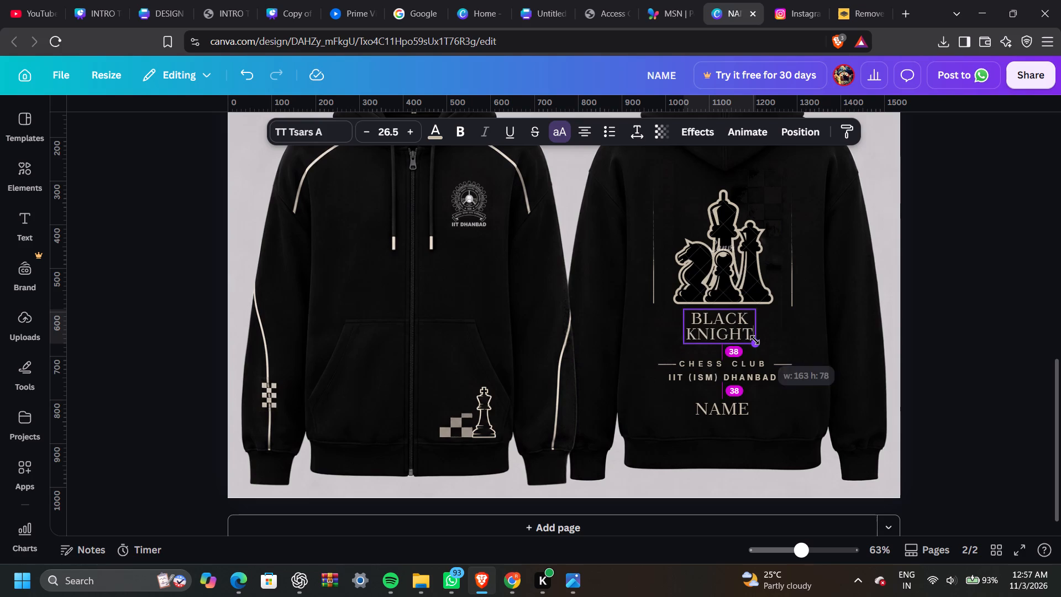
{"action": "left_click_drag", "start_coordinate": [755, 340], "coordinate": [754, 338]}
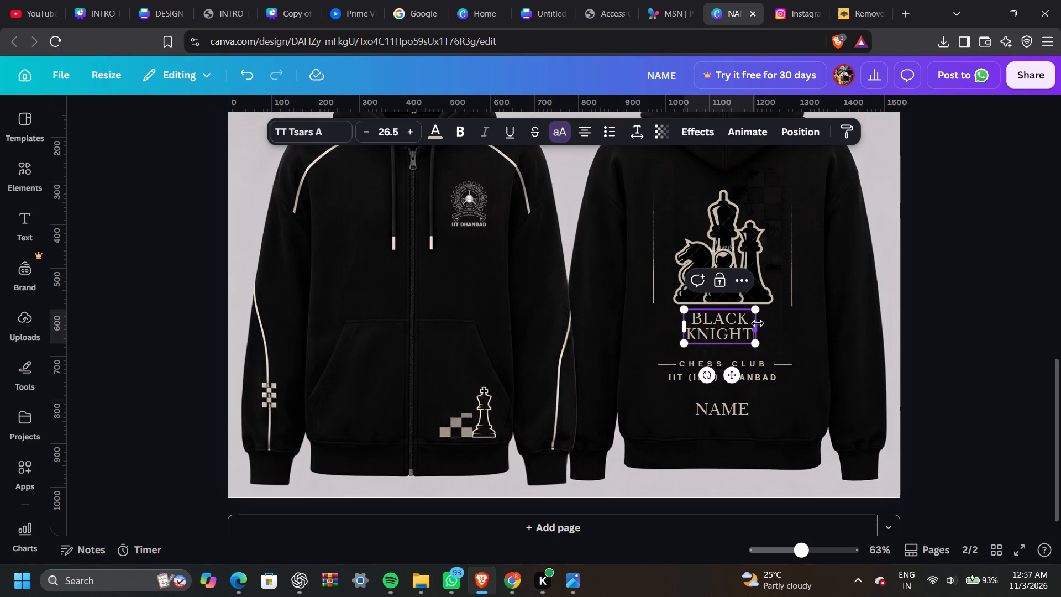
{"action": "left_click_drag", "start_coordinate": [758, 324], "coordinate": [791, 327]}
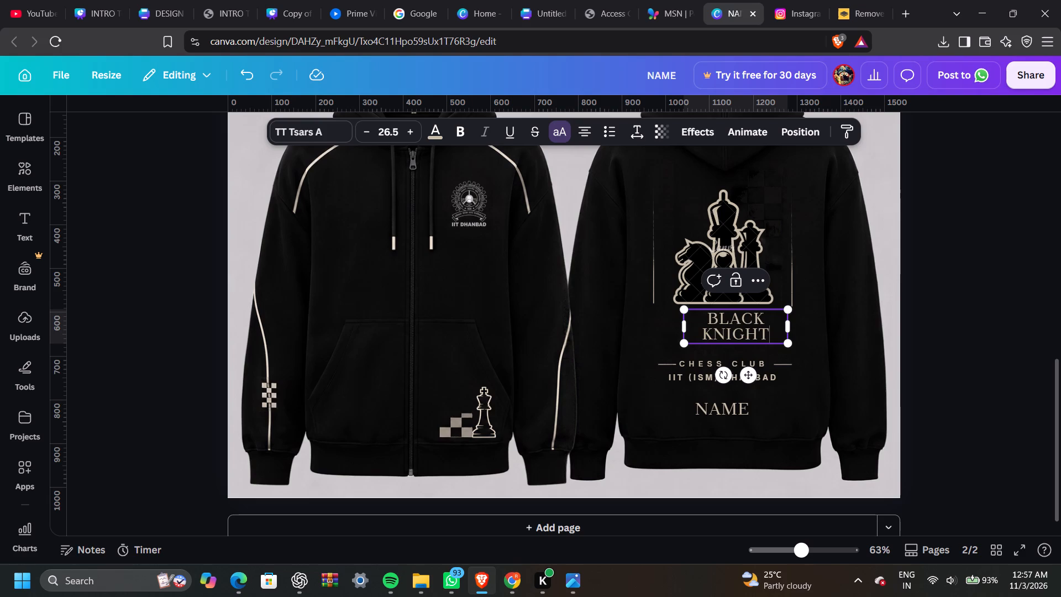
{"action": "left_click_drag", "start_coordinate": [680, 327], "coordinate": [645, 332]}
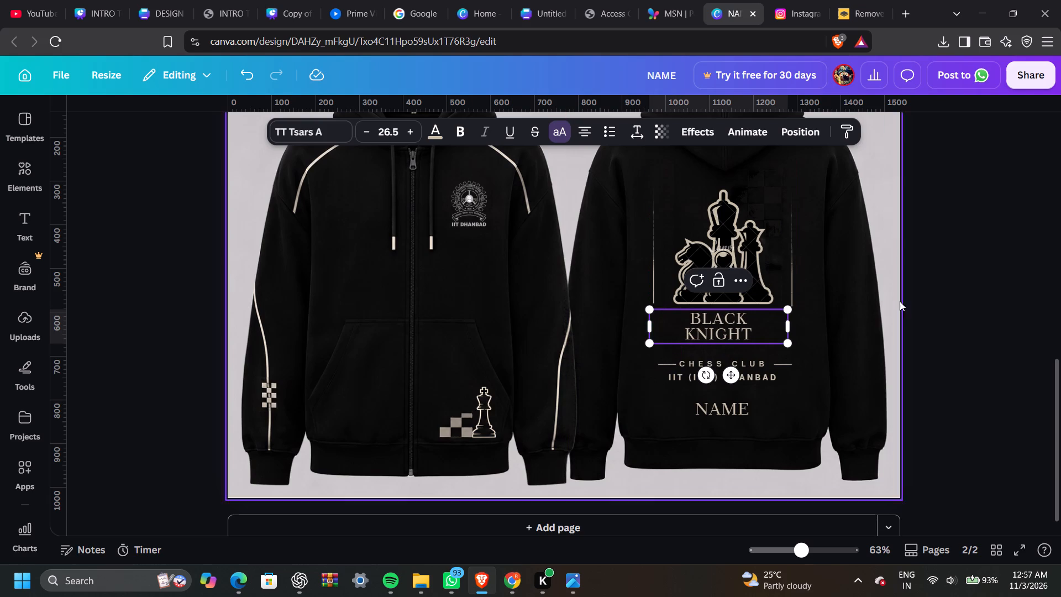
{"action": "left_click", "coordinate": [938, 317]}
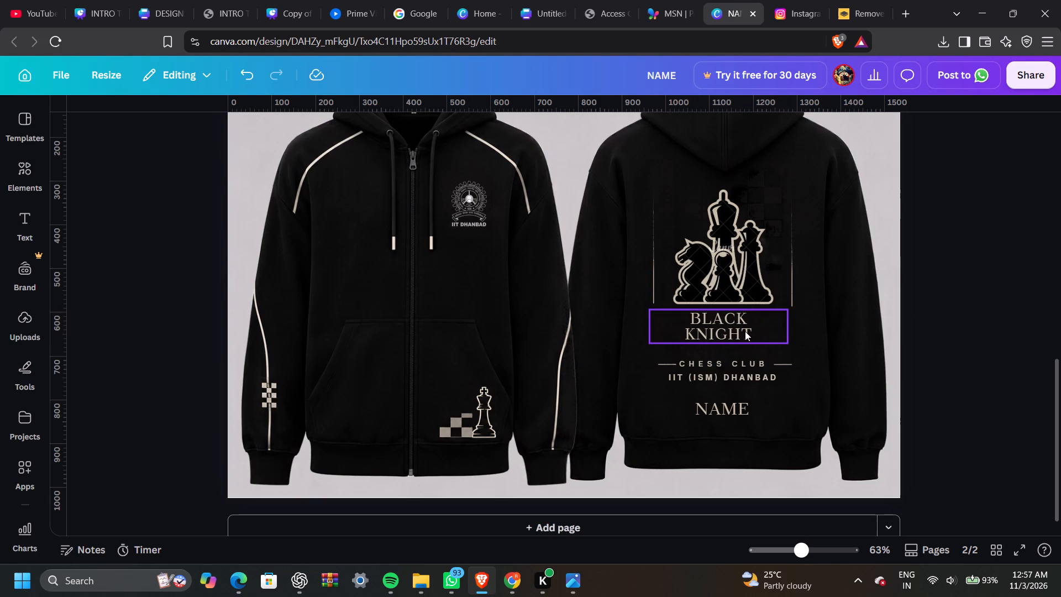
Centre the BLACK KNIGHT text box beneath the chess pieces, between the two upright lines.
{"action": "left_click", "coordinate": [745, 331]}
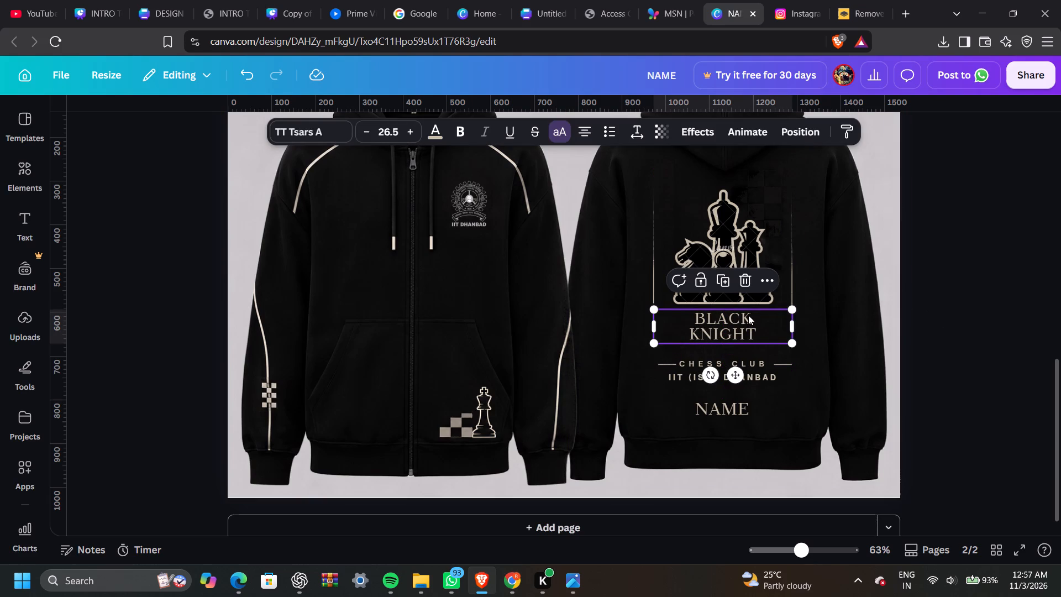
{"action": "left_click", "coordinate": [755, 334]}
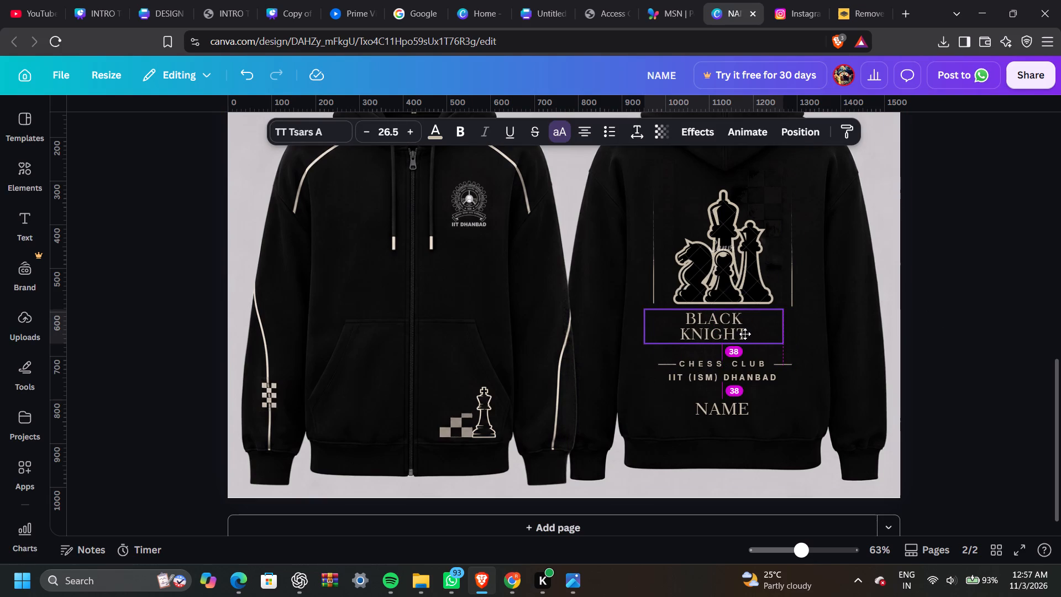
{"action": "left_click", "coordinate": [752, 334]}
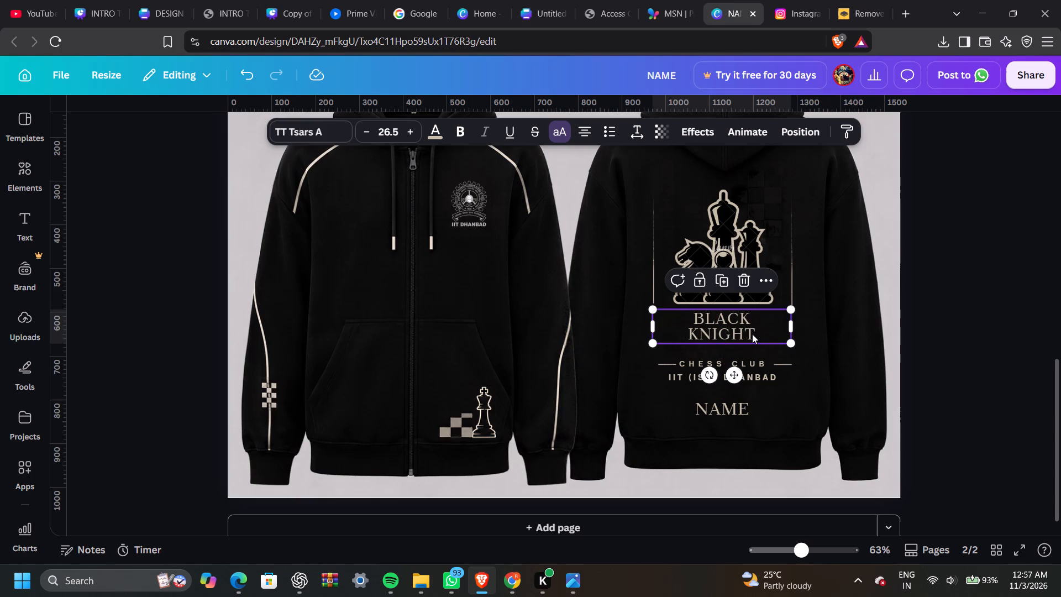
Increase the font size of only the word KNIGHT so it is slightly larger than BLACK.
{"action": "left_click_drag", "start_coordinate": [752, 334], "coordinate": [690, 335]}
{"action": "left_click", "coordinate": [411, 132]}
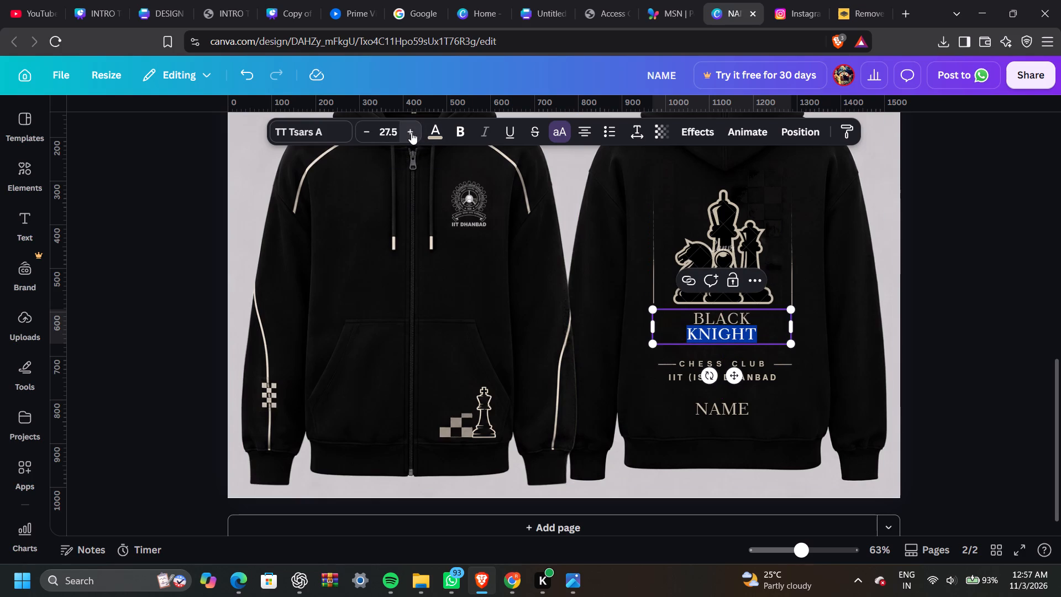
{"action": "triple_click", "coordinate": [411, 132]}
{"action": "double_click", "coordinate": [411, 132]}
{"action": "left_click", "coordinate": [965, 305]}
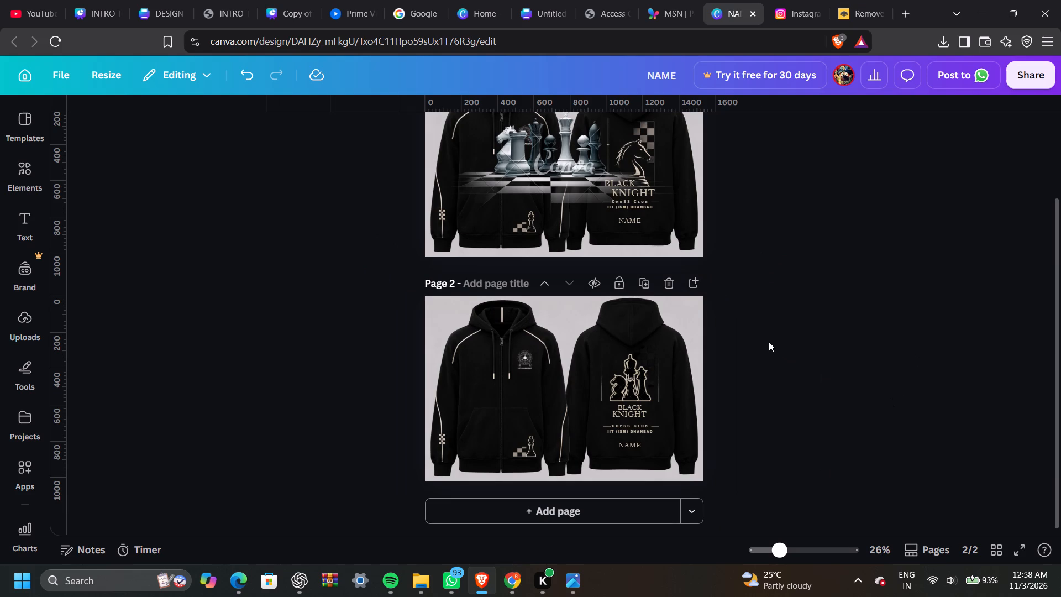
Delete the watermarked chessboard picture covering the hoodies on page 1.
{"action": "scroll", "coordinate": [769, 342], "scroll_direction": "up", "scroll_amount": 1}
{"action": "left_click", "coordinate": [545, 290]}
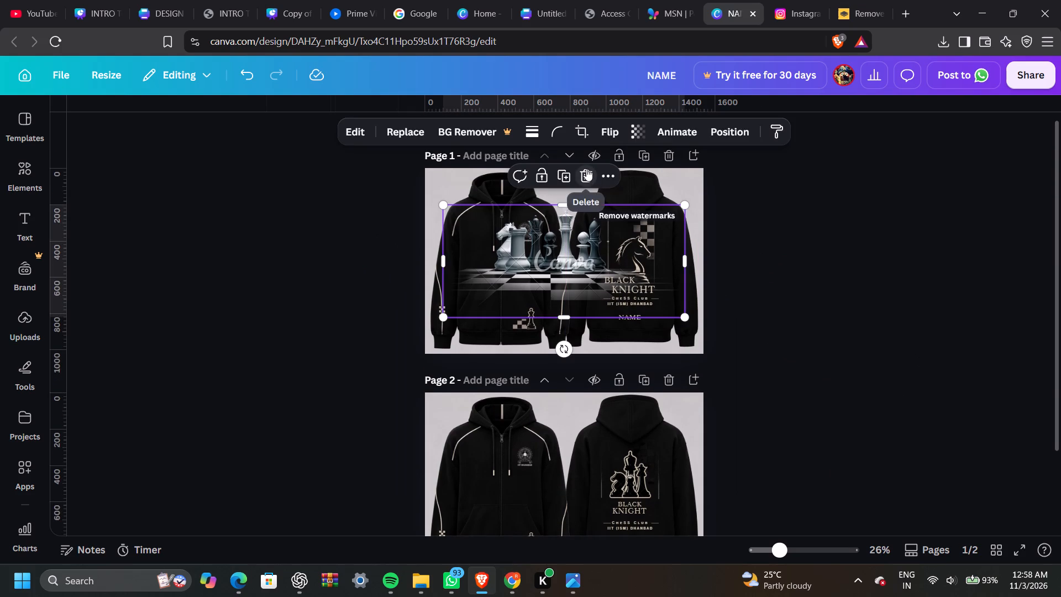
{"action": "left_click", "coordinate": [586, 169]}
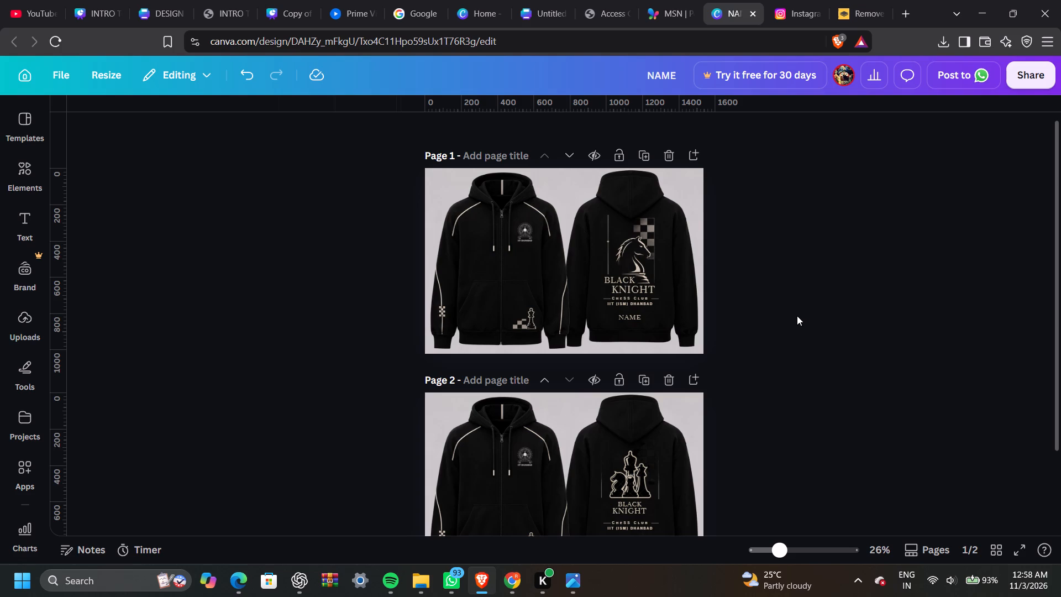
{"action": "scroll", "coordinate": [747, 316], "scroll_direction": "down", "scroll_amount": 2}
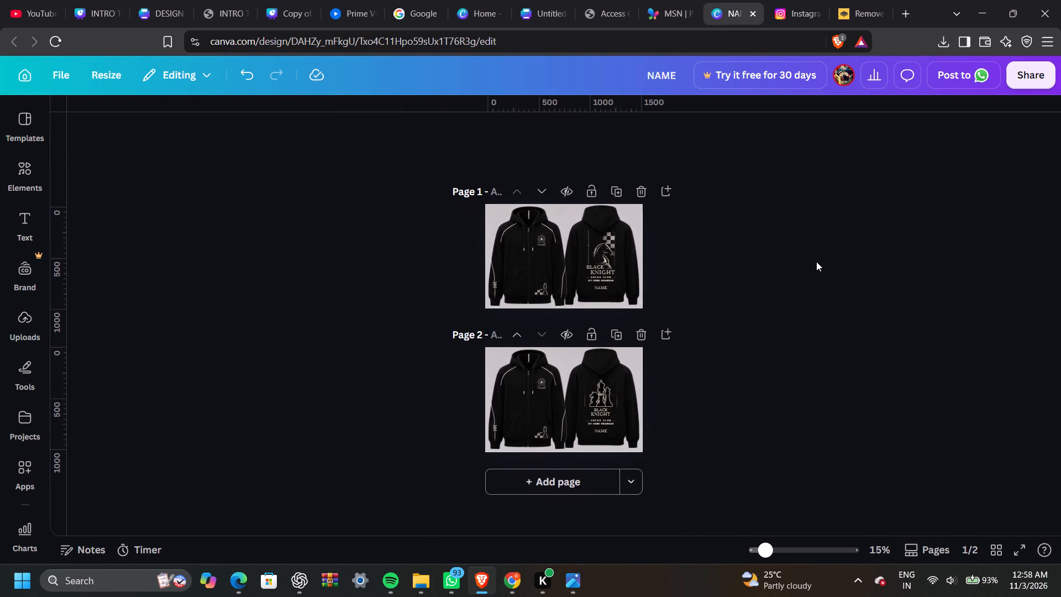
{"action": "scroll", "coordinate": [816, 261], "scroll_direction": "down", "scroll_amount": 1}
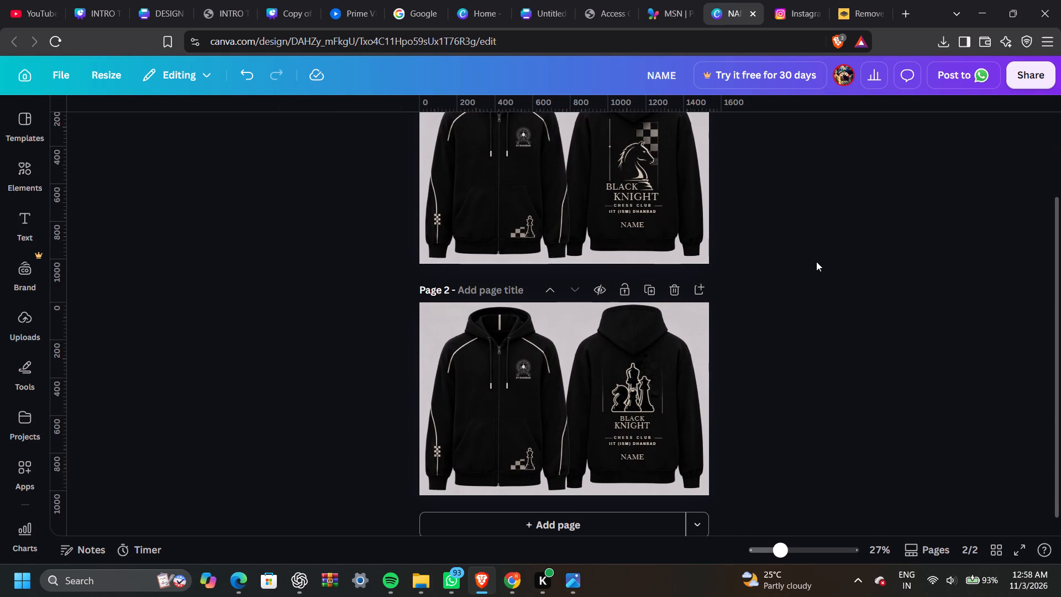
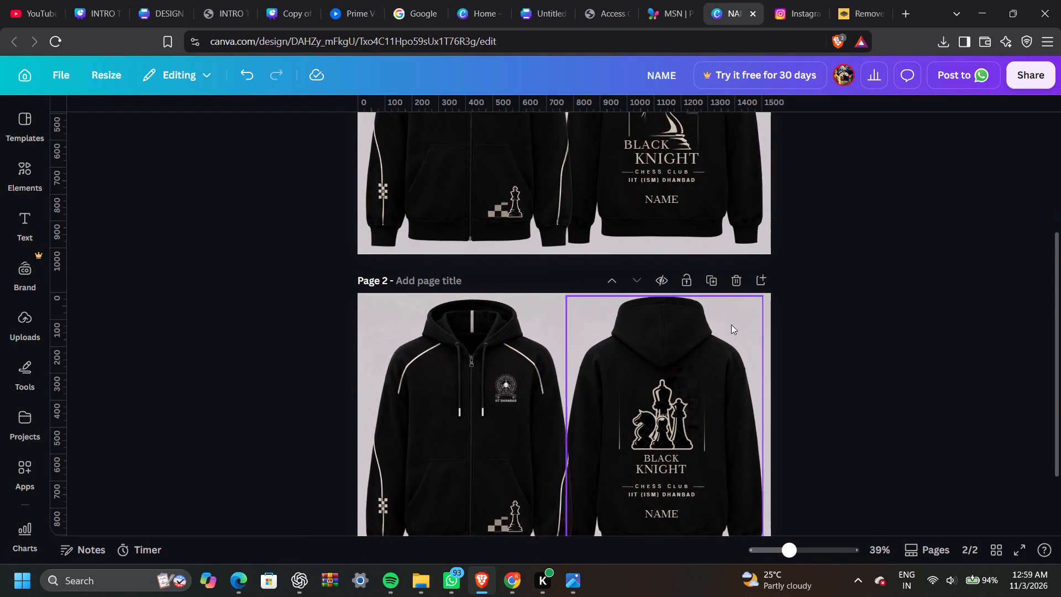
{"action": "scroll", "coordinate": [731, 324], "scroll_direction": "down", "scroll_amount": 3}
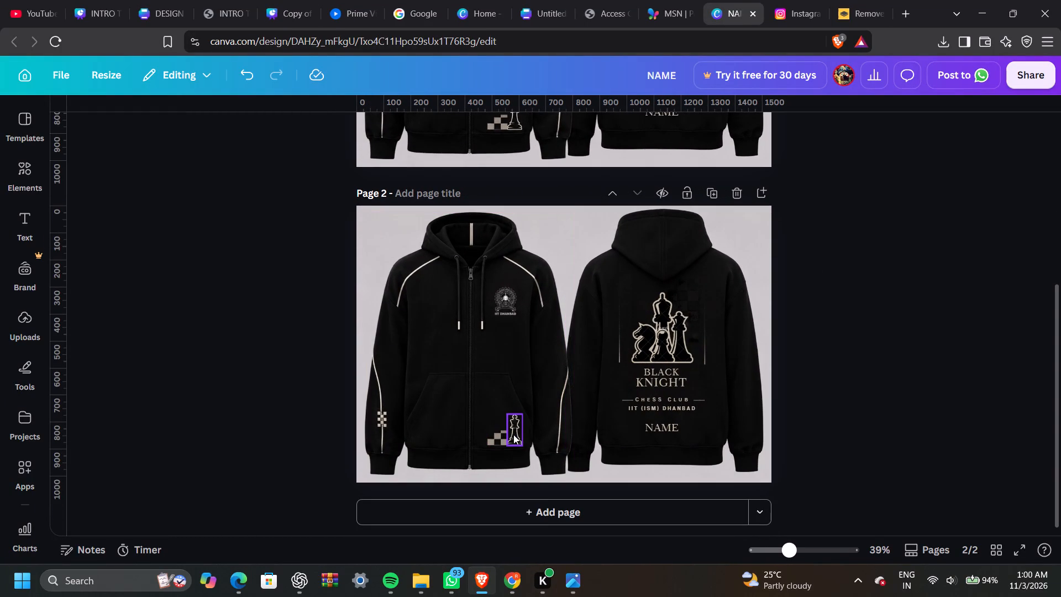
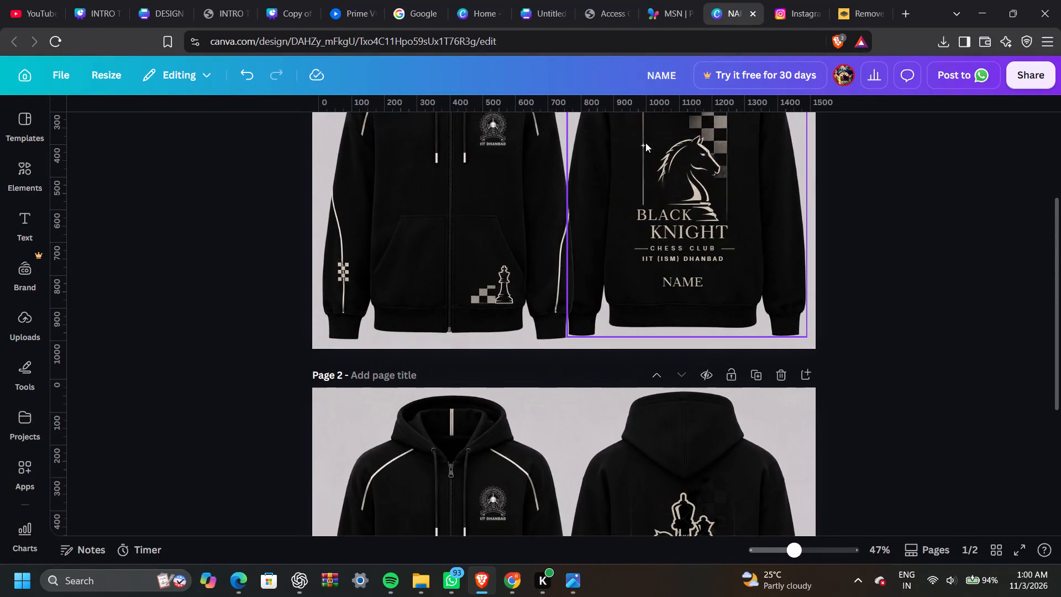
Reduce the font size of the word BLACK on page 1's hoodie back to 31.5 and deselect the text.
{"action": "left_click", "coordinate": [663, 212]}
{"action": "left_click", "coordinate": [368, 136]}
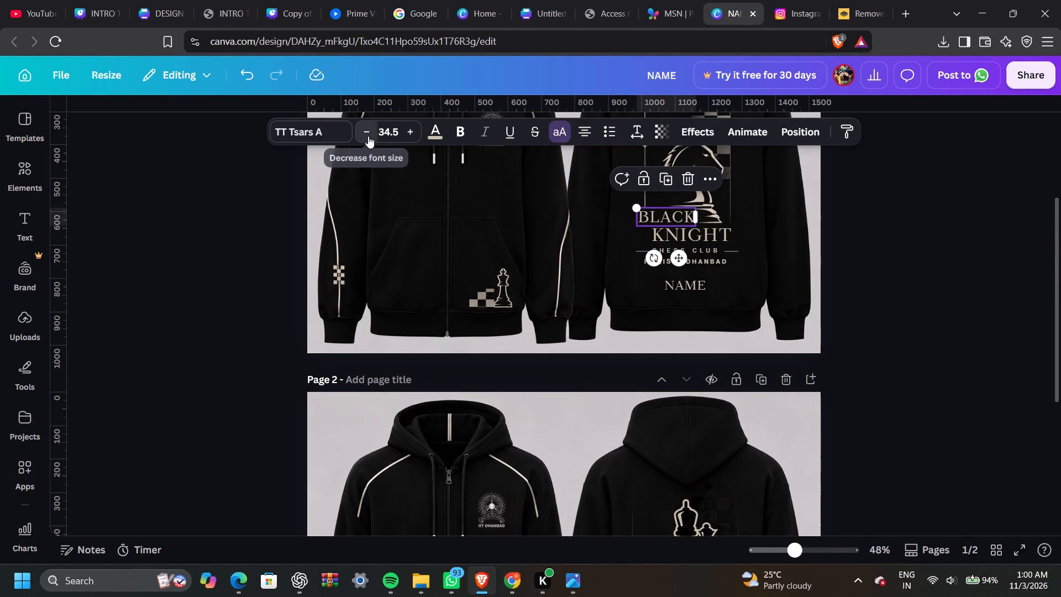
{"action": "left_click", "coordinate": [368, 136]}
{"action": "left_click", "coordinate": [368, 136]}
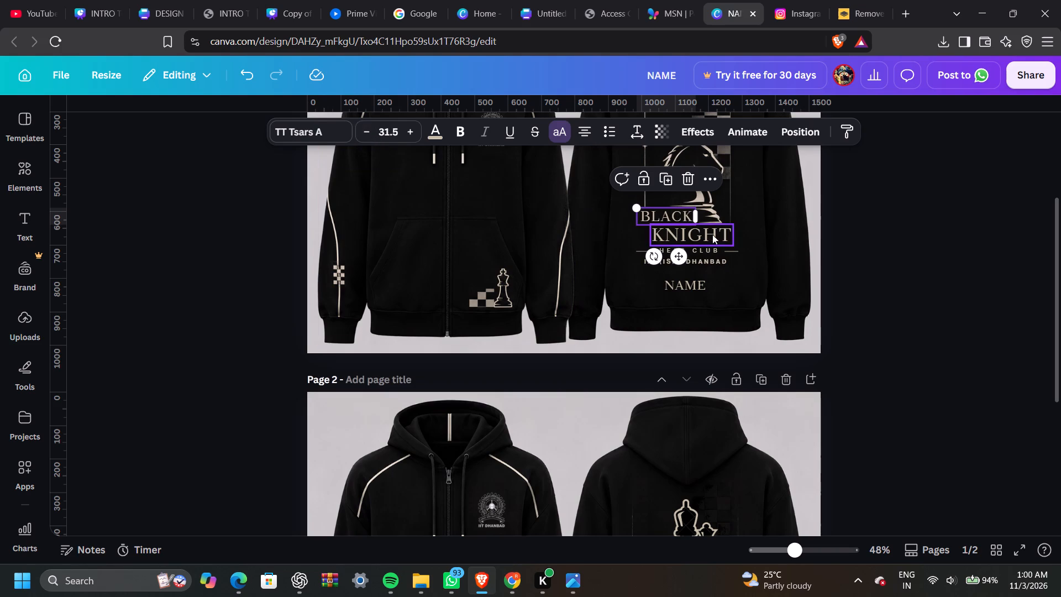
{"action": "left_click", "coordinate": [677, 256]}
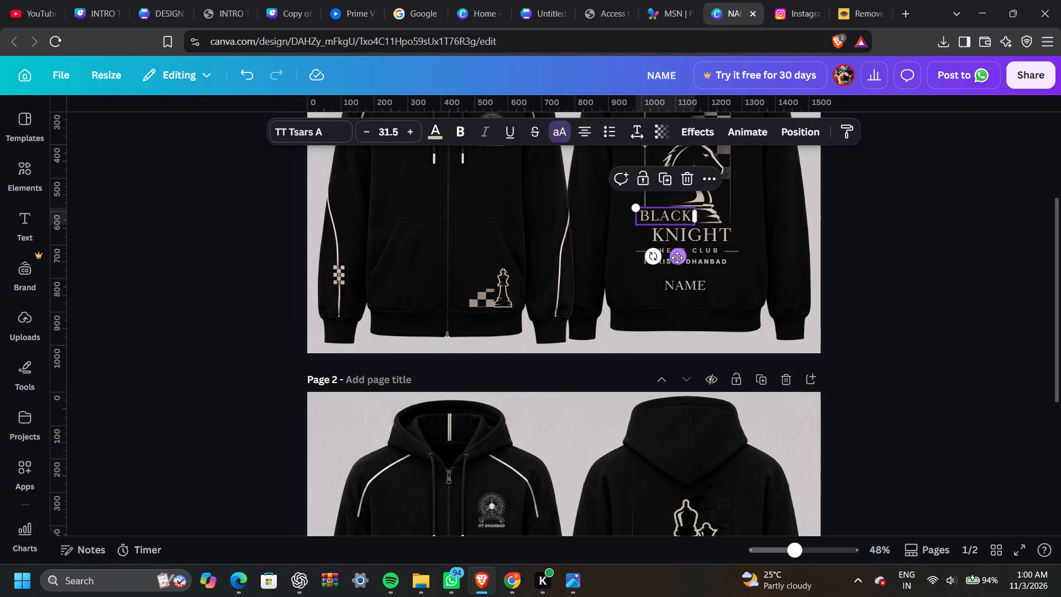
{"action": "left_click", "coordinate": [869, 252]}
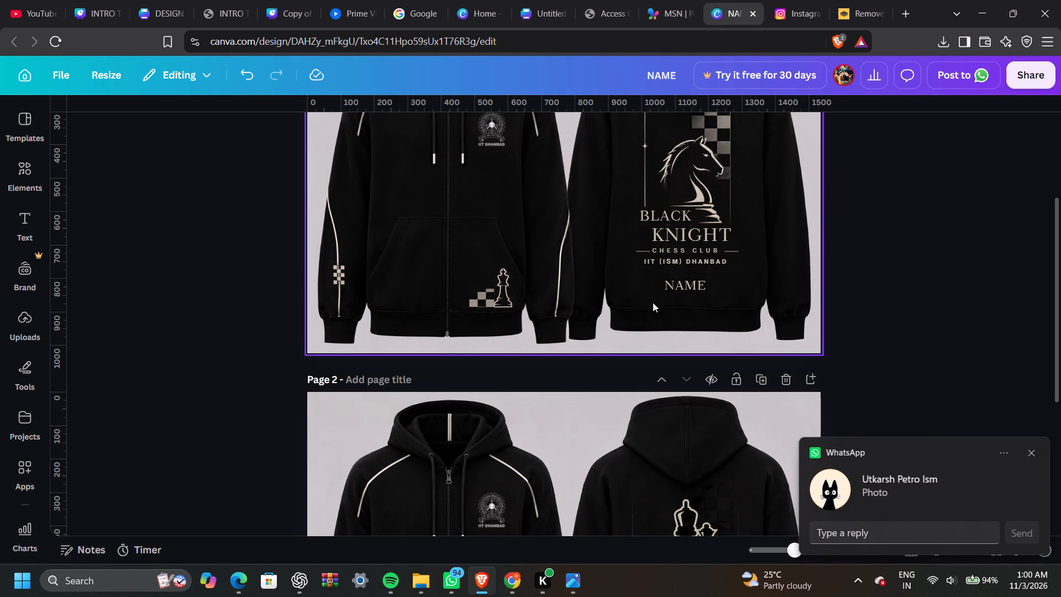
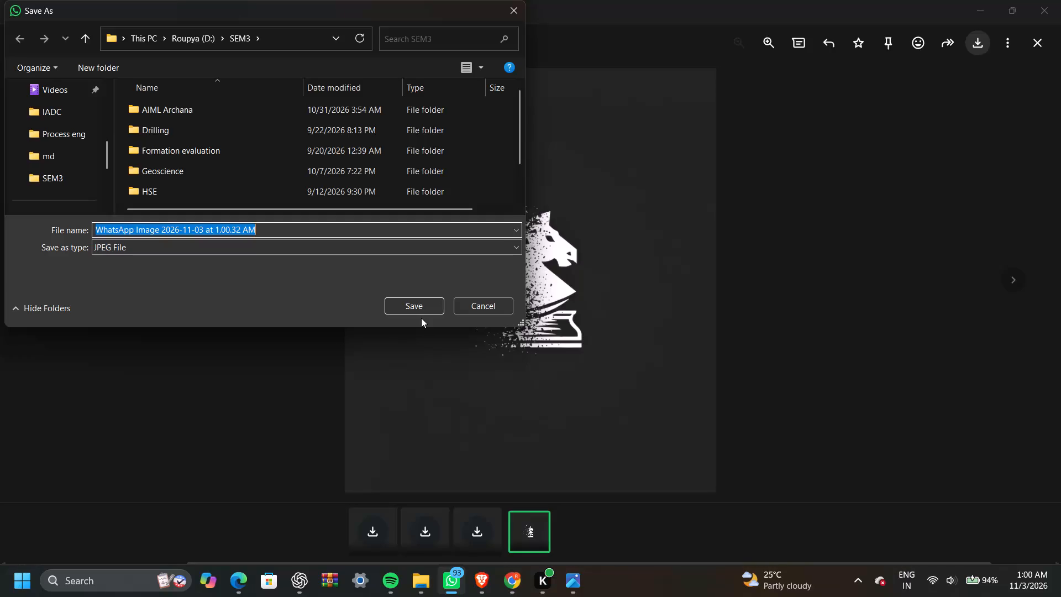
Replace the suggested file name with hoodieelement for saving the white knight chess piece image as a JPEG.
{"action": "key", "text": "BackSpace"}
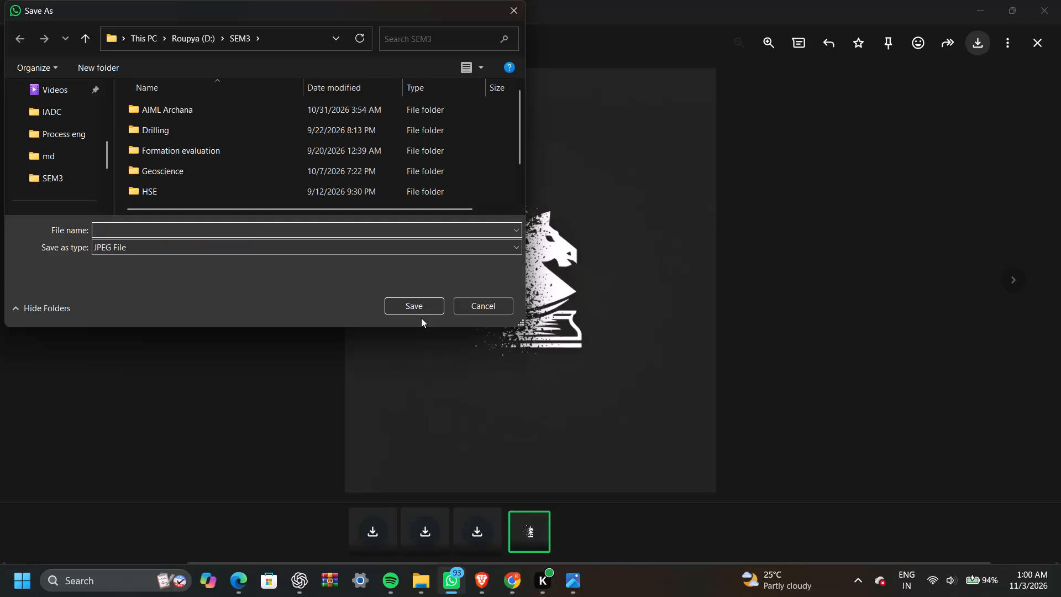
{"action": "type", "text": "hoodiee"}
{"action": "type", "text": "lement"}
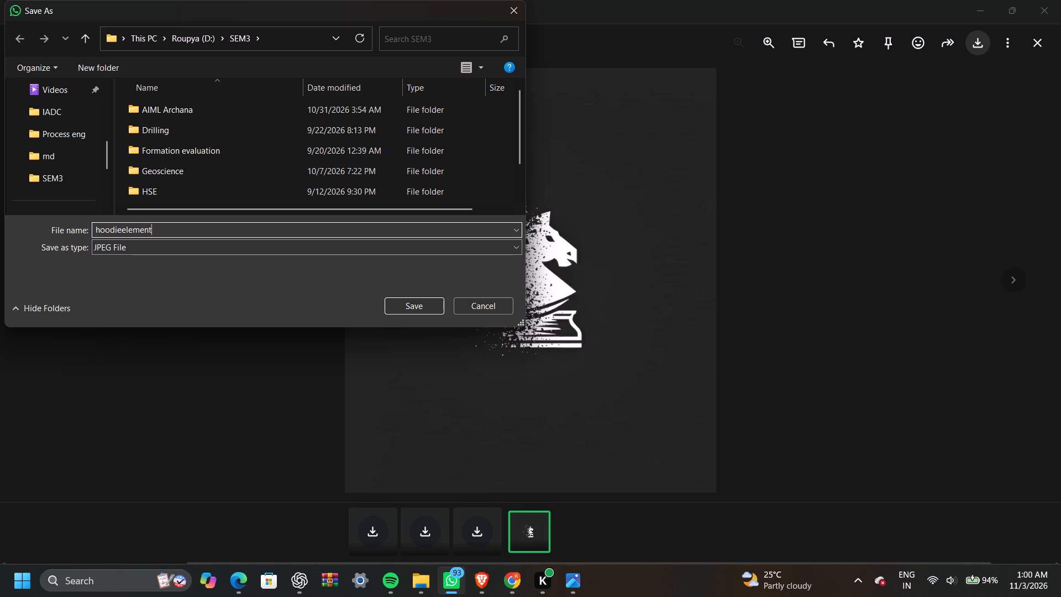
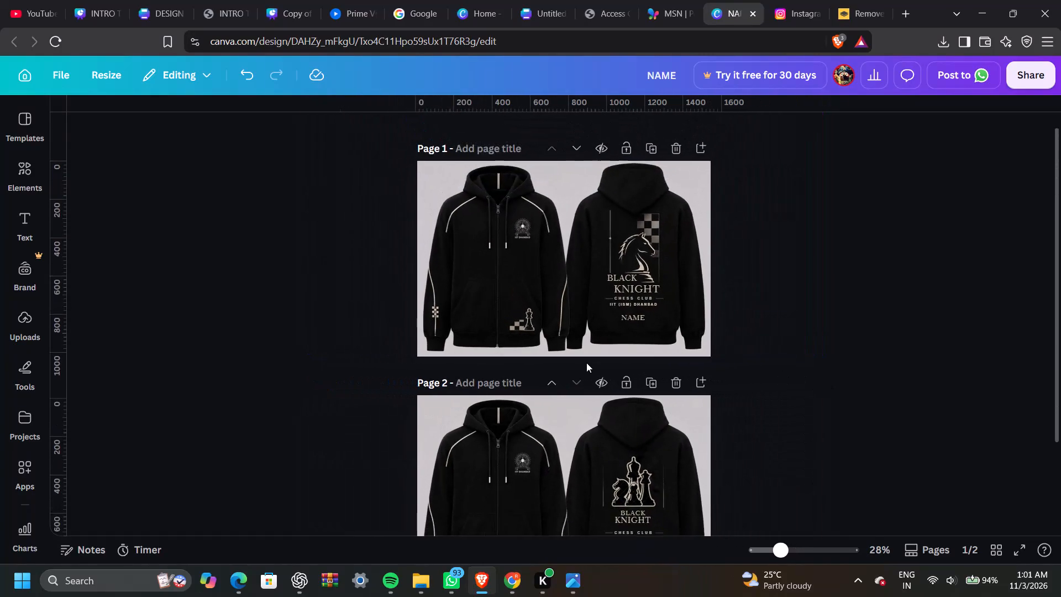
Delete the chess king figure beside the small checkered squares near the front hem of the page 2 hoodie.
{"action": "scroll", "coordinate": [586, 363], "scroll_direction": "down", "scroll_amount": 7}
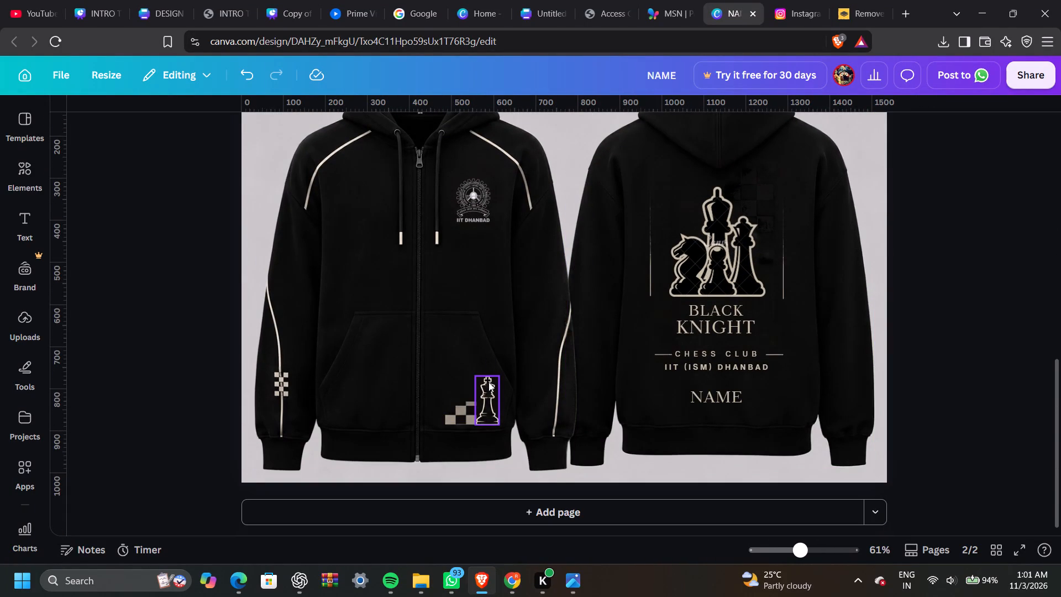
{"action": "left_click", "coordinate": [489, 383]}
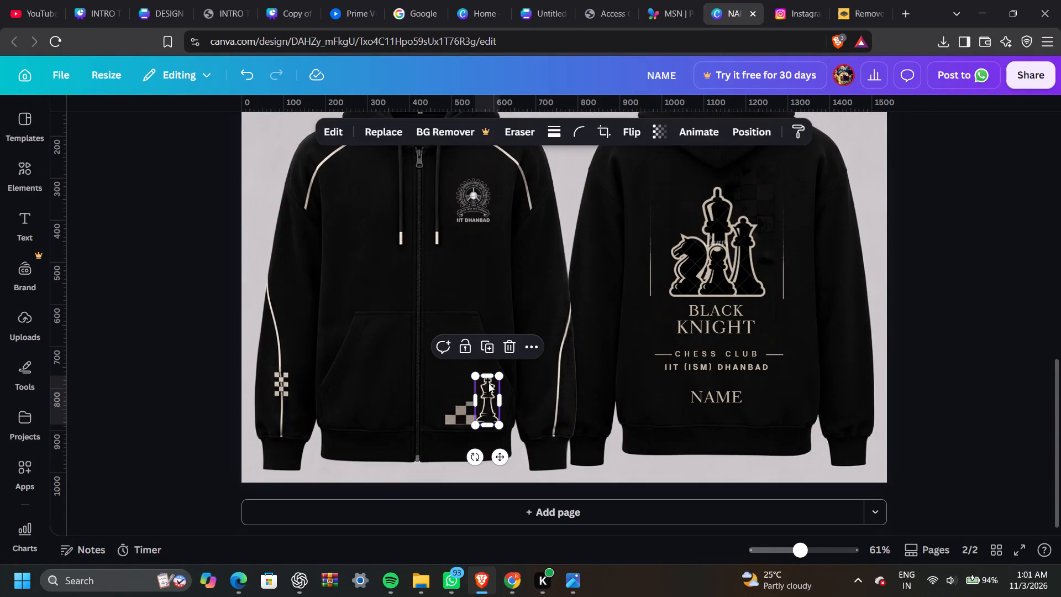
{"action": "left_click", "coordinate": [505, 353]}
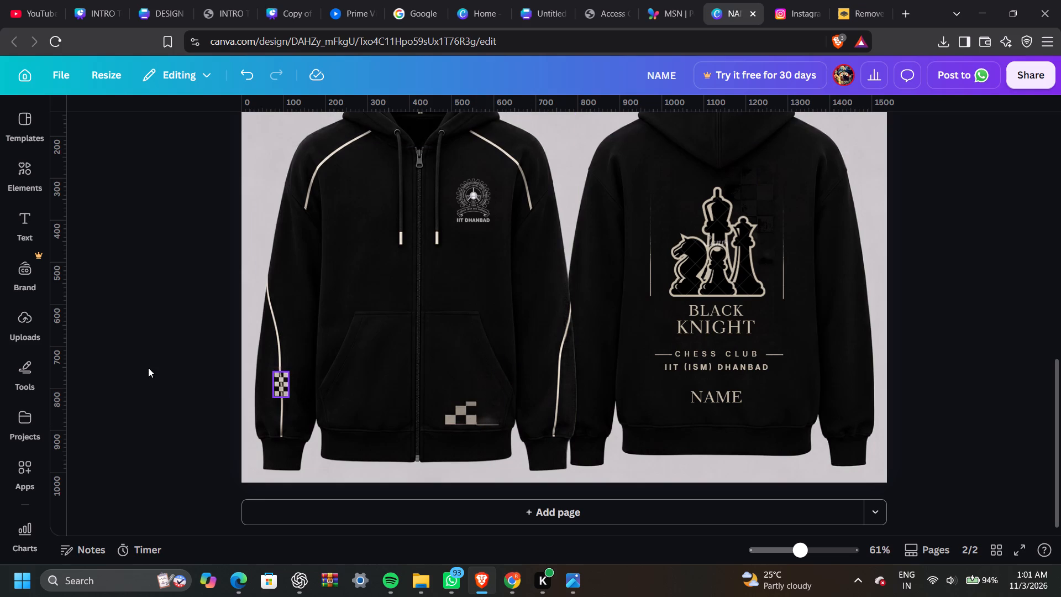
Open the file chooser for uploading a new image to the design's uploads.
{"action": "left_click", "coordinate": [40, 322]}
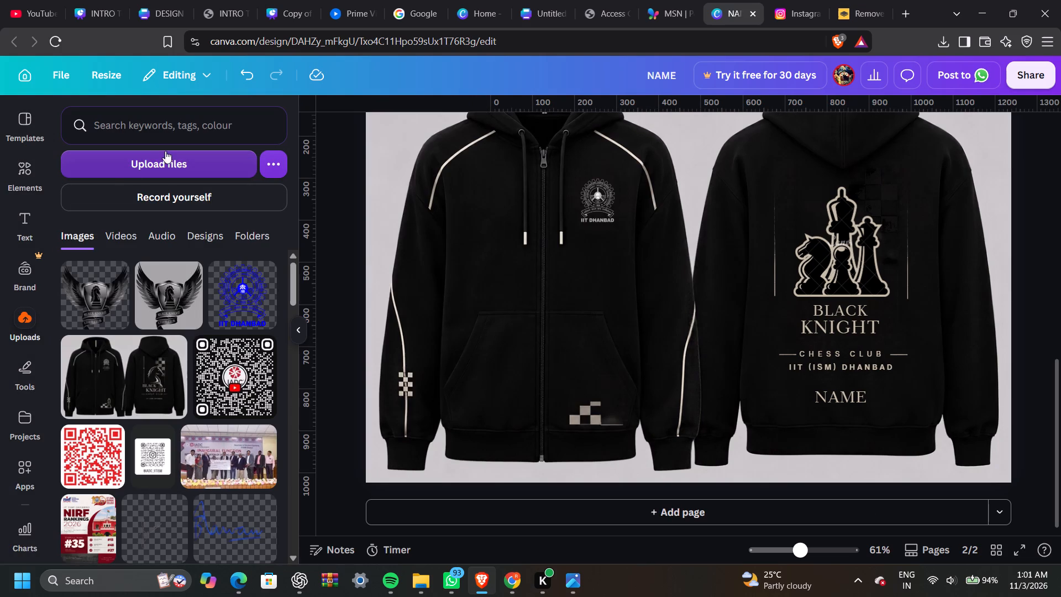
{"action": "left_click", "coordinate": [167, 159]}
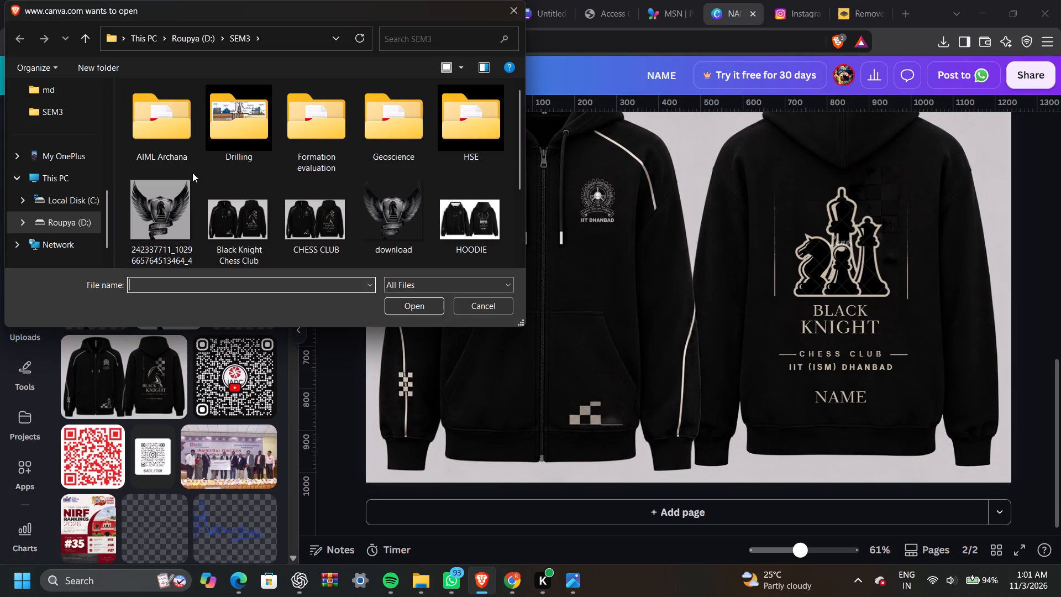
Upload the hoodieelement picture from the SEM3 folder to the design's image uploads.
{"action": "scroll", "coordinate": [390, 223], "scroll_direction": "down", "scroll_amount": 1}
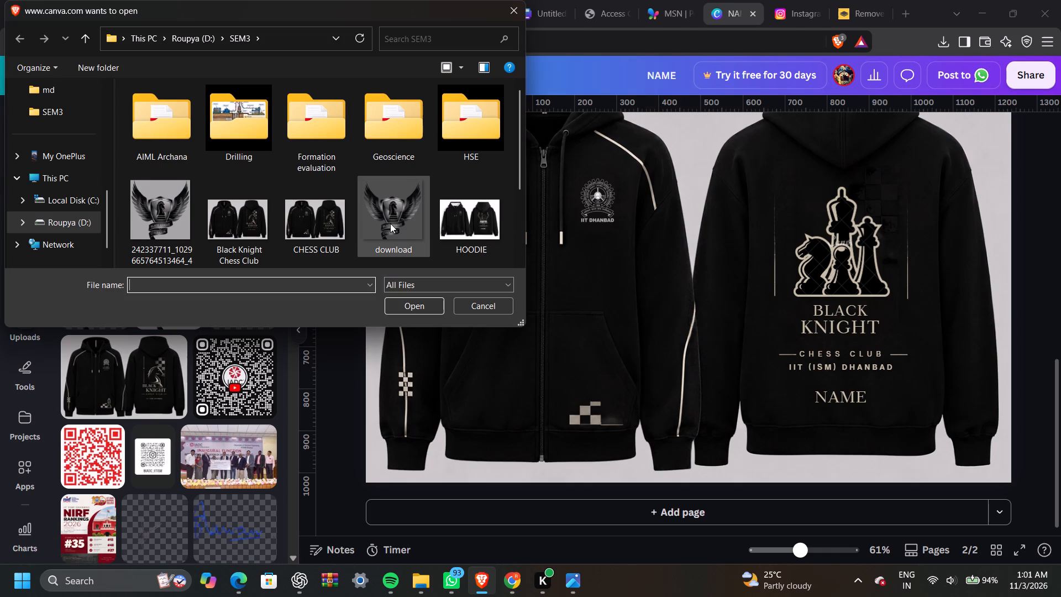
{"action": "scroll", "coordinate": [390, 223], "scroll_direction": "down", "scroll_amount": 2}
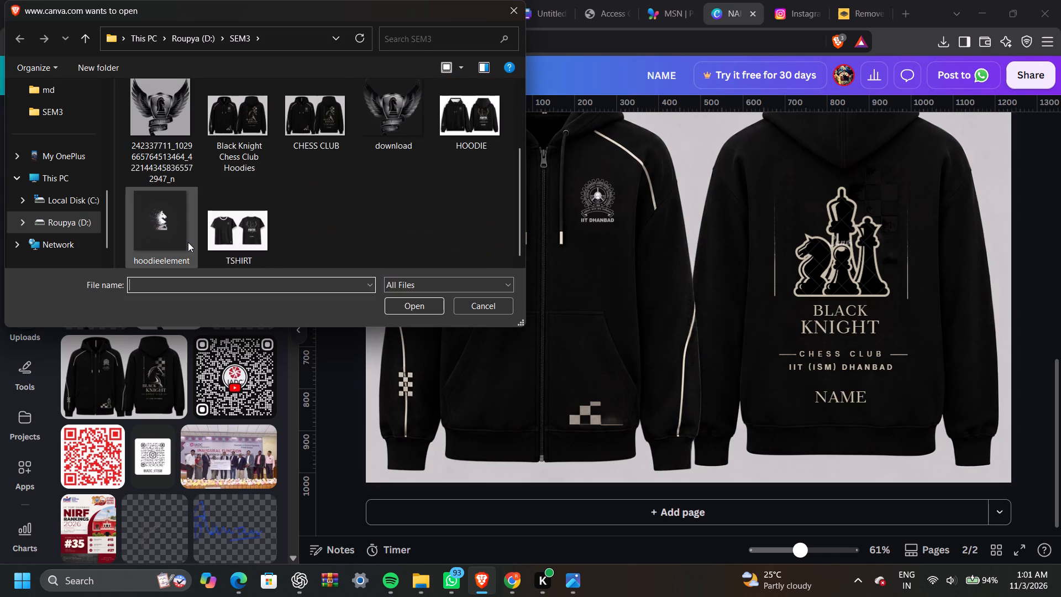
{"action": "left_click", "coordinate": [188, 242]}
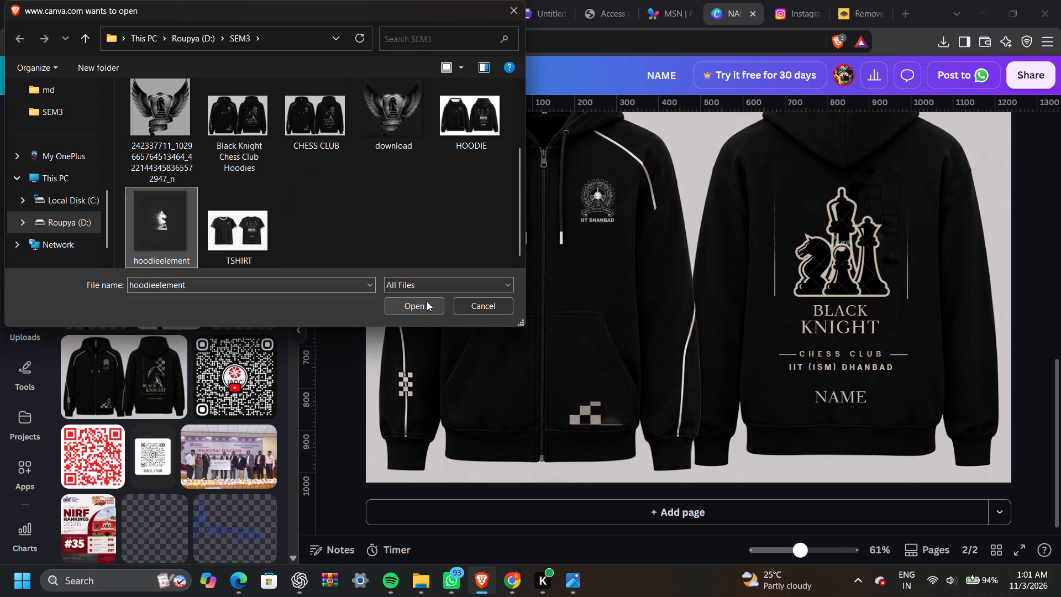
{"action": "left_click", "coordinate": [427, 301]}
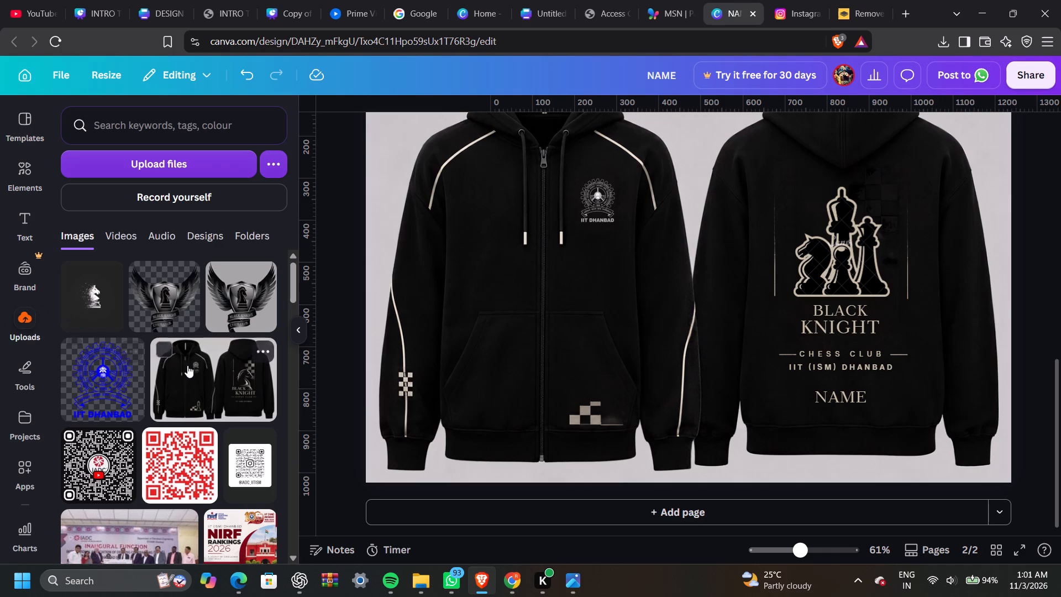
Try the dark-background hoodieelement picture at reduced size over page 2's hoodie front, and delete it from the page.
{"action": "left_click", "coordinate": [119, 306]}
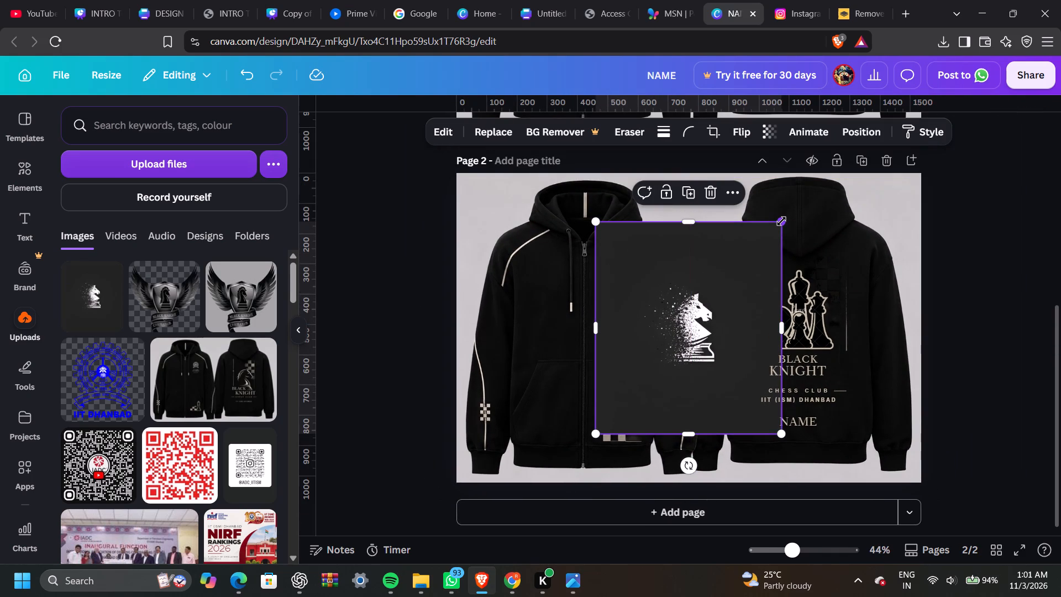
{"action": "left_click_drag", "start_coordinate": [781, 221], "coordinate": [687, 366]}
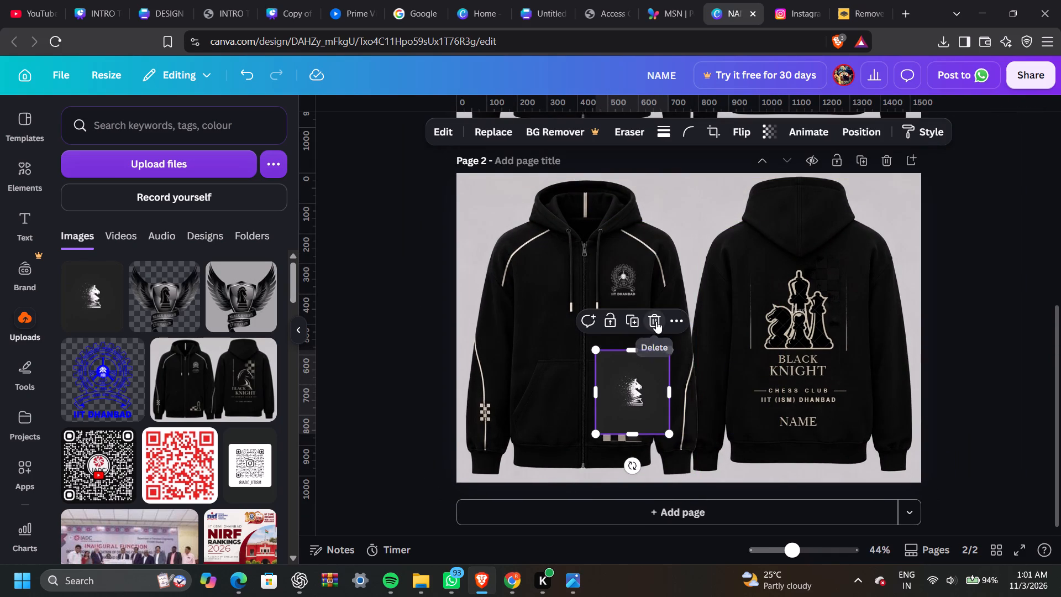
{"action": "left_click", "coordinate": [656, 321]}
Switch to remove.bg and add the hoodieelement picture from the SEM3 folder for background removal.
{"action": "left_click", "coordinate": [850, 16]}
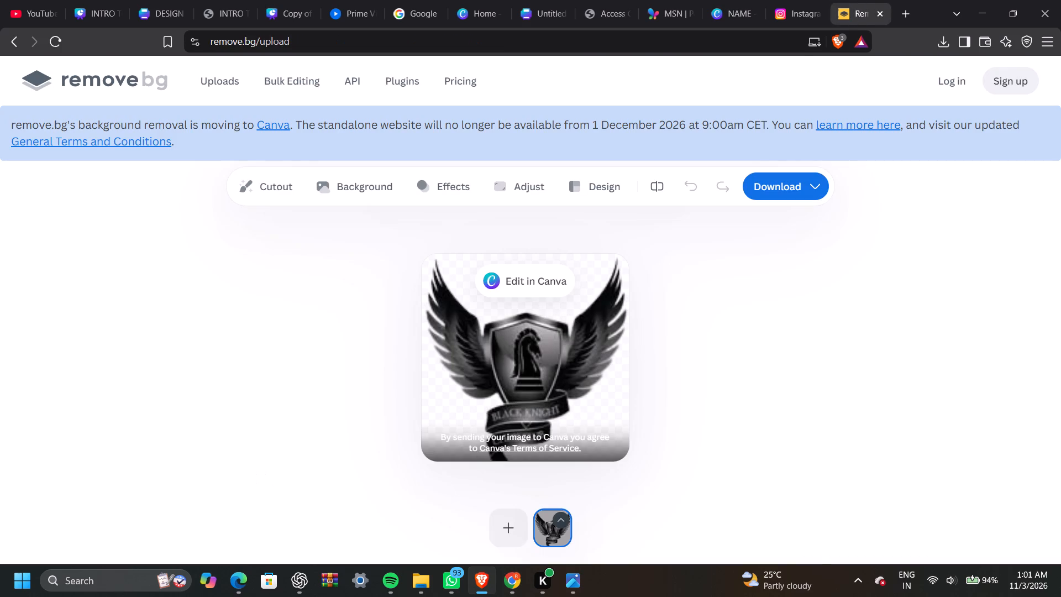
{"action": "left_click", "coordinate": [506, 531]}
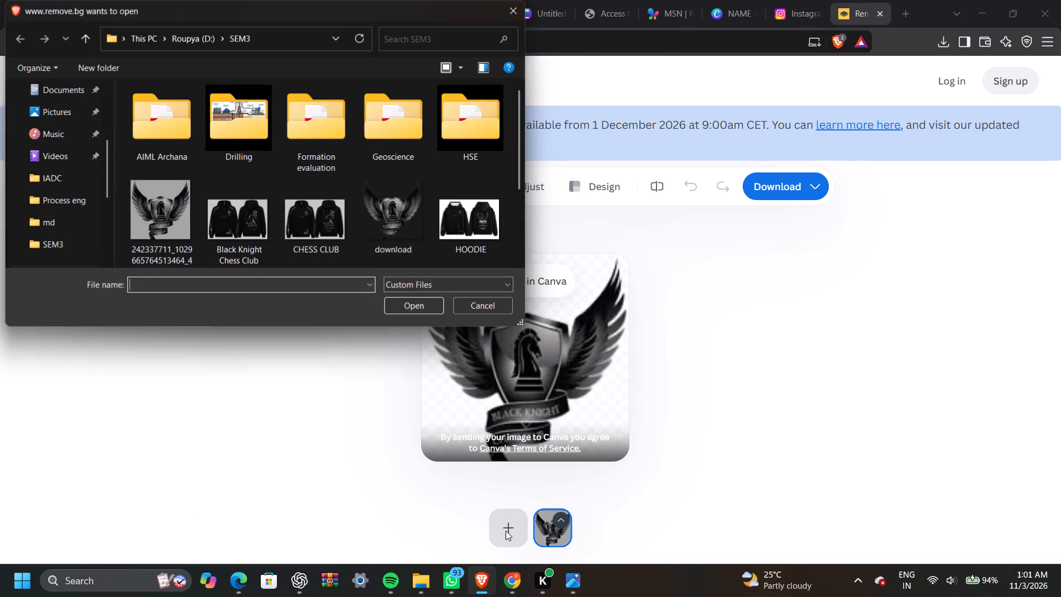
{"action": "scroll", "coordinate": [363, 239], "scroll_direction": "down", "scroll_amount": 1}
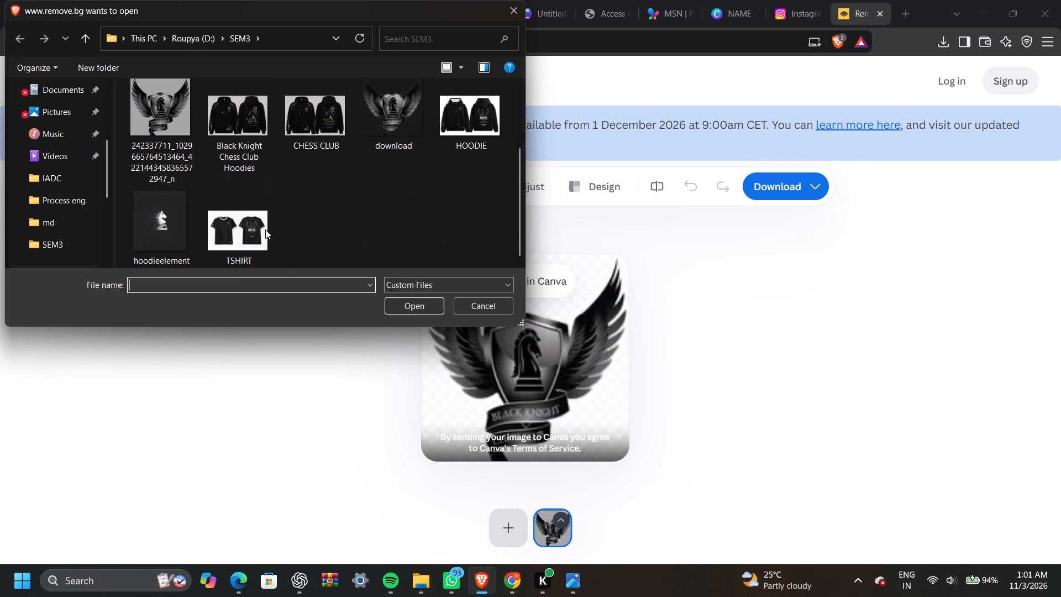
{"action": "left_click_drag", "start_coordinate": [171, 241], "coordinate": [411, 305]}
{"action": "left_click", "coordinate": [411, 305]}
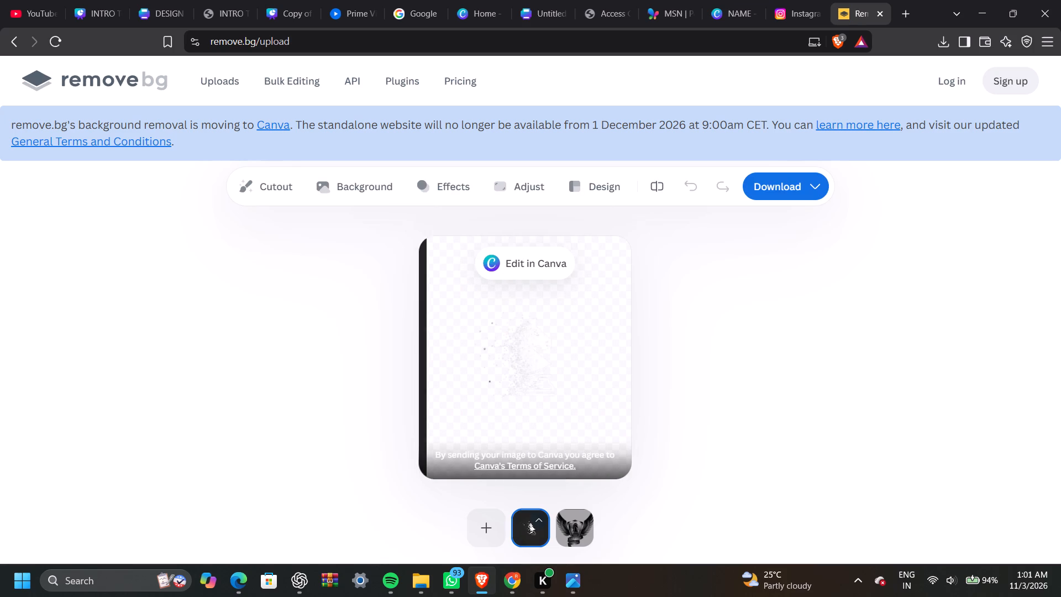
Save the background-free knight image in the SEM3 folder as the PNG file download (1).
{"action": "right_click", "coordinate": [517, 340]}
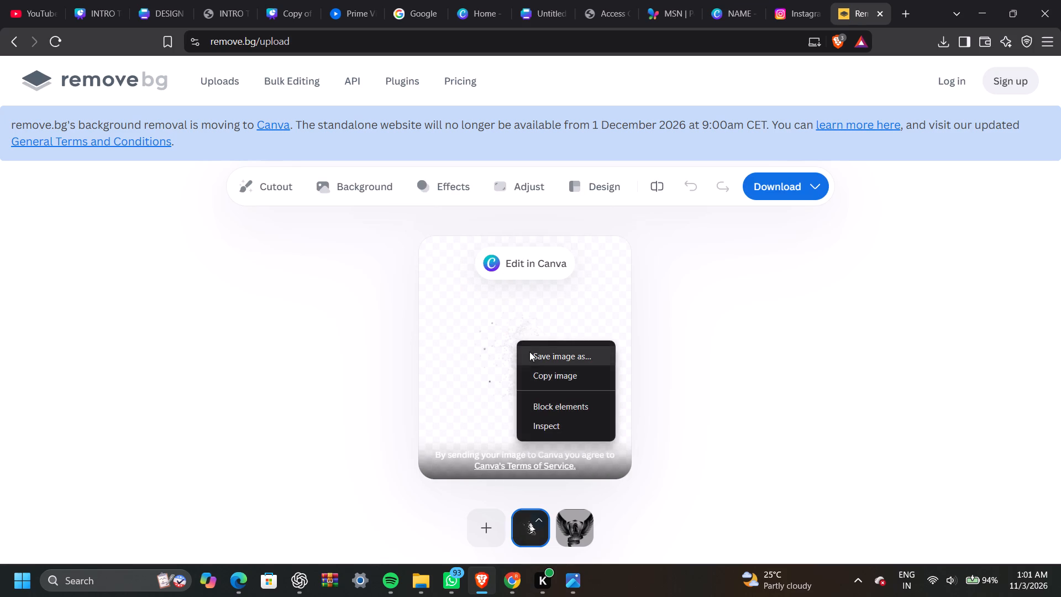
{"action": "left_click", "coordinate": [534, 355]}
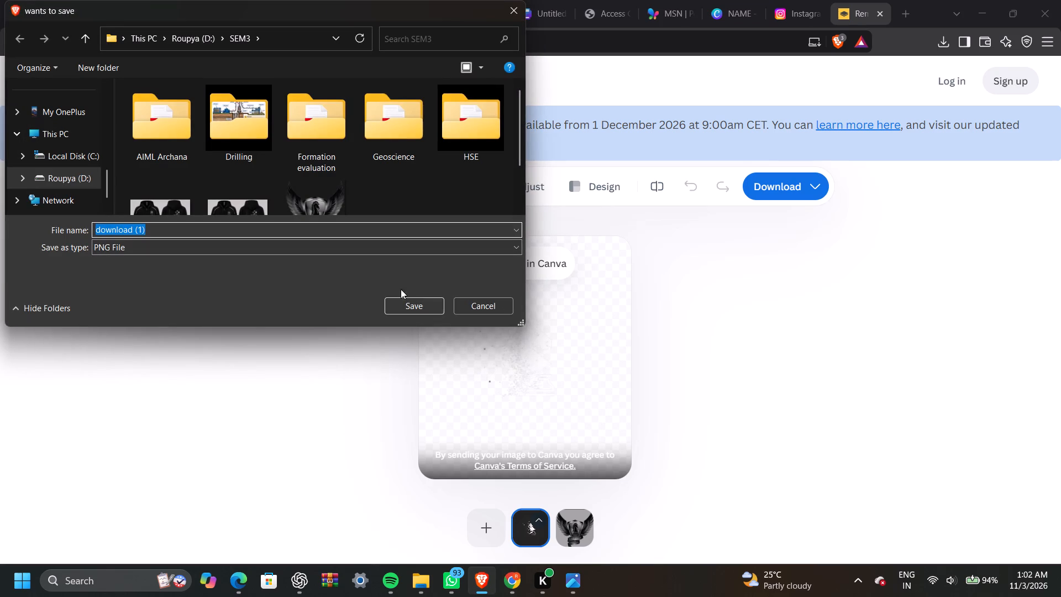
{"action": "left_click", "coordinate": [405, 304]}
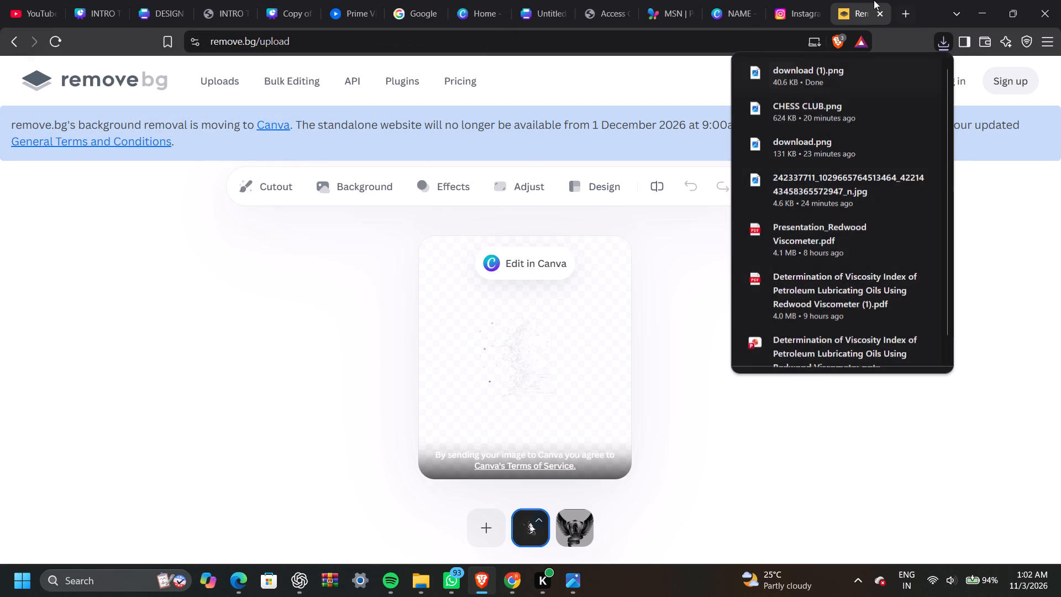
Return to the Canva hoodie design and upload the download (1) image from the SEM3 folder.
{"action": "left_click", "coordinate": [738, 13]}
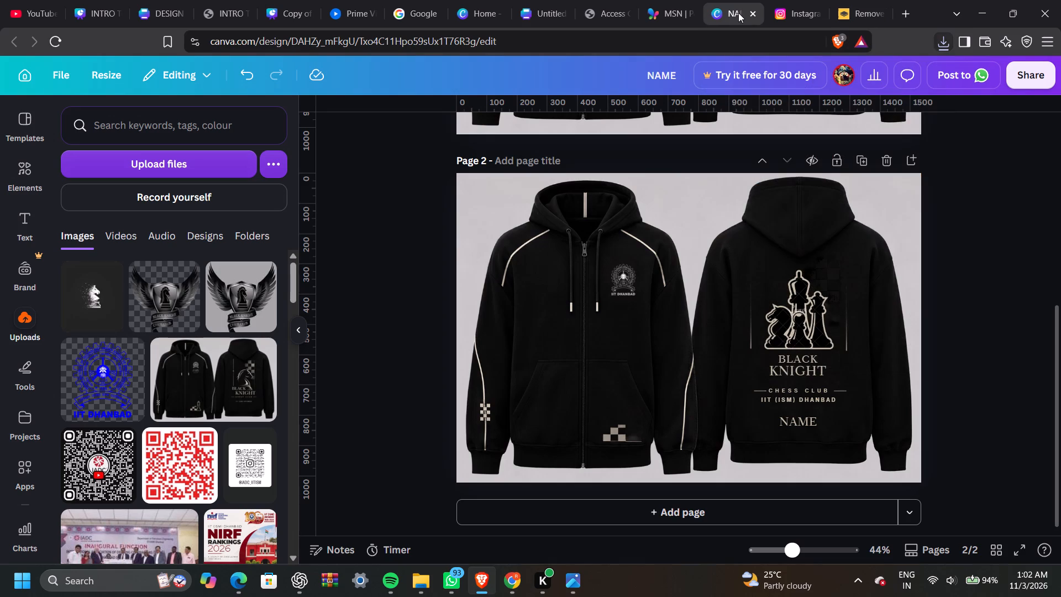
{"action": "left_click", "coordinate": [192, 164]}
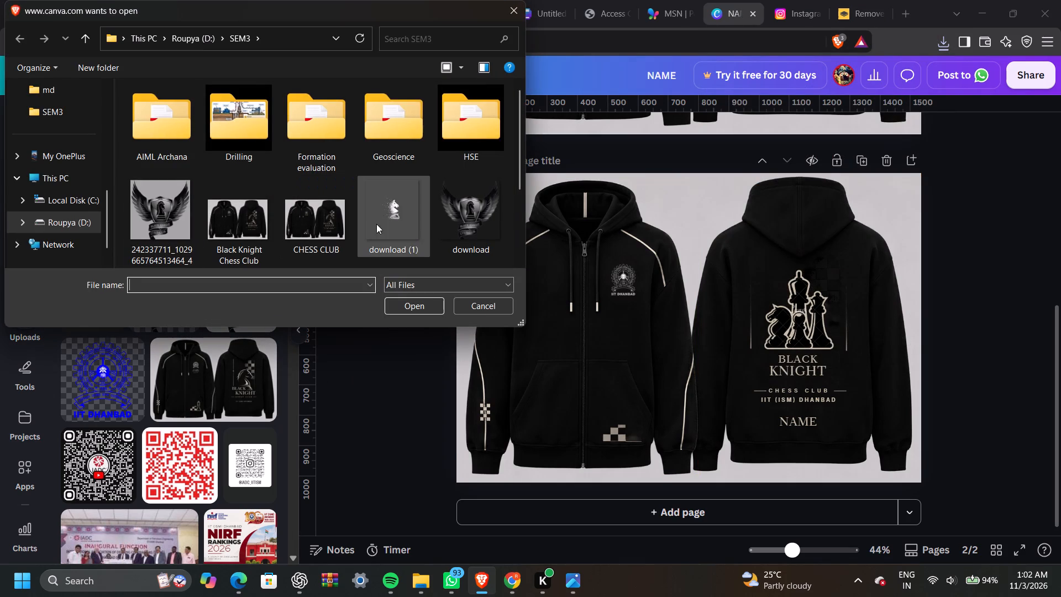
{"action": "scroll", "coordinate": [377, 224], "scroll_direction": "down", "scroll_amount": 1}
{"action": "left_click", "coordinate": [397, 119]}
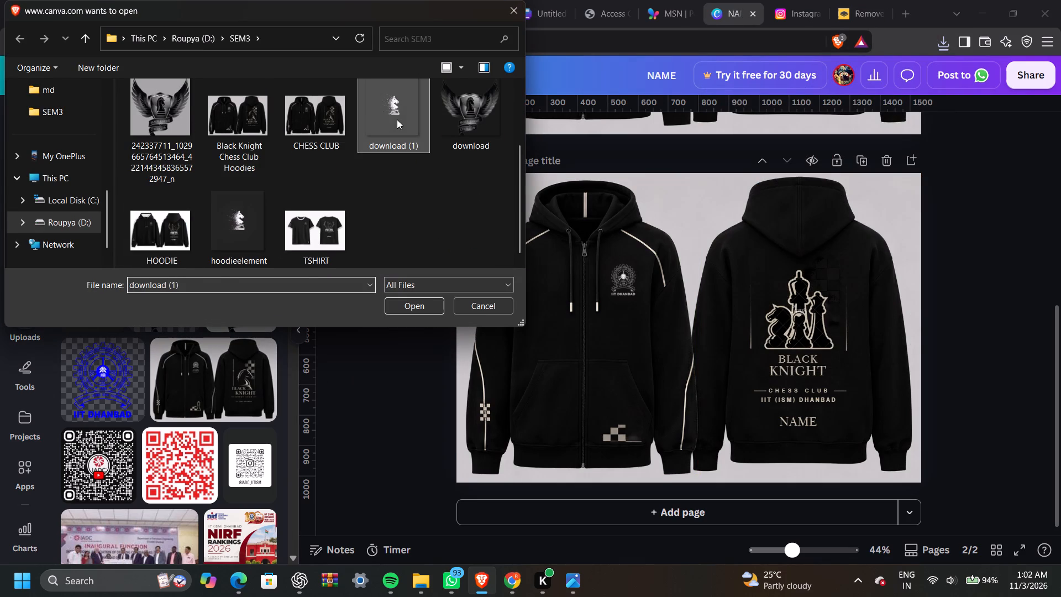
{"action": "left_click", "coordinate": [413, 310]}
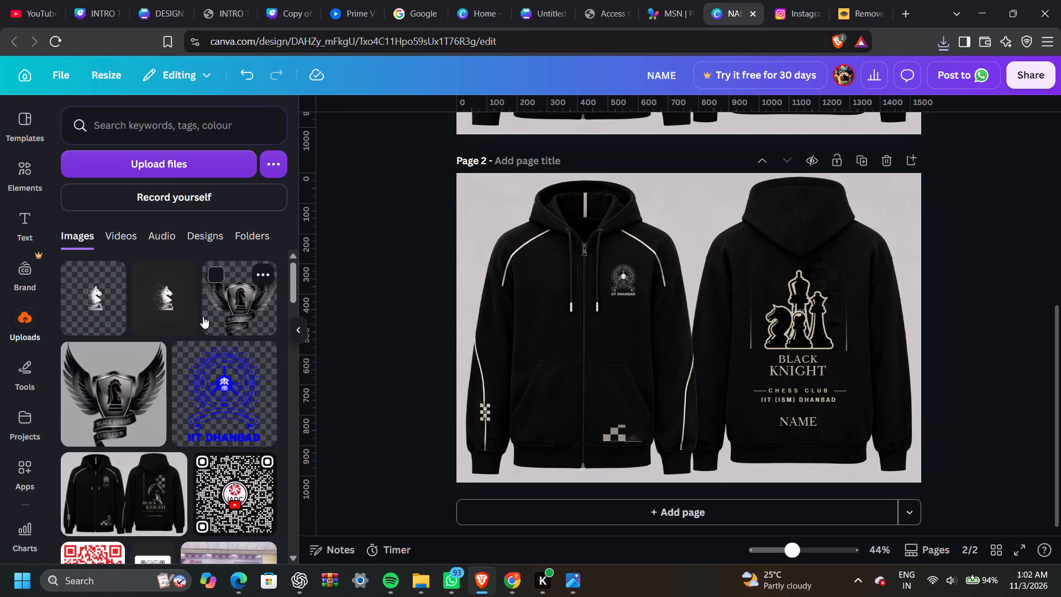
Place the transparent knight on page 2's hoodie front, clear of the hem's checkered squares, and shrink it to about half size.
{"action": "left_click", "coordinate": [79, 307]}
{"action": "left_click_drag", "start_coordinate": [679, 334], "coordinate": [622, 422]}
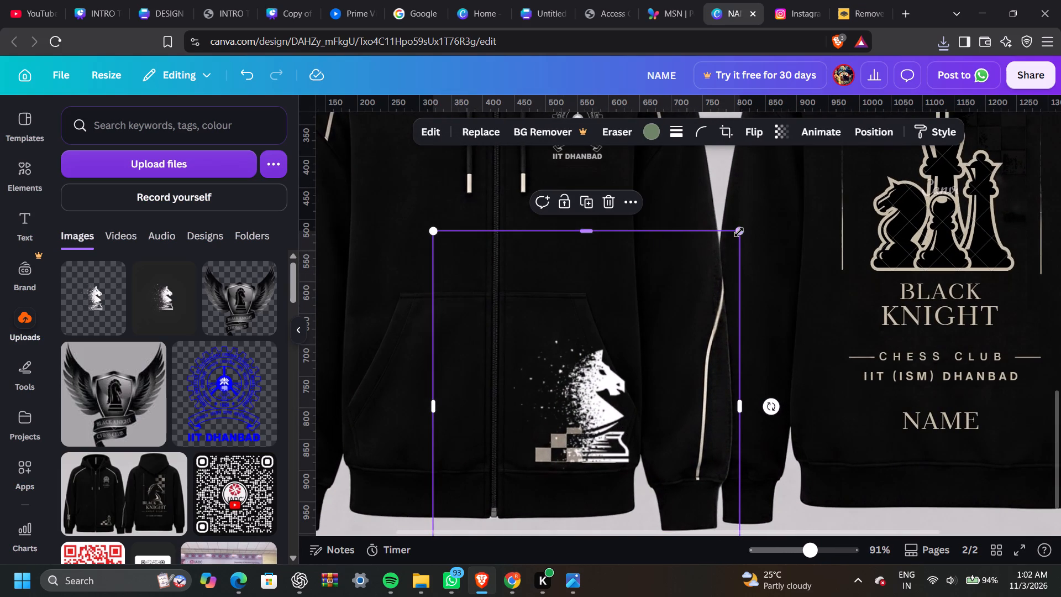
{"action": "left_click_drag", "start_coordinate": [617, 374], "coordinate": [617, 297]}
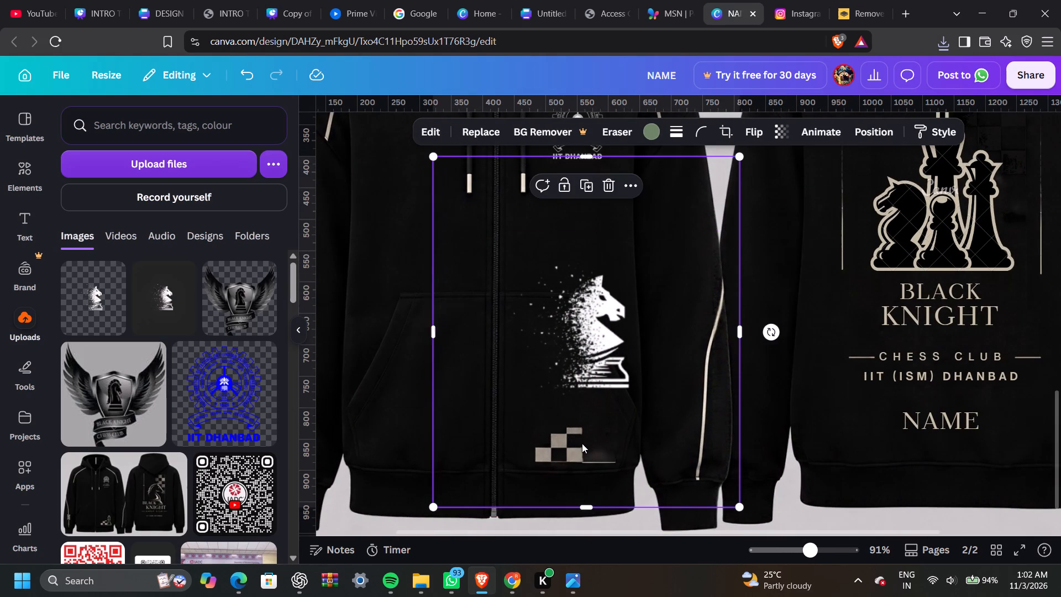
{"action": "left_click", "coordinate": [582, 443]}
{"action": "left_click", "coordinate": [582, 443]}
{"action": "left_click_drag", "start_coordinate": [436, 510], "coordinate": [597, 344]}
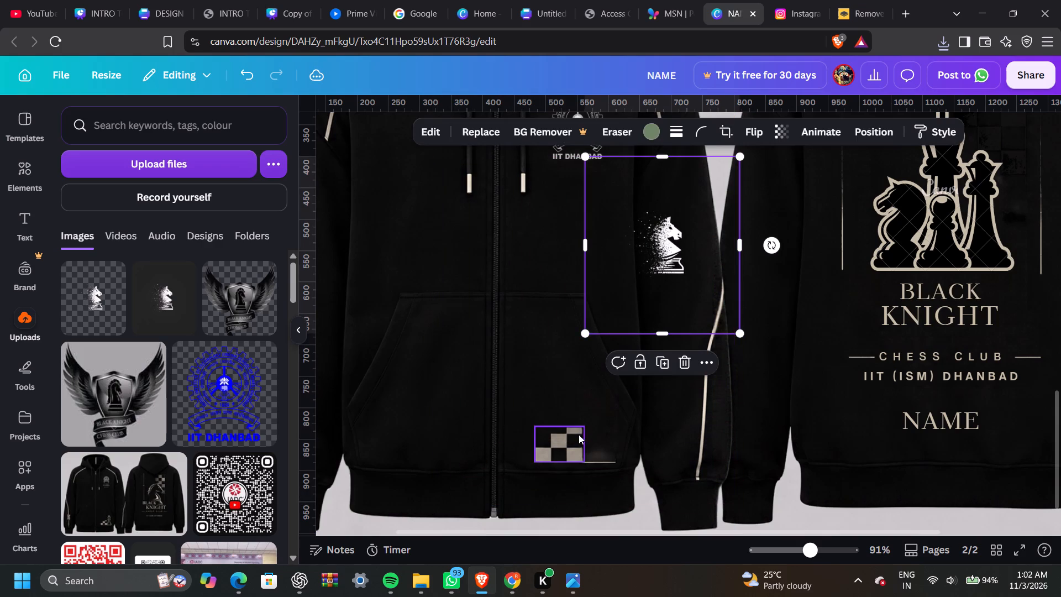
Delete the checkered squares near the hem of page 2's hoodie front.
{"action": "left_click", "coordinate": [579, 434]}
{"action": "left_click", "coordinate": [587, 401]}
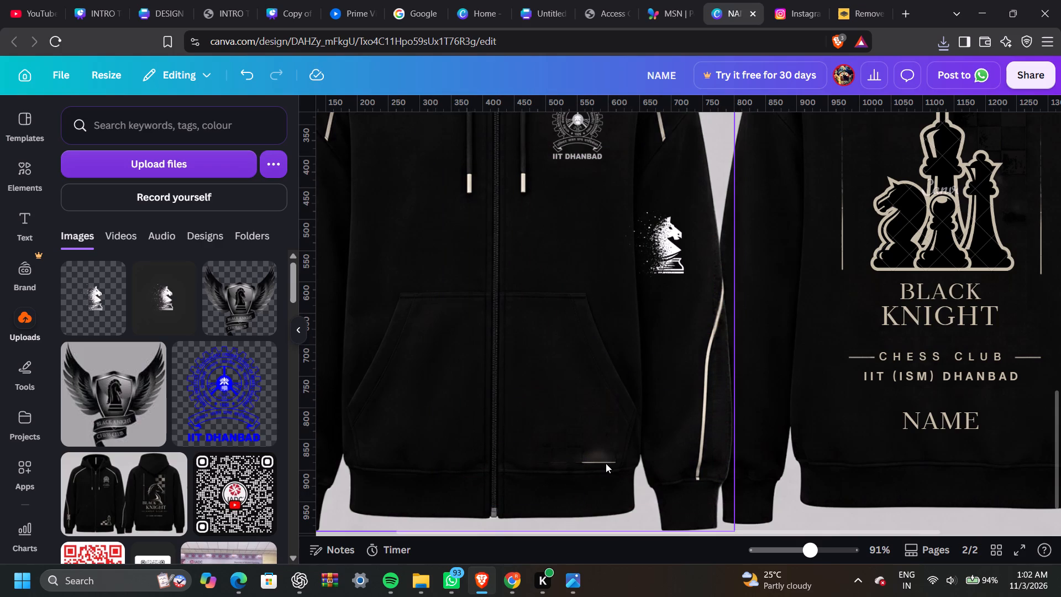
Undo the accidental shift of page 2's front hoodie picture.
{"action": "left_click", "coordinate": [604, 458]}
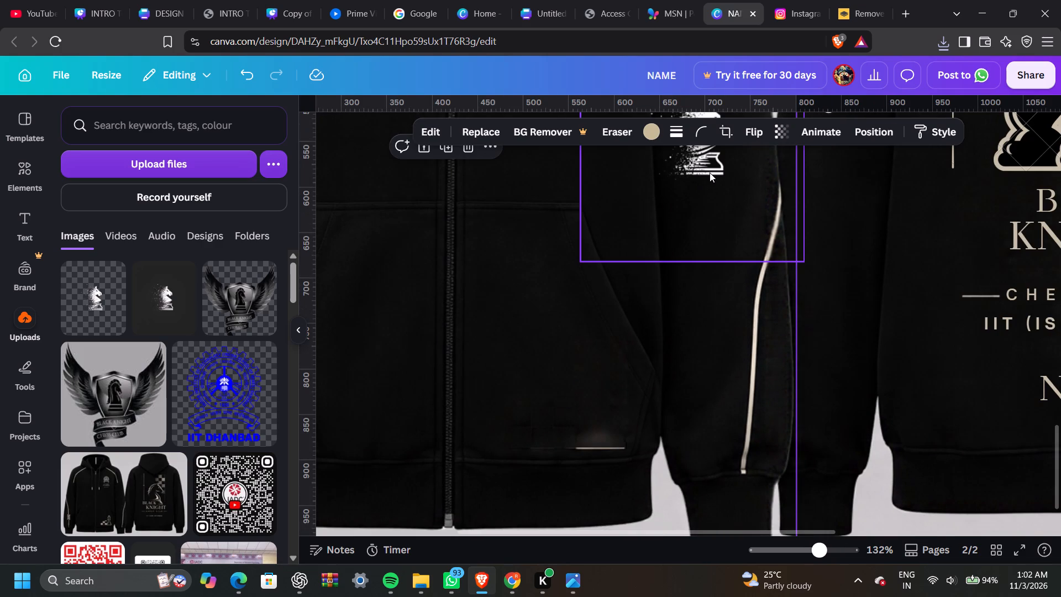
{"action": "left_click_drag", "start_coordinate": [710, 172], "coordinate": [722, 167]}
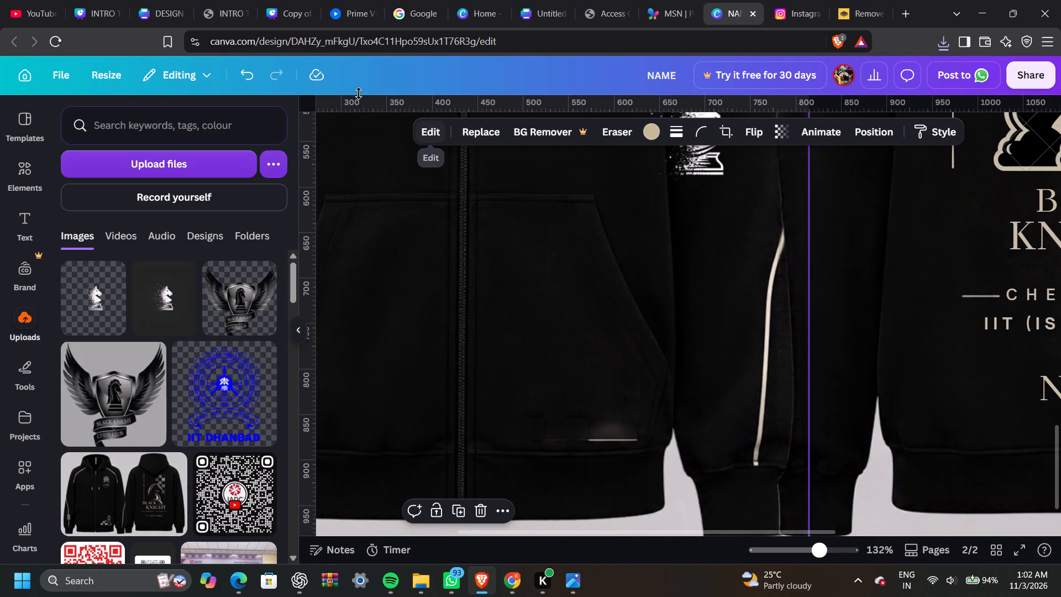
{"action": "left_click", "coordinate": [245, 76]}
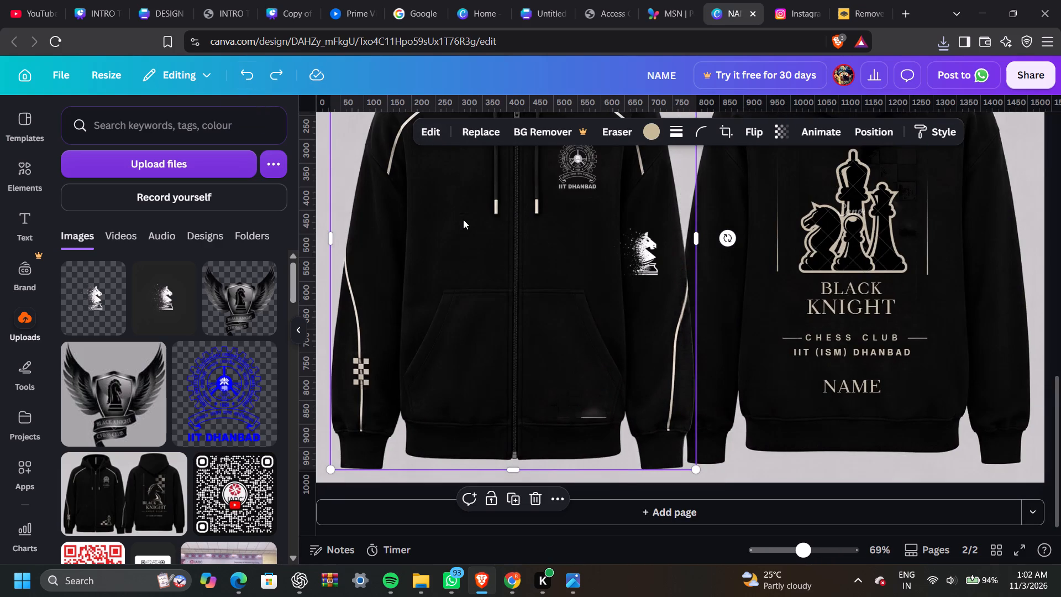
Move the white knight from the sleeve to the pocket's lower corner just above the hem on page 2's hoodie front.
{"action": "left_click", "coordinate": [648, 251]}
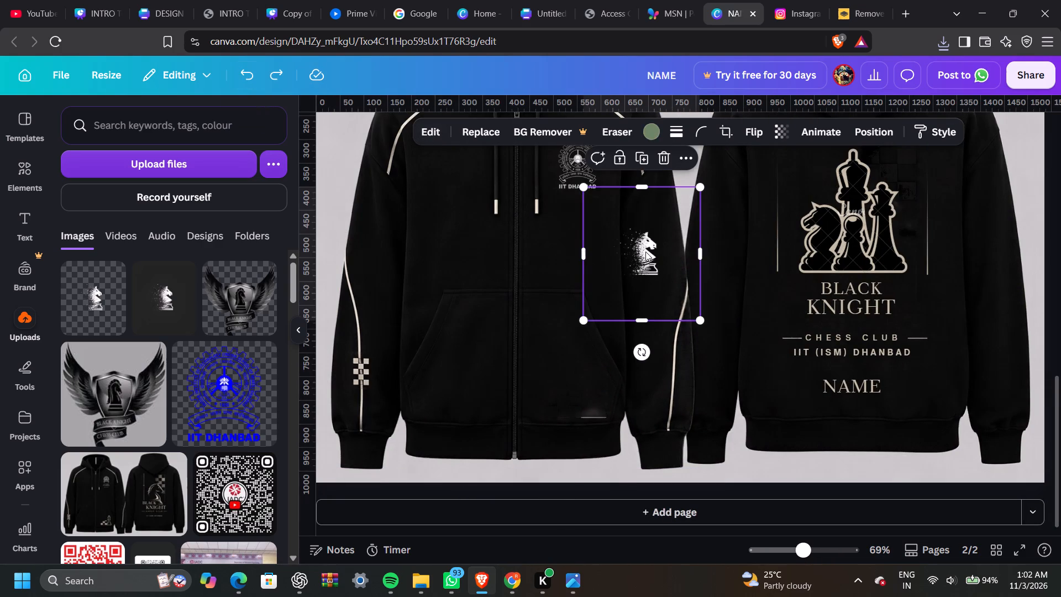
{"action": "left_click_drag", "start_coordinate": [645, 252], "coordinate": [595, 394]}
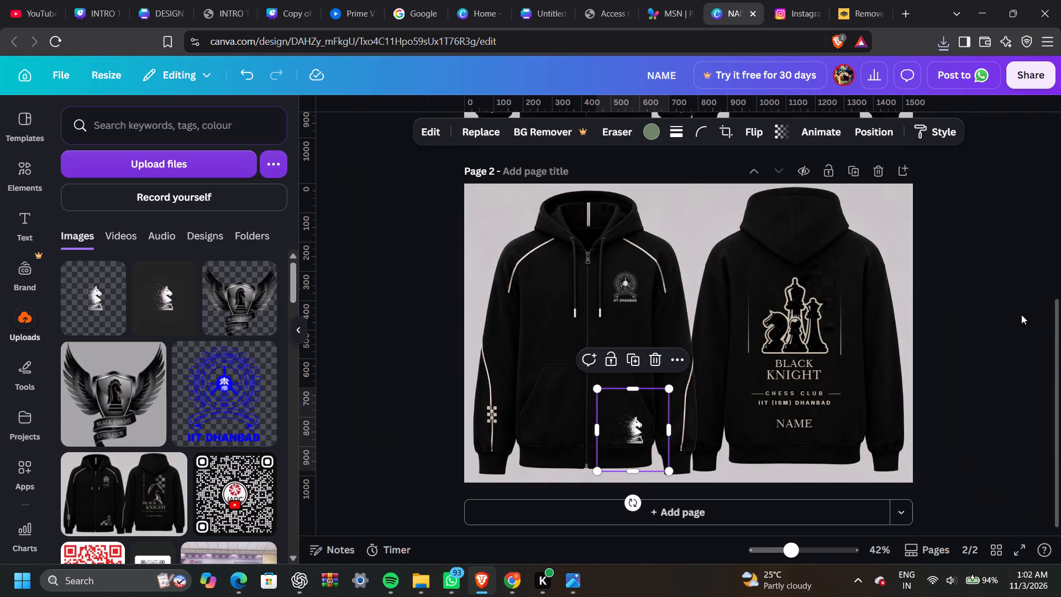
{"action": "left_click", "coordinate": [1021, 315]}
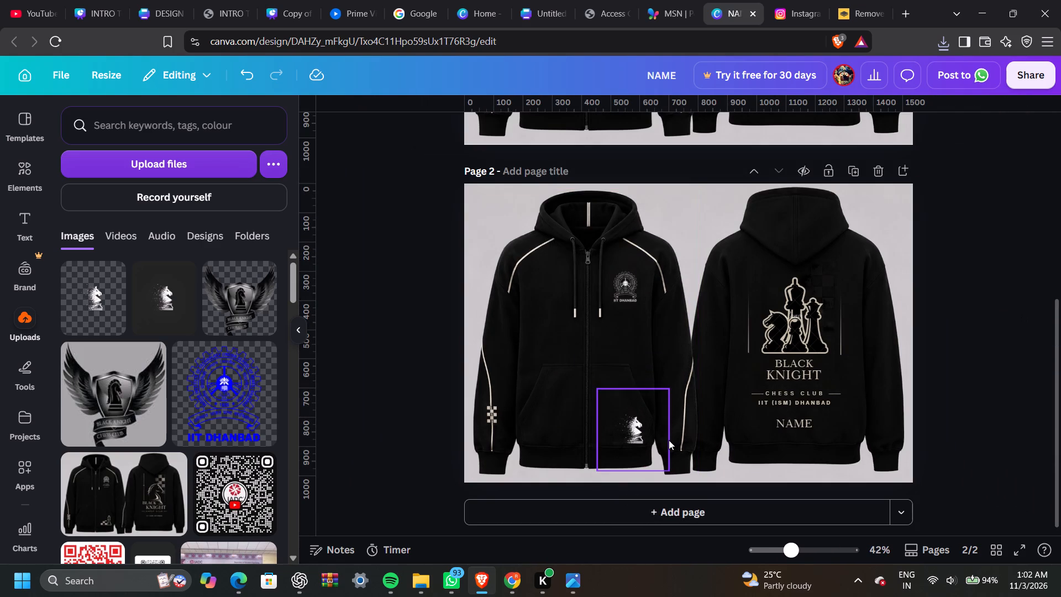
Scale the white knight down slightly so it sits neatly above the hem of page 2's hoodie front.
{"action": "left_click", "coordinate": [608, 434]}
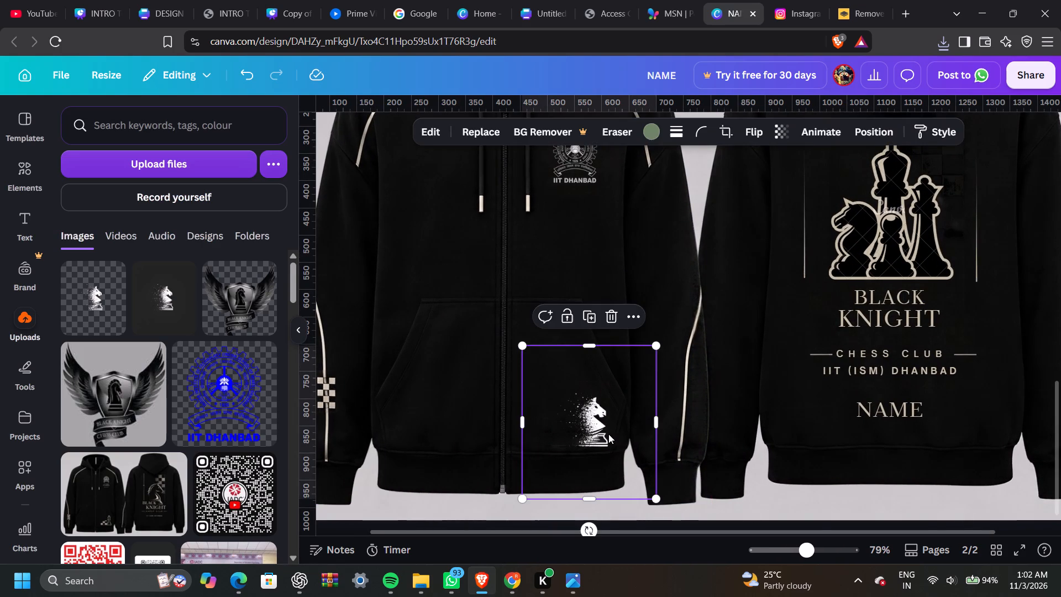
{"action": "left_click_drag", "start_coordinate": [518, 345], "coordinate": [523, 347]}
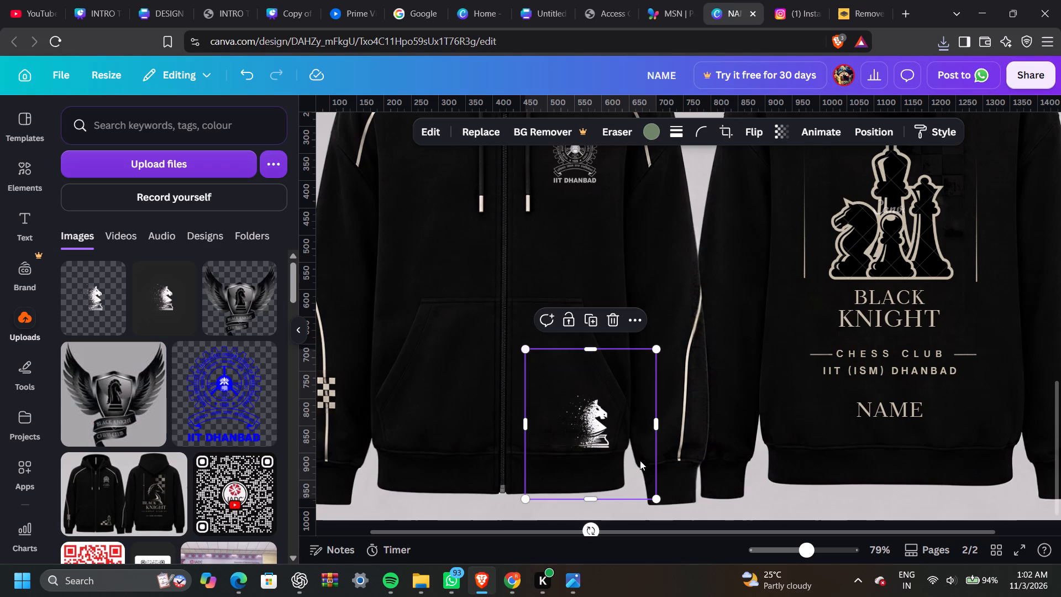
{"action": "left_click_drag", "start_coordinate": [654, 498], "coordinate": [648, 494]}
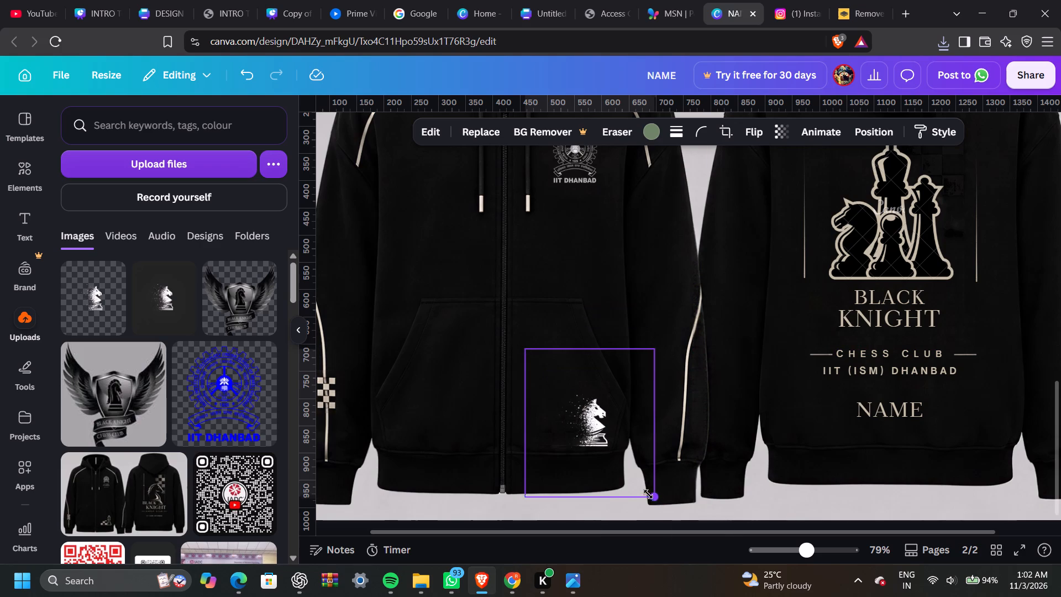
{"action": "left_click_drag", "start_coordinate": [648, 494], "coordinate": [647, 496]}
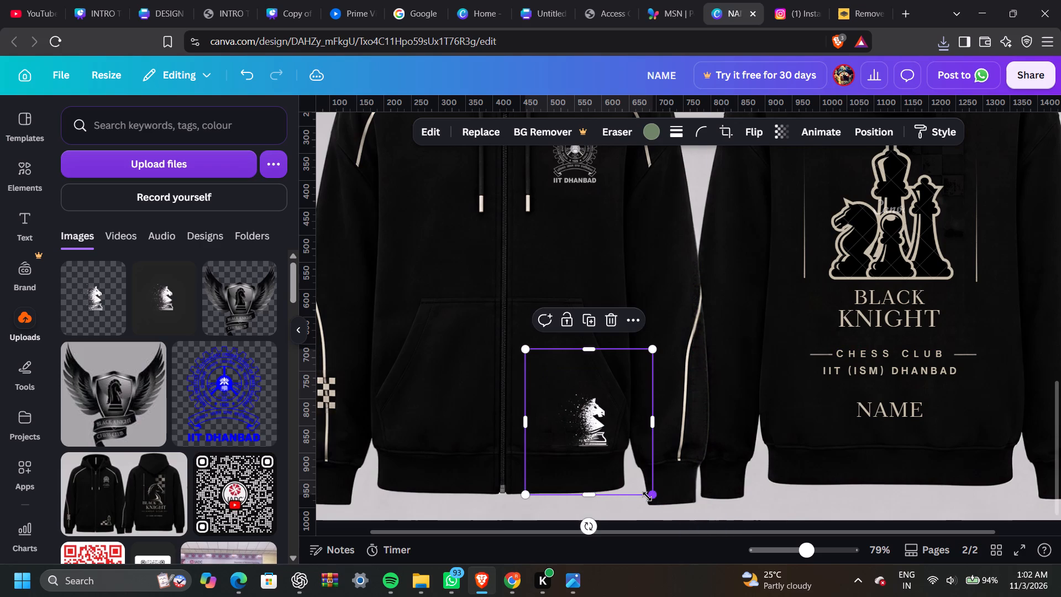
{"action": "left_click", "coordinate": [945, 358]}
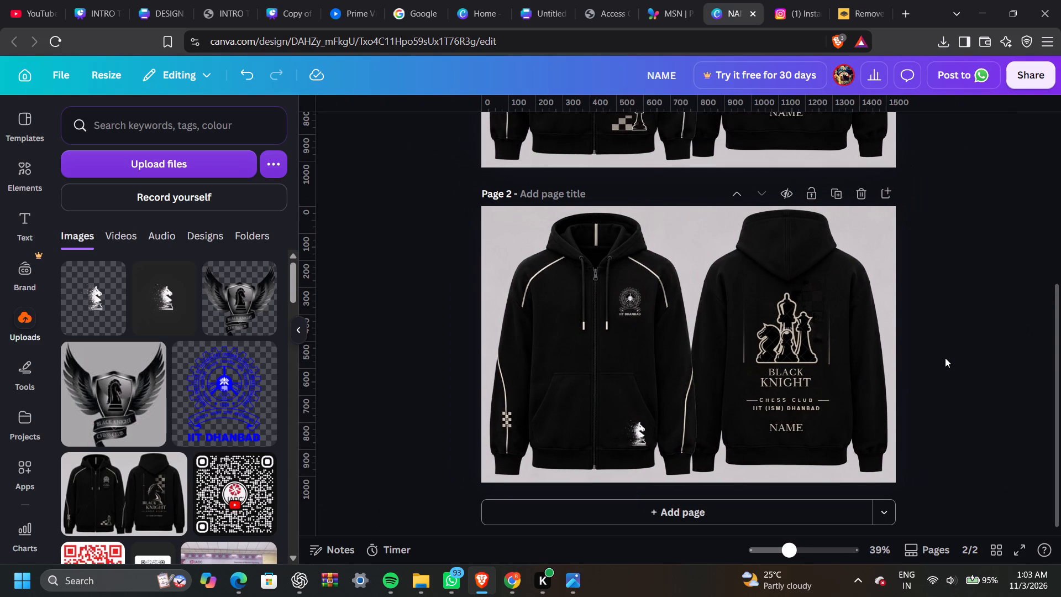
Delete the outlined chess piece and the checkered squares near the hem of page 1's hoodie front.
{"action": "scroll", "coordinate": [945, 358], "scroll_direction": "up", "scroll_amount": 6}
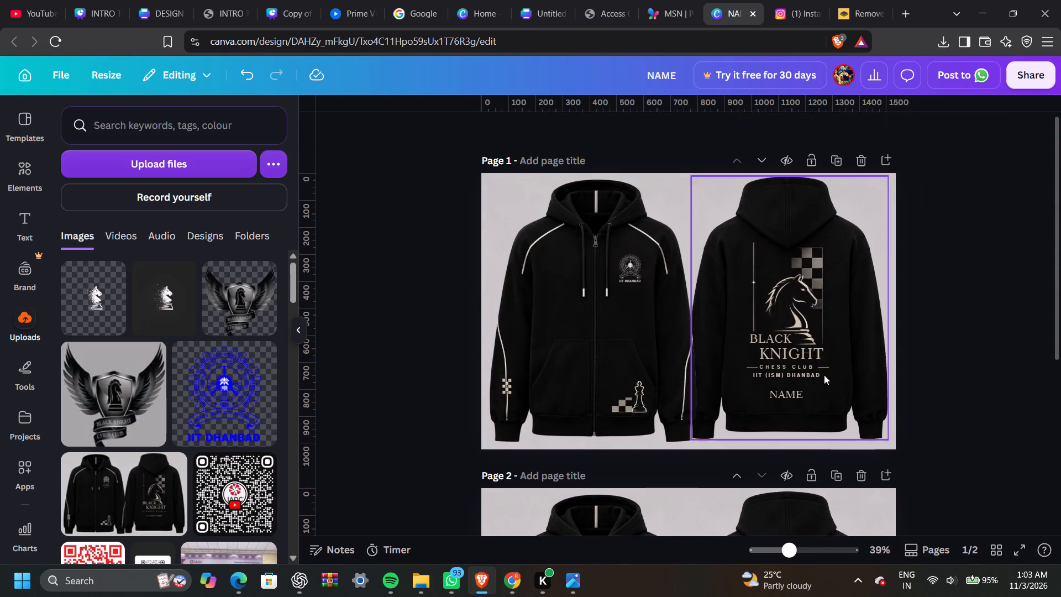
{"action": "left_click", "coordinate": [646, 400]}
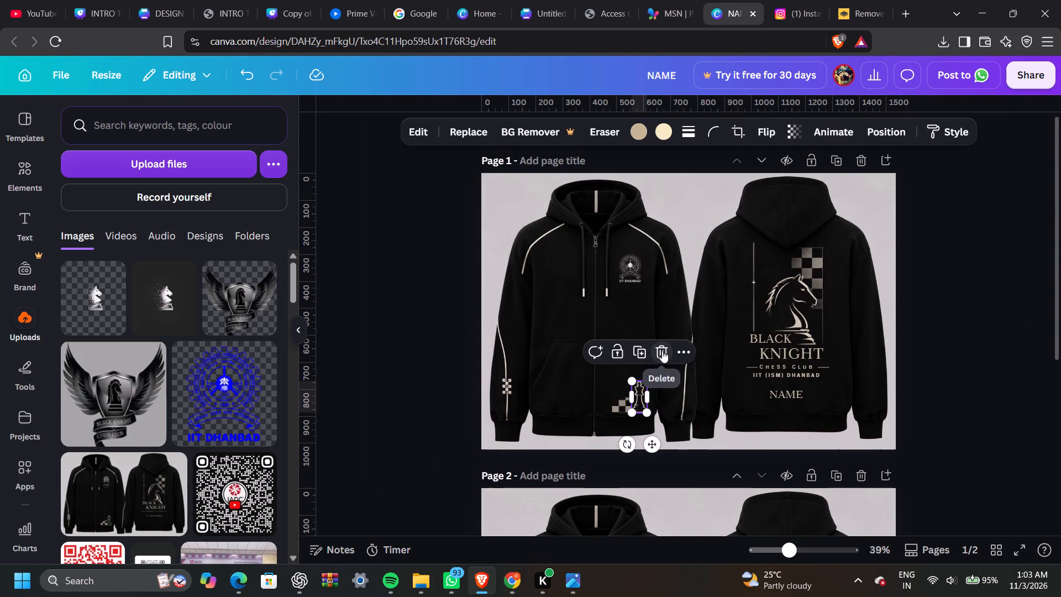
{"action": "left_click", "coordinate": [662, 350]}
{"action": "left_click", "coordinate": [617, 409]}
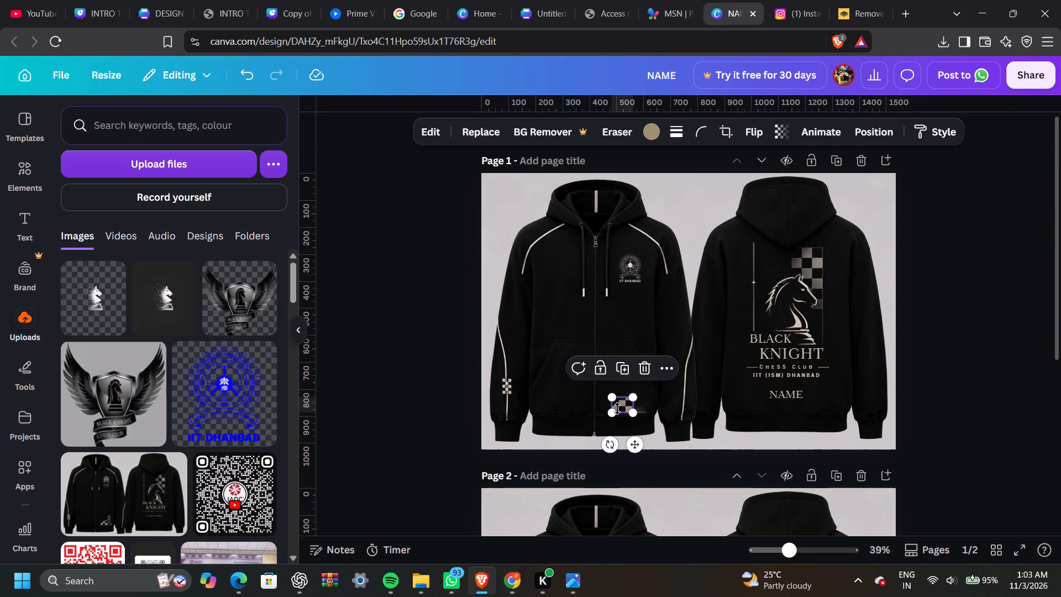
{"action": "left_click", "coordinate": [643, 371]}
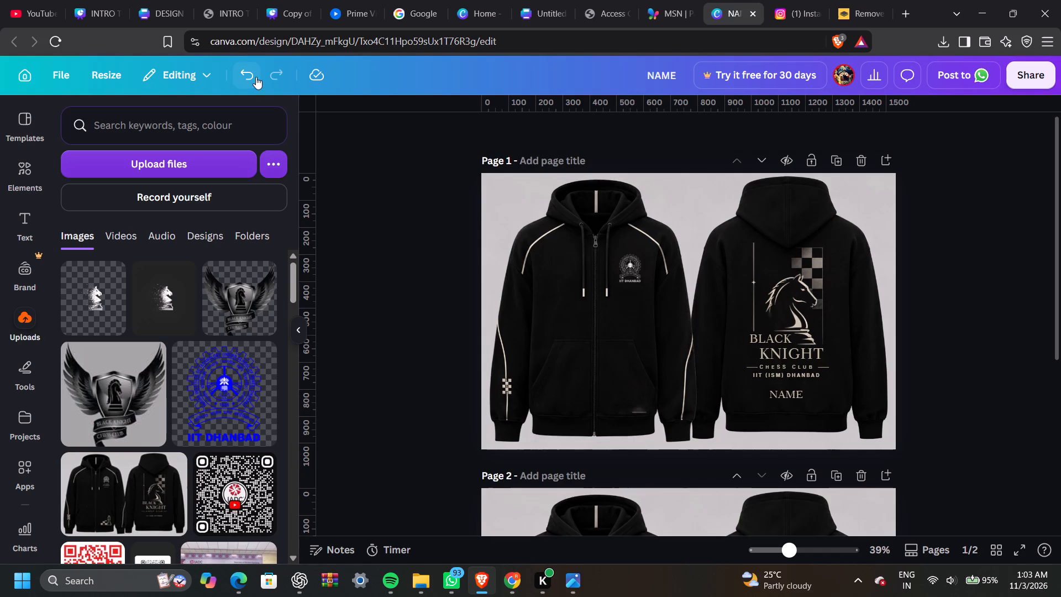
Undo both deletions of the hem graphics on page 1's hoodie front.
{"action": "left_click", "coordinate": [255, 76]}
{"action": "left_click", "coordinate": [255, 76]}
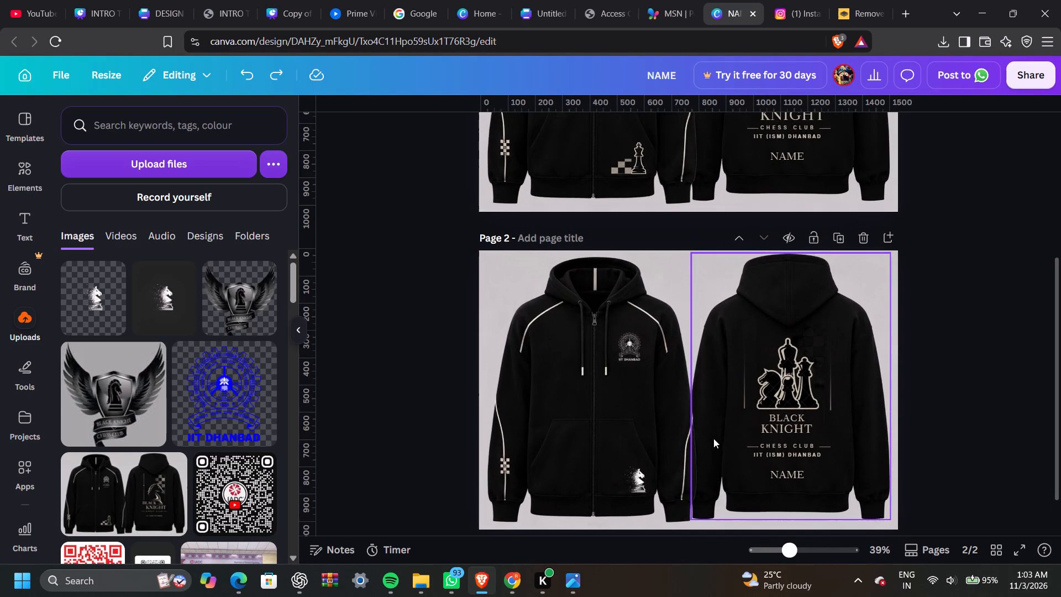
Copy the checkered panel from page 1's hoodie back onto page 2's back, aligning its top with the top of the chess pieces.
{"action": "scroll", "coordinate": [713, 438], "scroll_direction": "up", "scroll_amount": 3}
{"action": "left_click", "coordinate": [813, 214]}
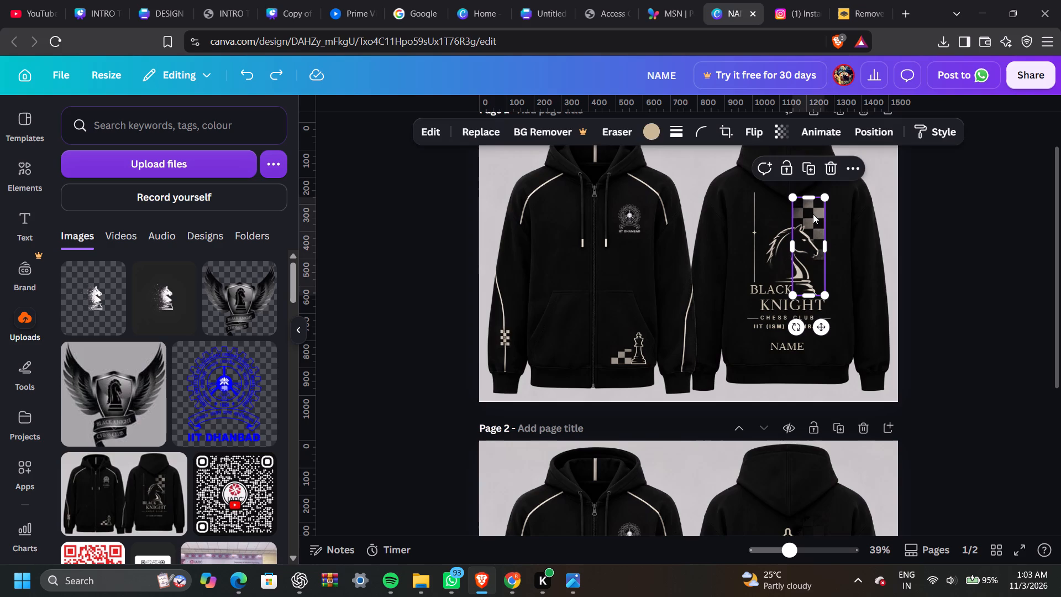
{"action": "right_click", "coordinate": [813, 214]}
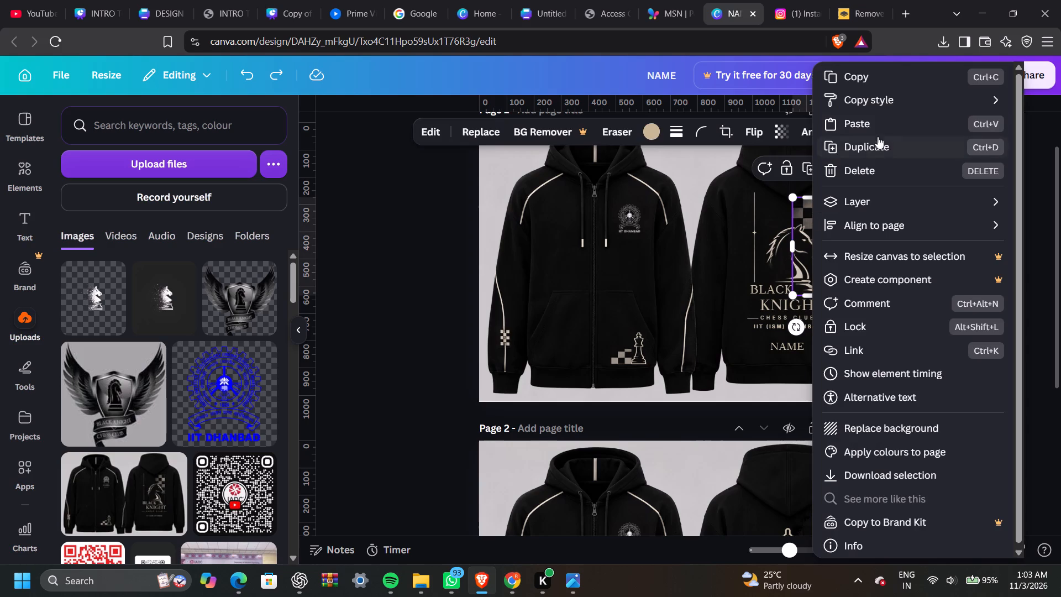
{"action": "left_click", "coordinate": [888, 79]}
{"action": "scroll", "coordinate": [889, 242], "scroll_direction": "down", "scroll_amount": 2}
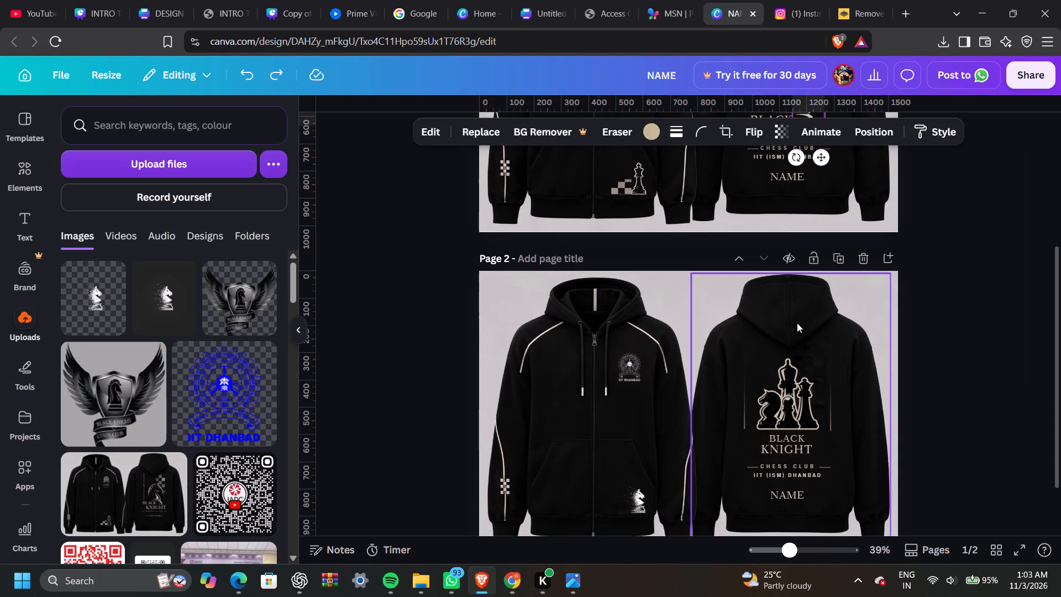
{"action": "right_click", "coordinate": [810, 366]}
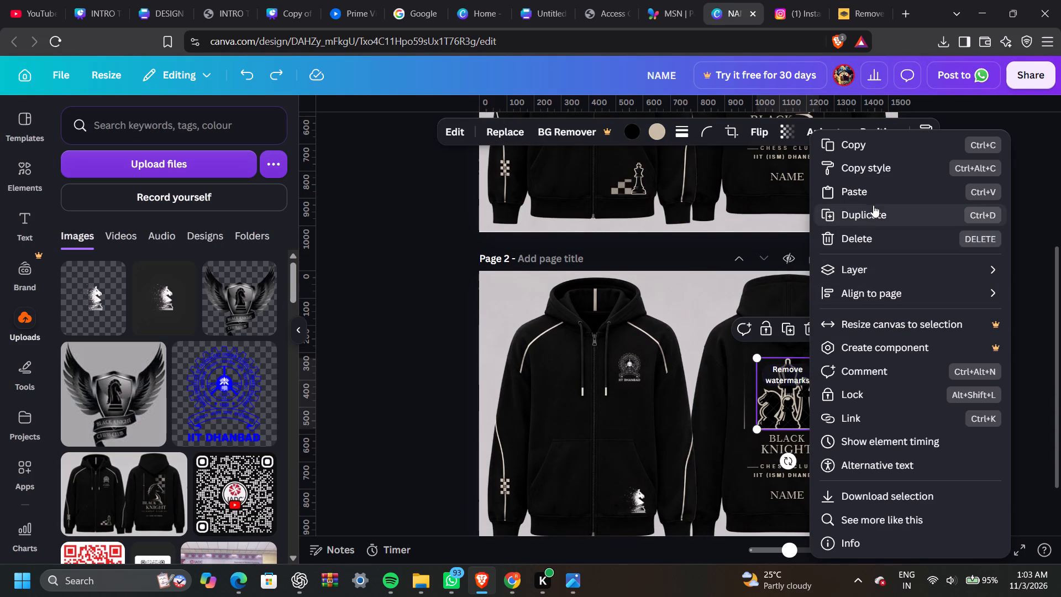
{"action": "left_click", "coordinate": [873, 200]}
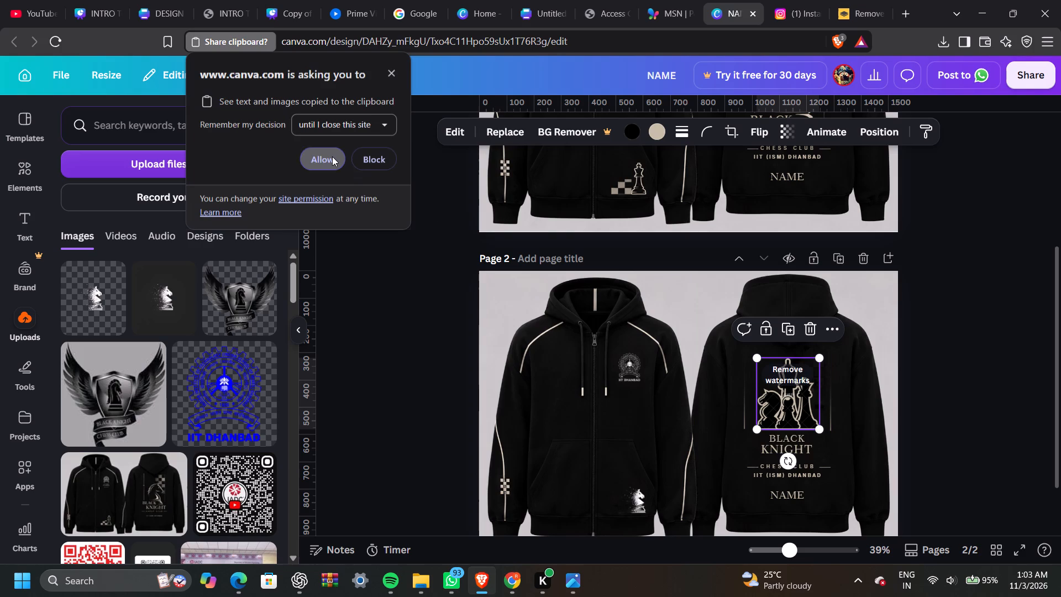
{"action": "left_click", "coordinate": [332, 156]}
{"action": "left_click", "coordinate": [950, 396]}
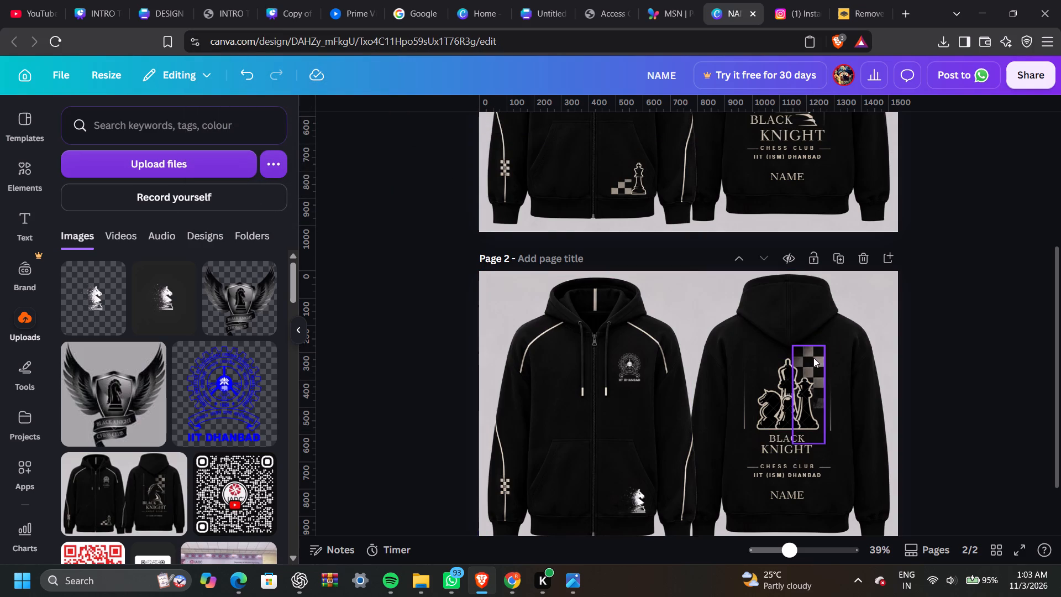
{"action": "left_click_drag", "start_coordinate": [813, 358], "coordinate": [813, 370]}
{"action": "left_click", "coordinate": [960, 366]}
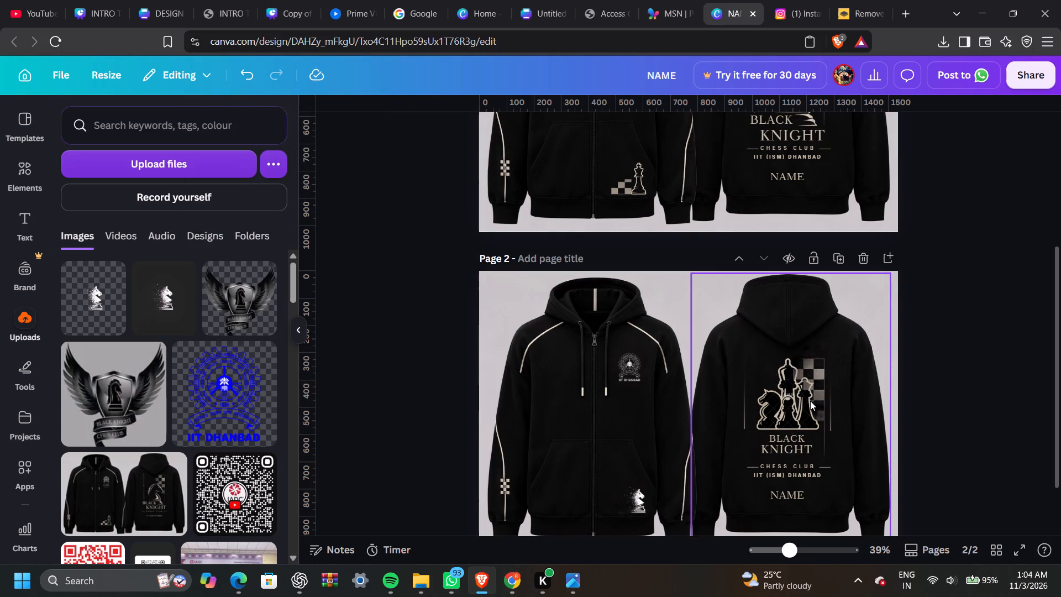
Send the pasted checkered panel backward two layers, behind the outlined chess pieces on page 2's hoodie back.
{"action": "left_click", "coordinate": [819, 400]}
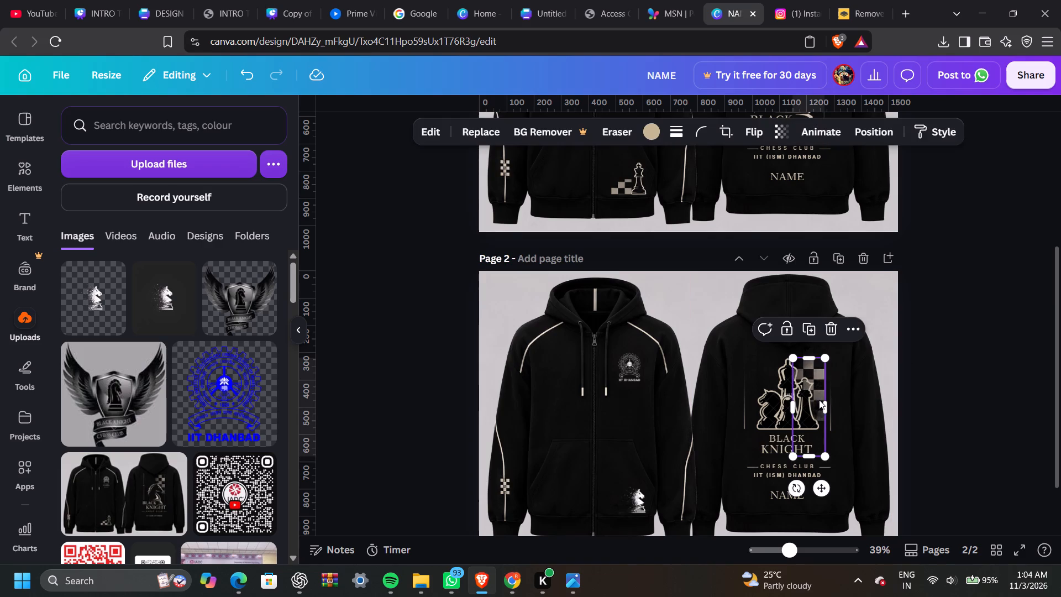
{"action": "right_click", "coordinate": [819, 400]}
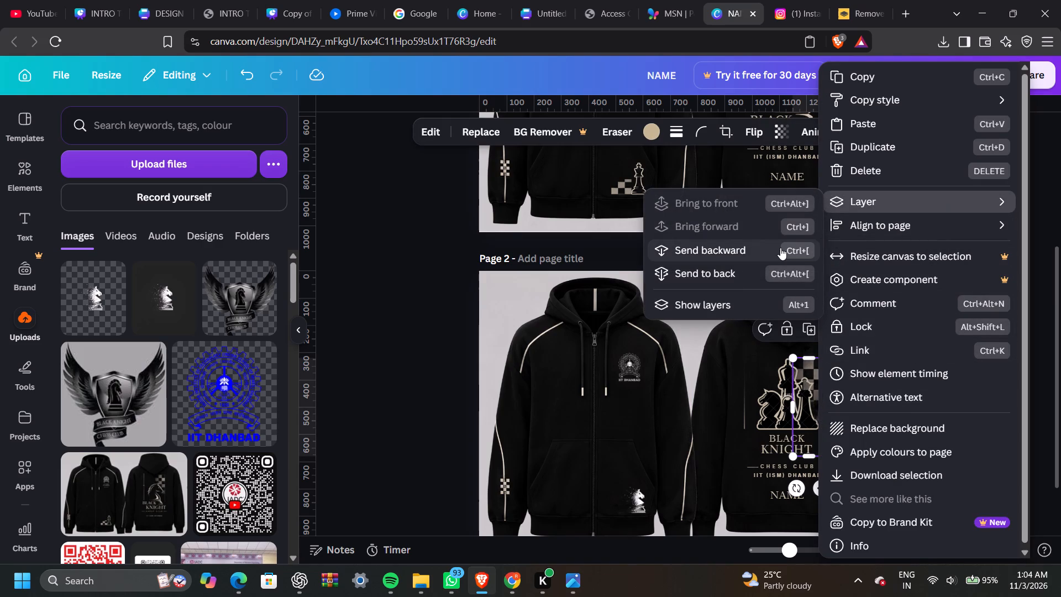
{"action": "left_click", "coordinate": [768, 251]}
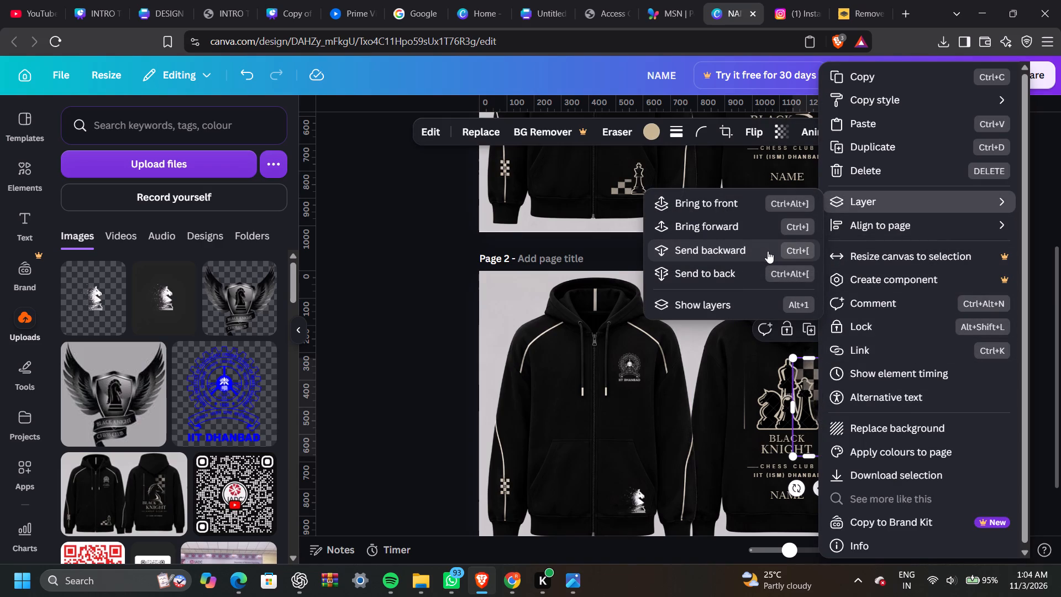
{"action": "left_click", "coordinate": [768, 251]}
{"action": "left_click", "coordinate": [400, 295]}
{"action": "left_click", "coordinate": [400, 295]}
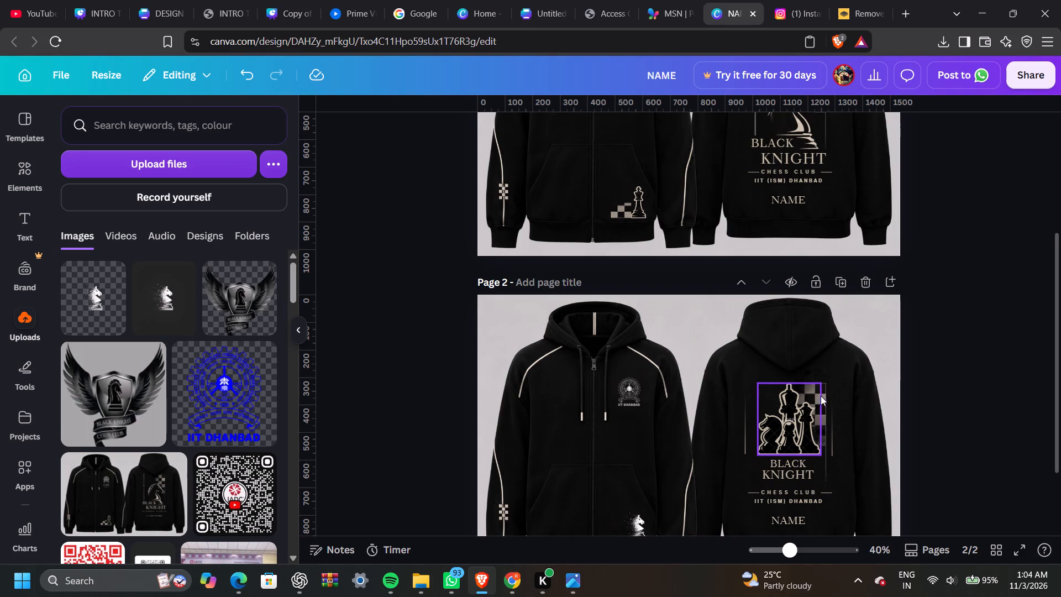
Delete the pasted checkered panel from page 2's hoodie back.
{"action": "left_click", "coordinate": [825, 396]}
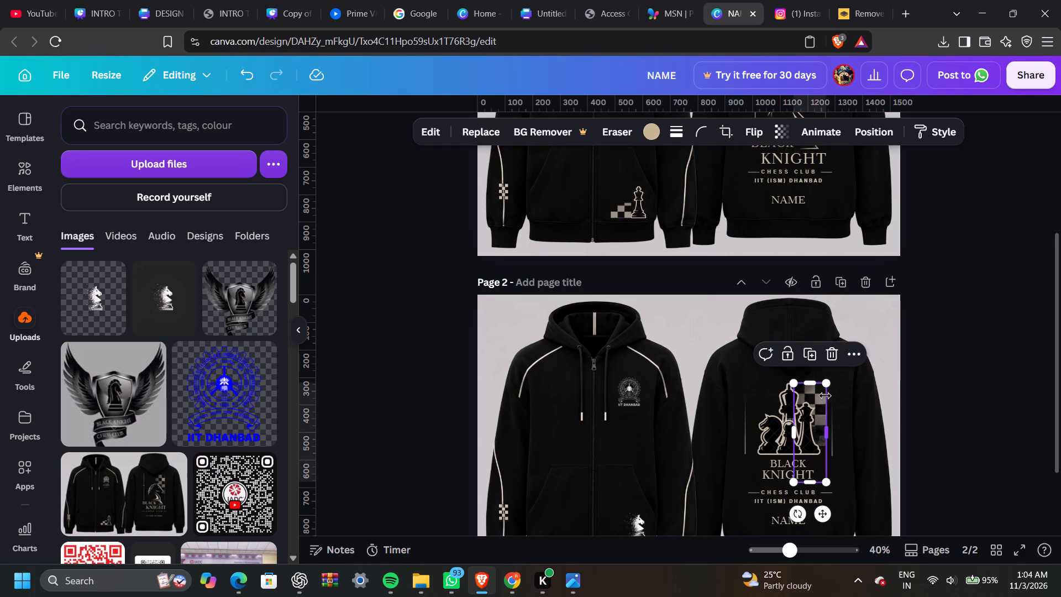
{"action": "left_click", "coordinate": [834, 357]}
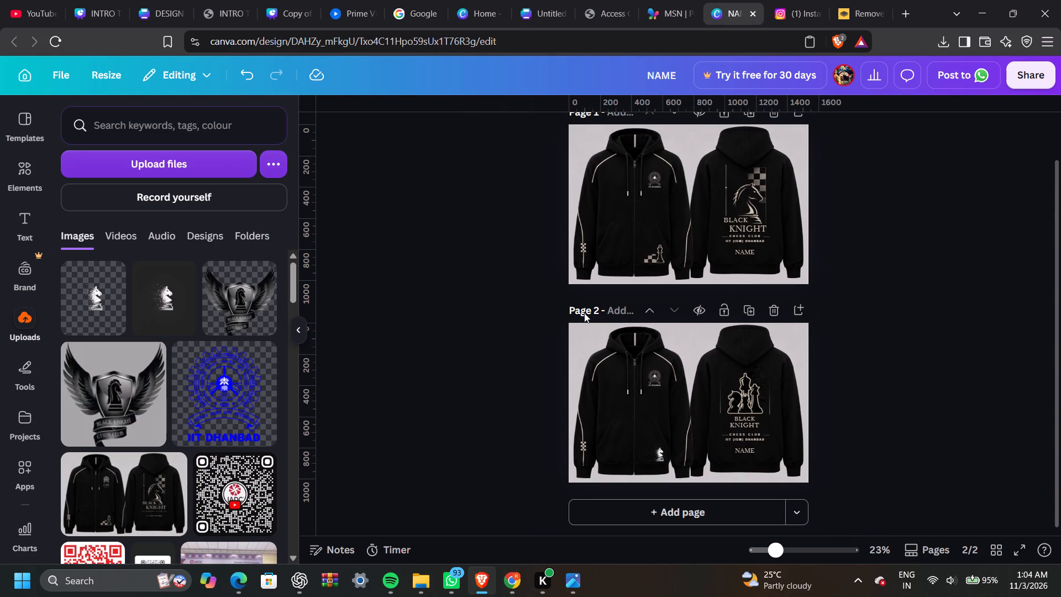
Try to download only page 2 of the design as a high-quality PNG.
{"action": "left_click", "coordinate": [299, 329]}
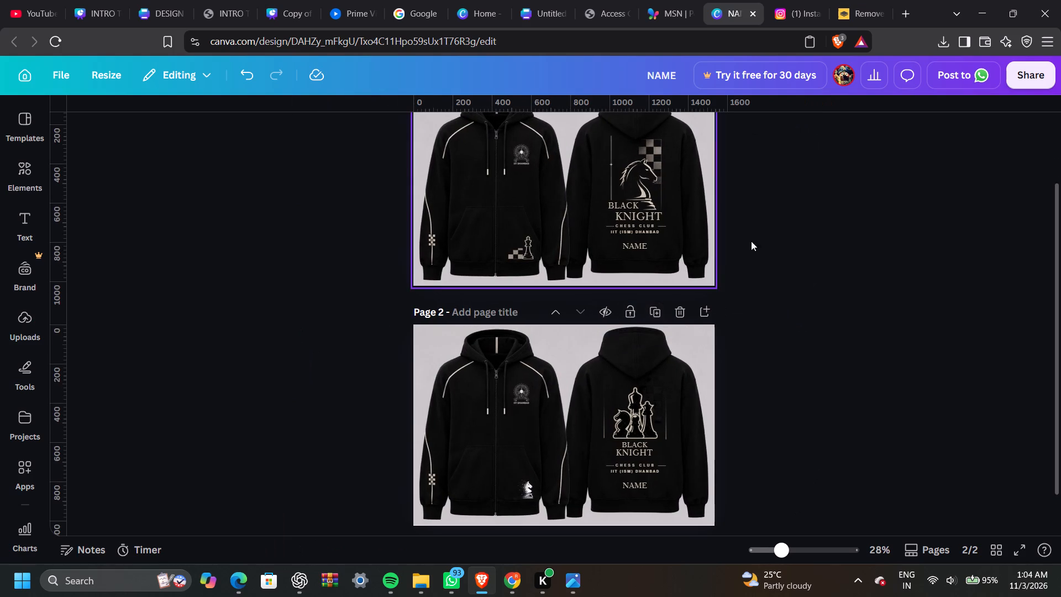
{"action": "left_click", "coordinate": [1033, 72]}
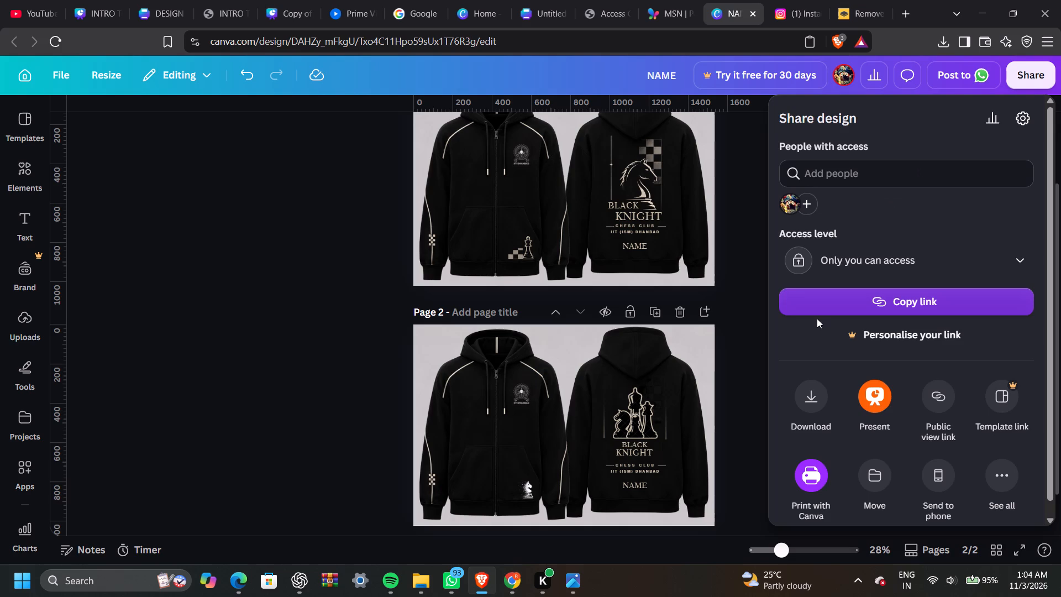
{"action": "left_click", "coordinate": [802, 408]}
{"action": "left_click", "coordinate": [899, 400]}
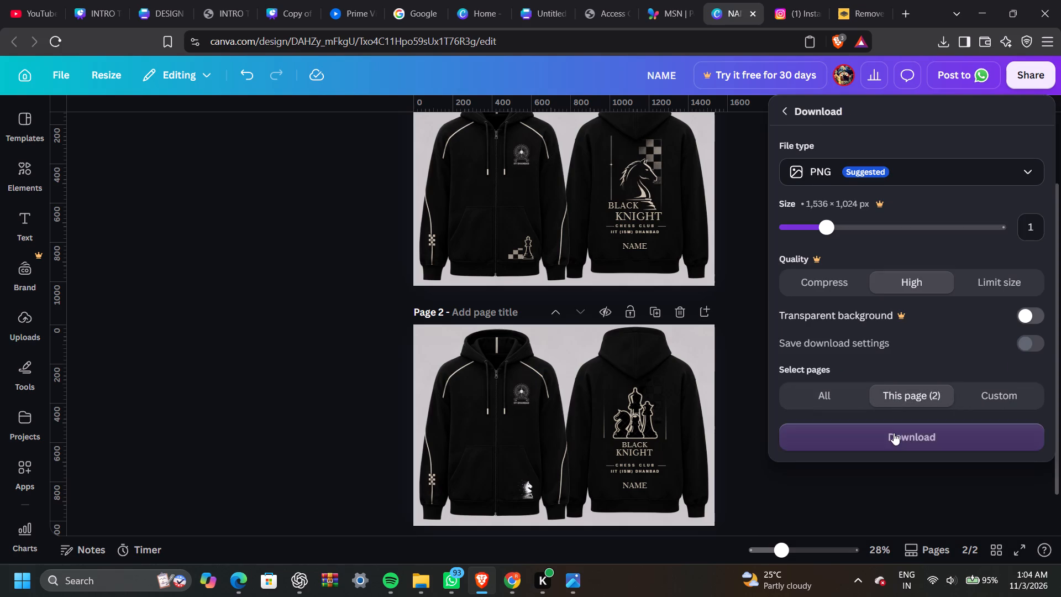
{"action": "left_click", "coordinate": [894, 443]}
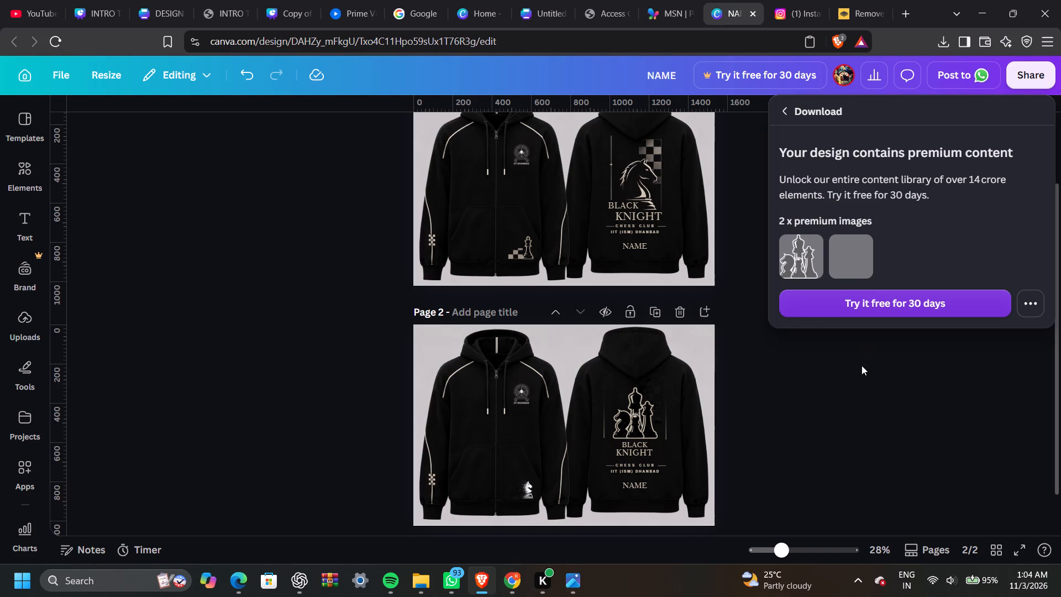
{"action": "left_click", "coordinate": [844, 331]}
Set the design's access level to anyone with the link and copy the share link.
{"action": "left_click", "coordinate": [1029, 73]}
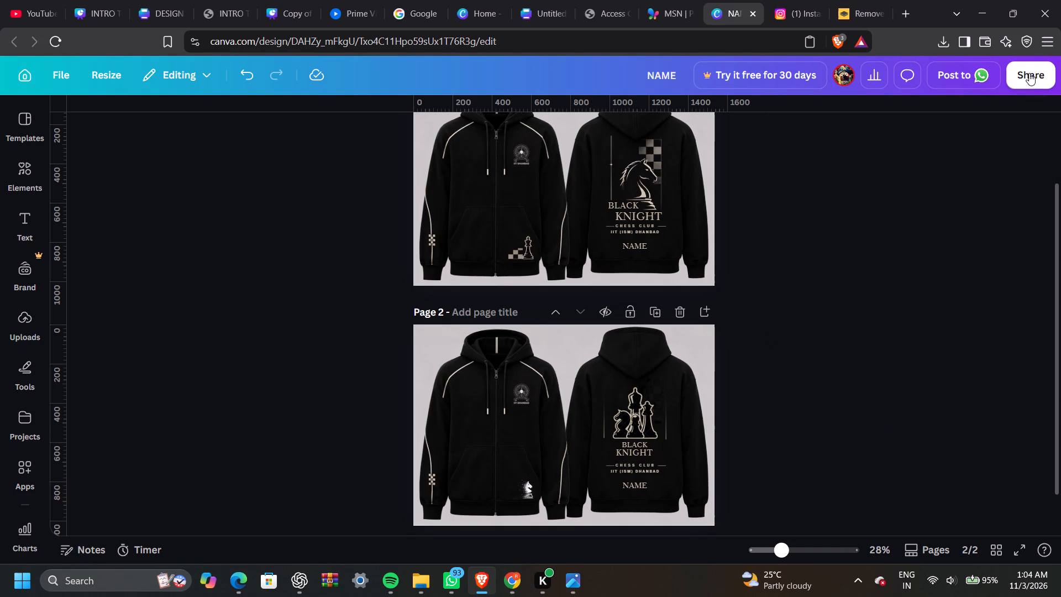
{"action": "left_click", "coordinate": [1029, 73]}
{"action": "left_click", "coordinate": [902, 245]}
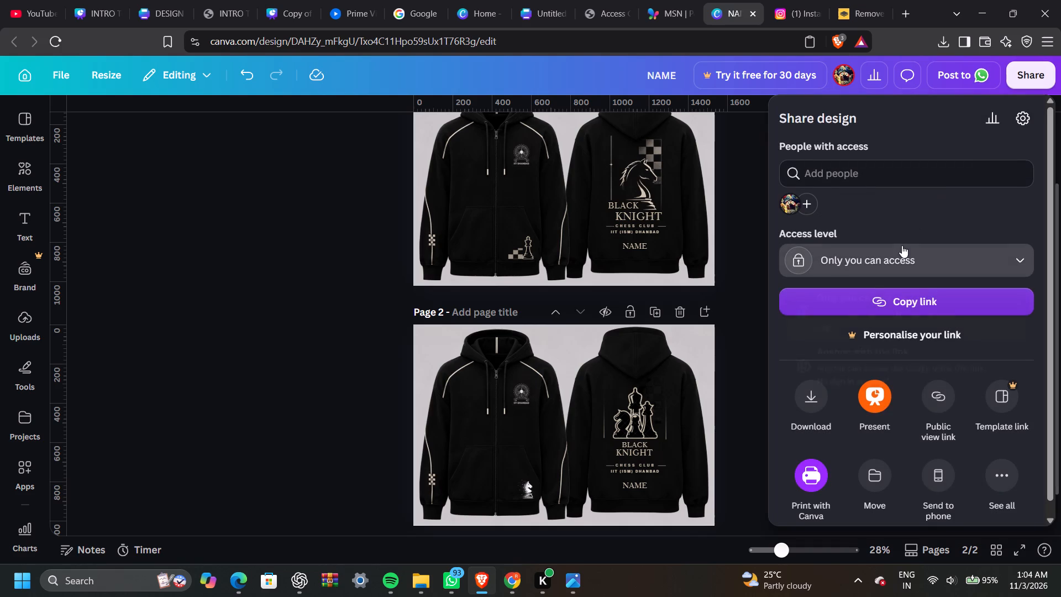
{"action": "left_click", "coordinate": [858, 357]}
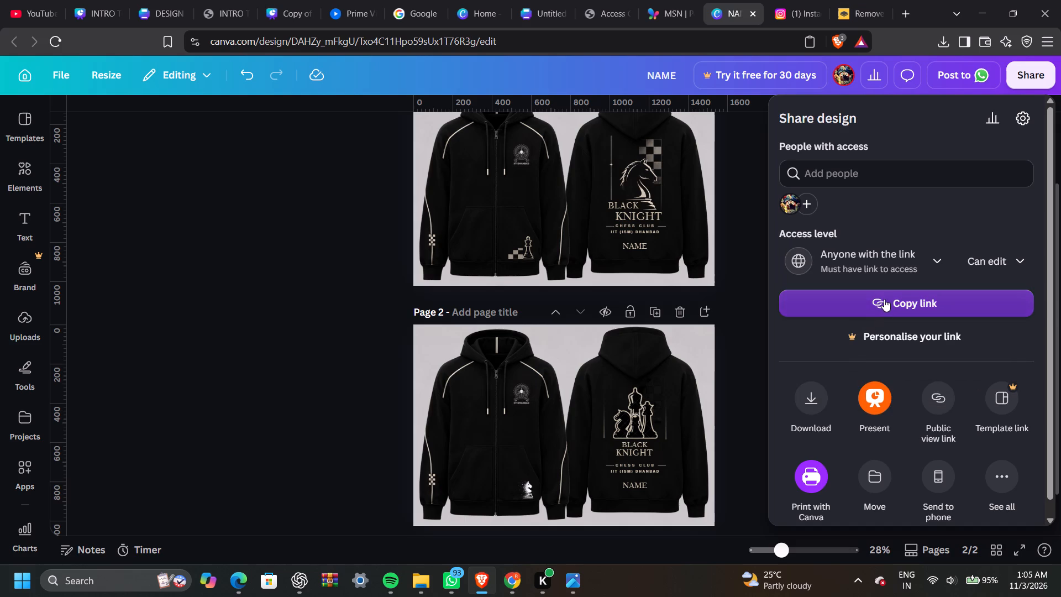
{"action": "left_click", "coordinate": [884, 299]}
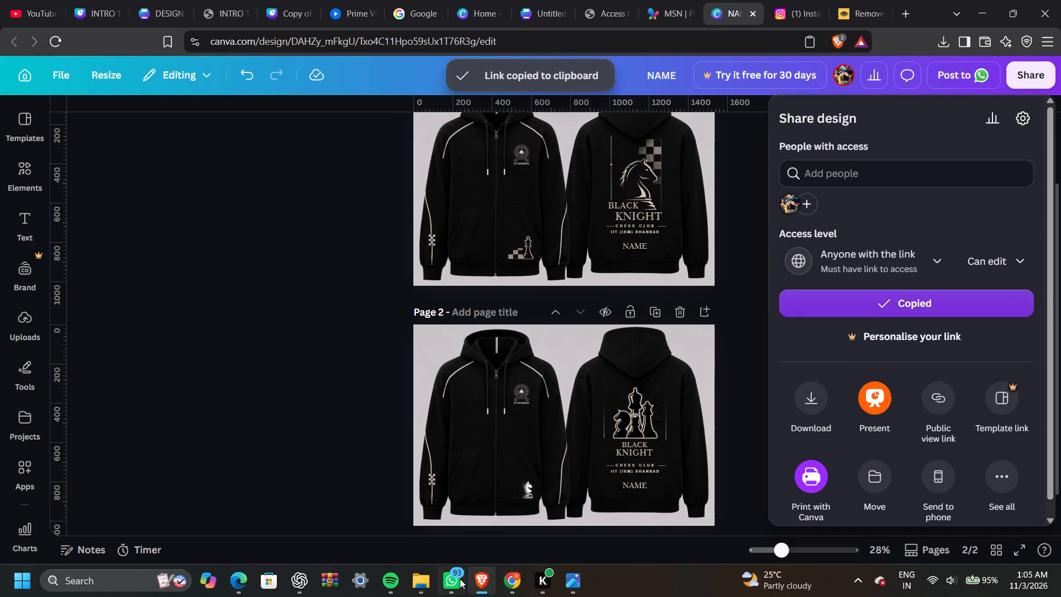
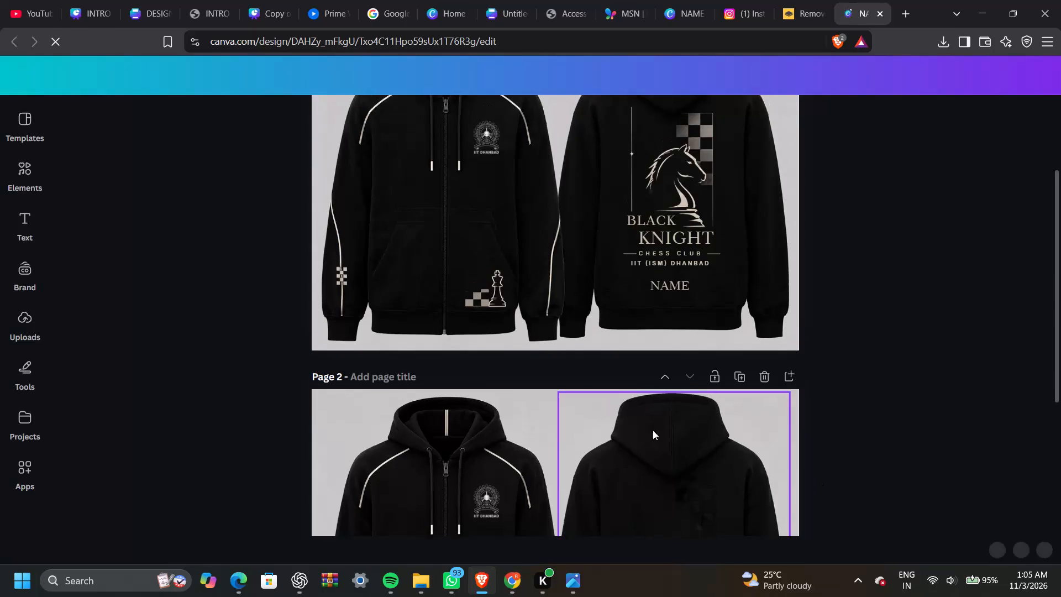
View page 2 of the hoodie design in the duplicate browser tab, and close that tab.
{"action": "scroll", "coordinate": [674, 368], "scroll_direction": "down", "scroll_amount": 2}
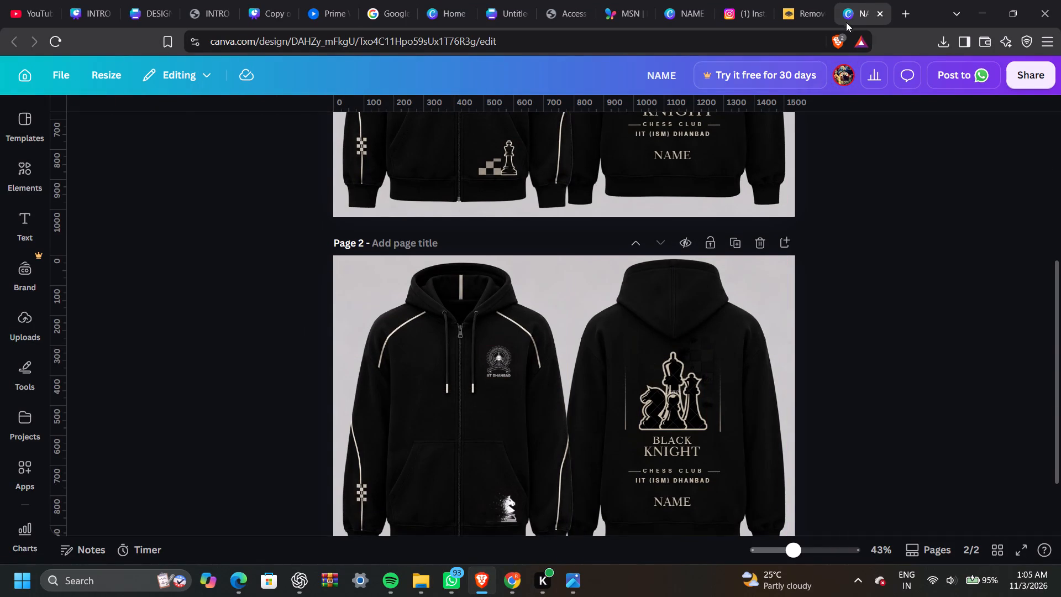
{"action": "left_click", "coordinate": [878, 9]}
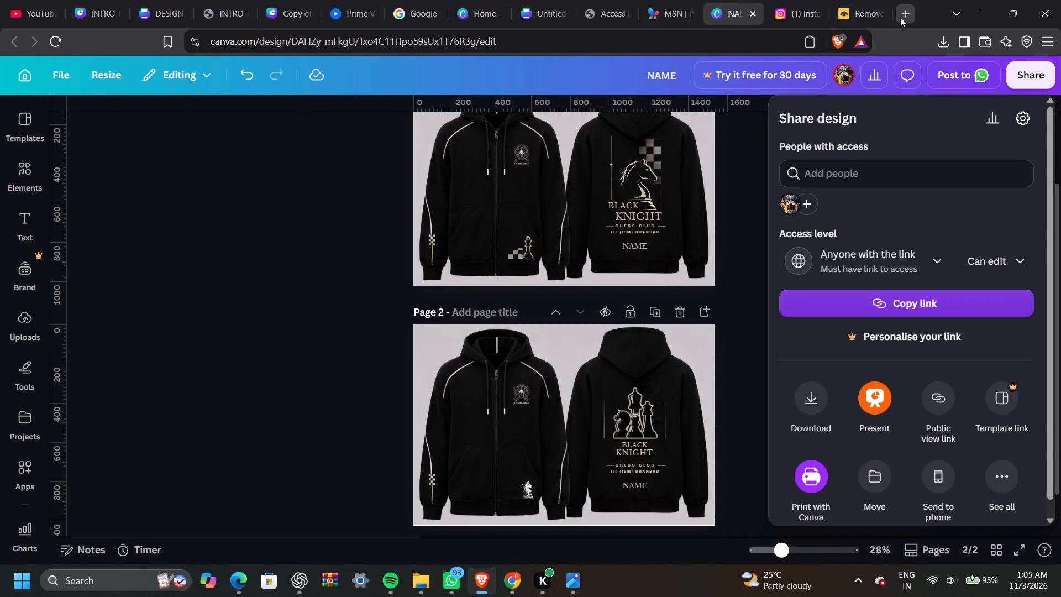
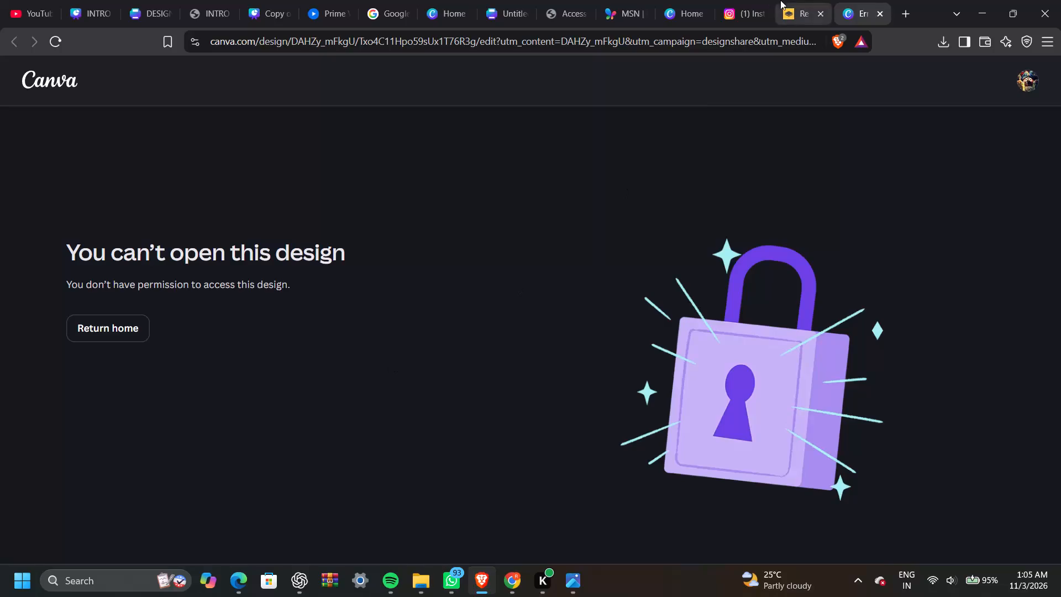
Close the inaccessible shared design and switch from the Mailer Daemon team to the Personal team.
{"action": "left_click", "coordinate": [882, 12]}
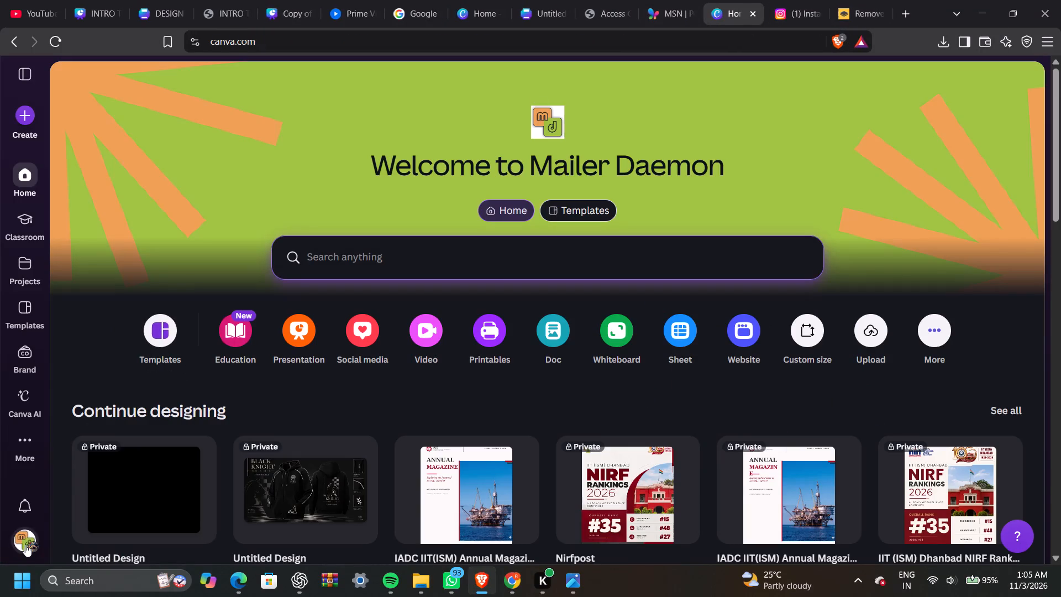
{"action": "left_click", "coordinate": [25, 544]}
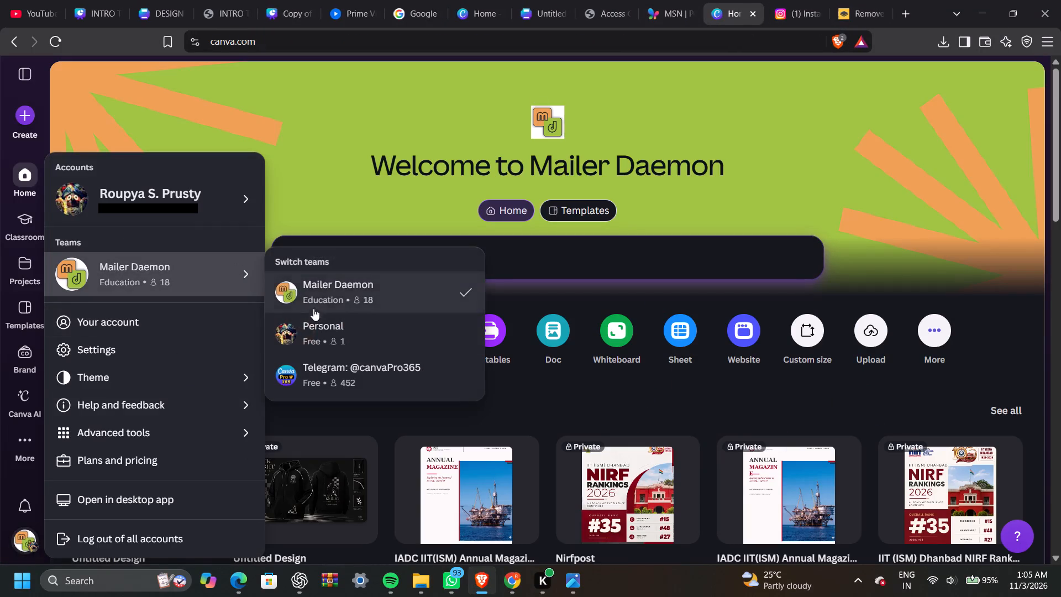
{"action": "left_click", "coordinate": [316, 332]}
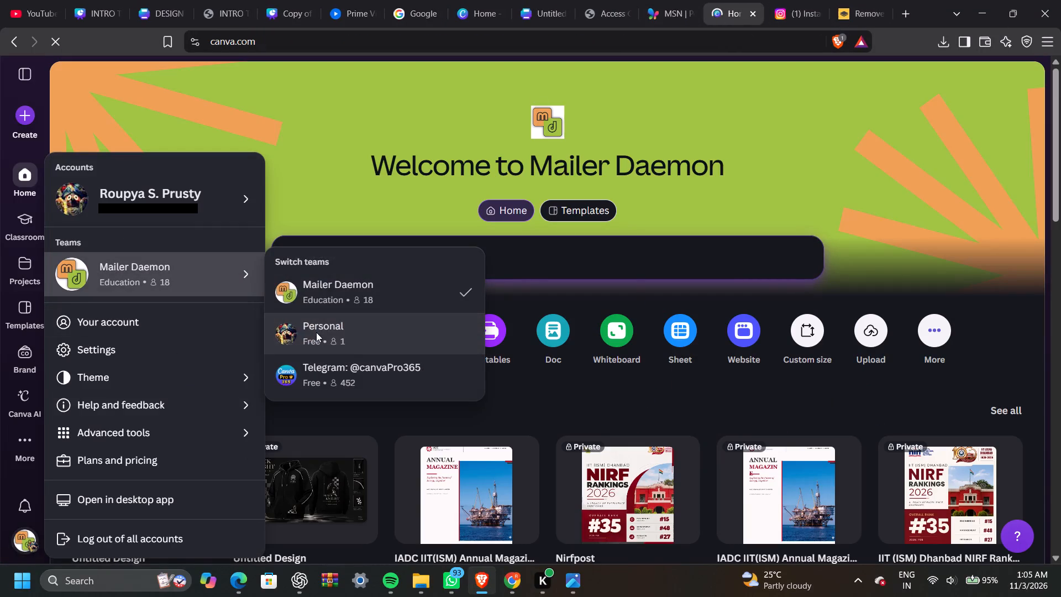
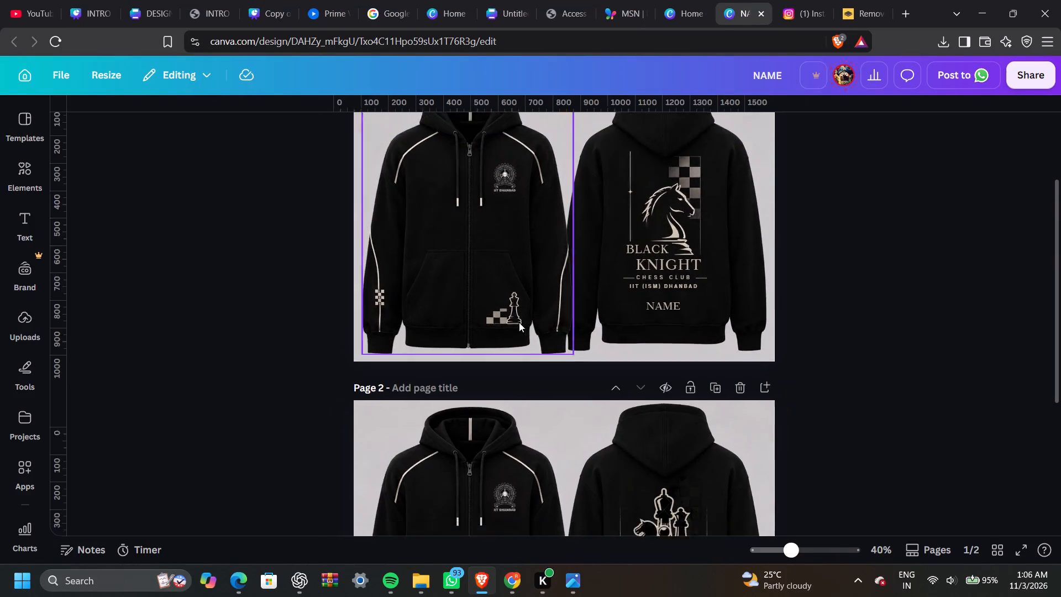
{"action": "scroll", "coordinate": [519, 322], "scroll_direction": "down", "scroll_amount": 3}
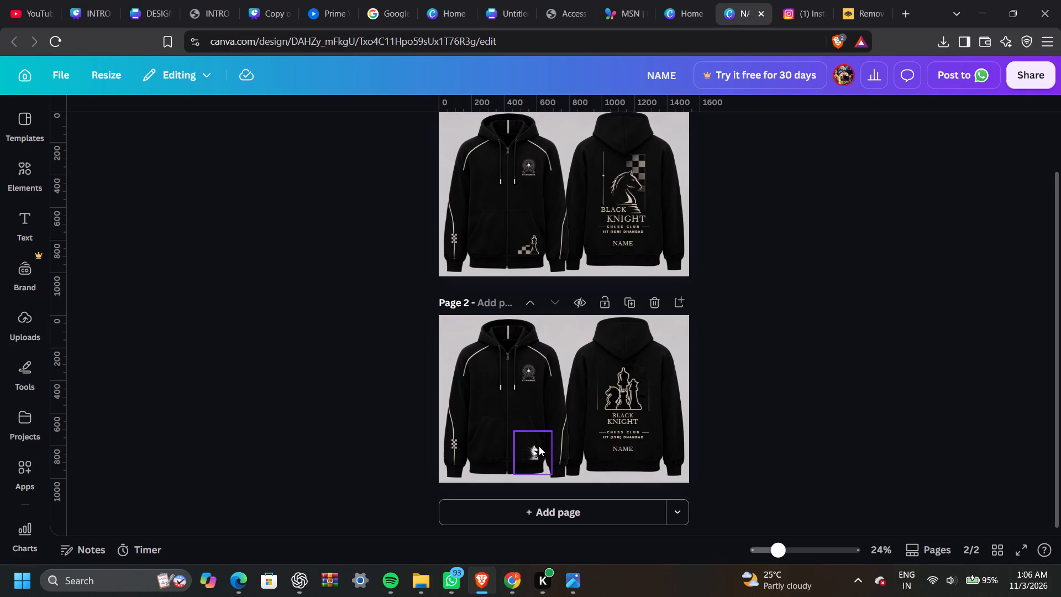
Recolour the small chess-piece graphic on the lower front of page 2's hoodie with the lighter beige already used in the design.
{"action": "left_click", "coordinate": [539, 446]}
{"action": "left_click", "coordinate": [523, 134]}
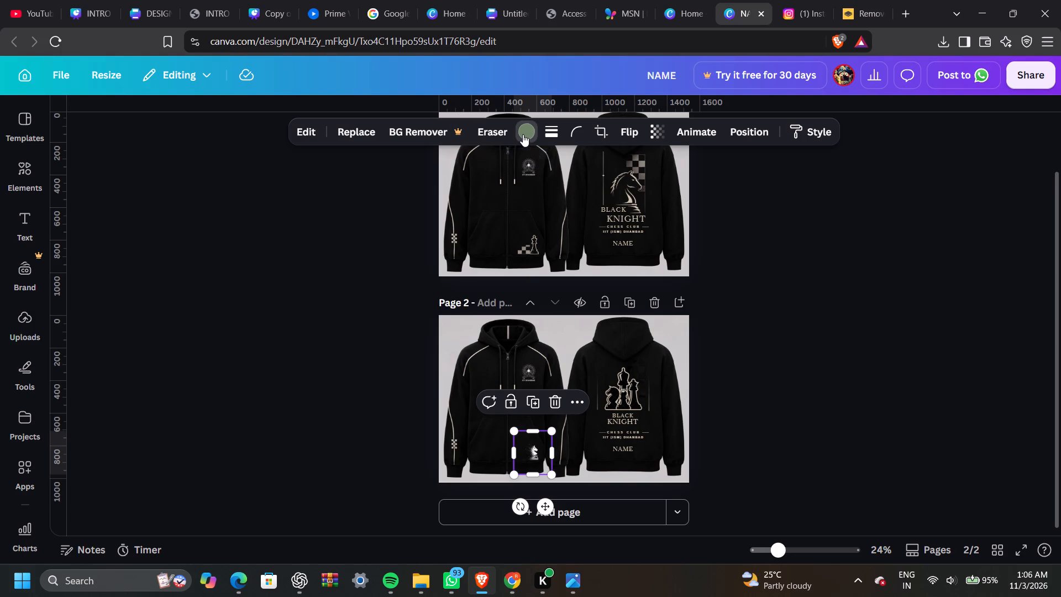
{"action": "left_click", "coordinate": [158, 273]}
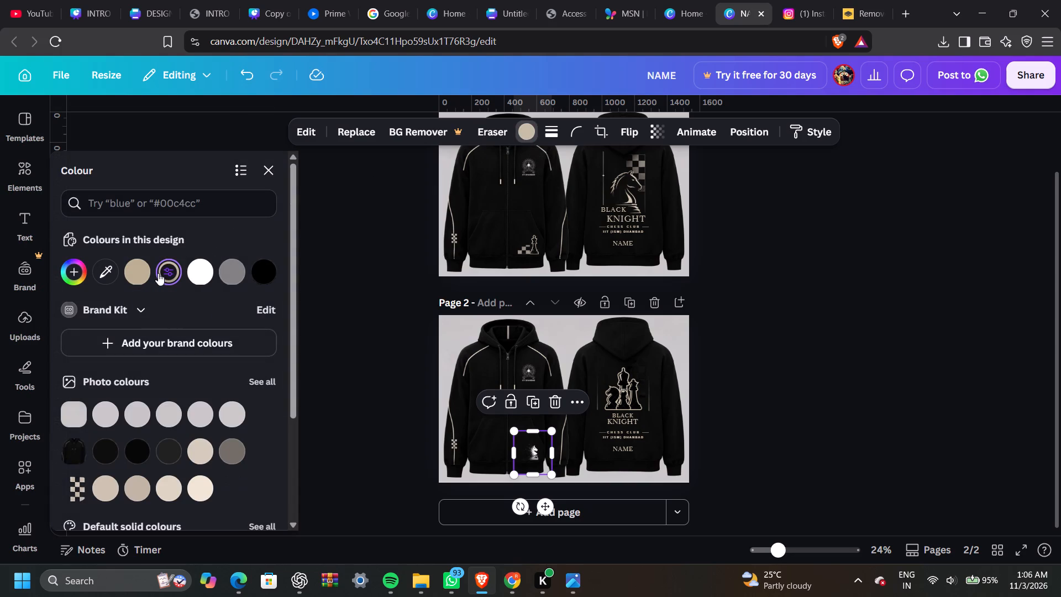
{"action": "left_click", "coordinate": [781, 327]}
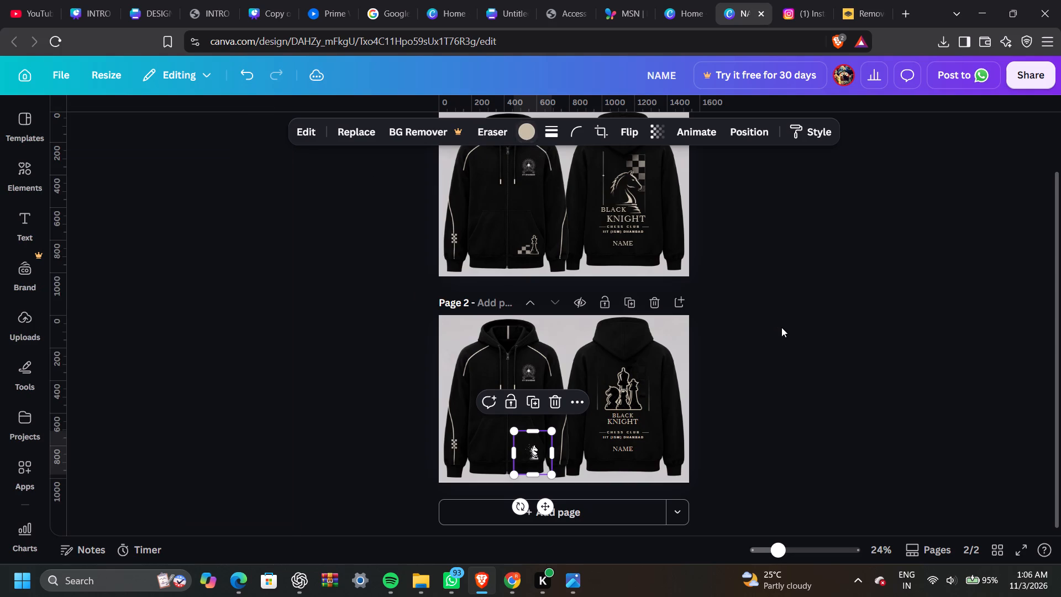
{"action": "left_click", "coordinate": [781, 327]}
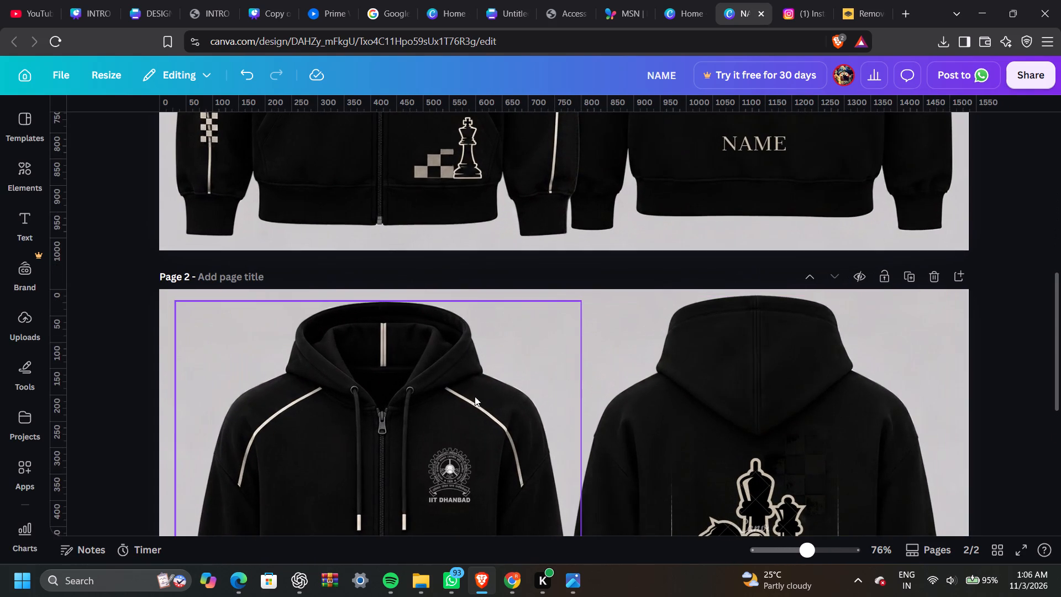
{"action": "left_click", "coordinate": [877, 331]}
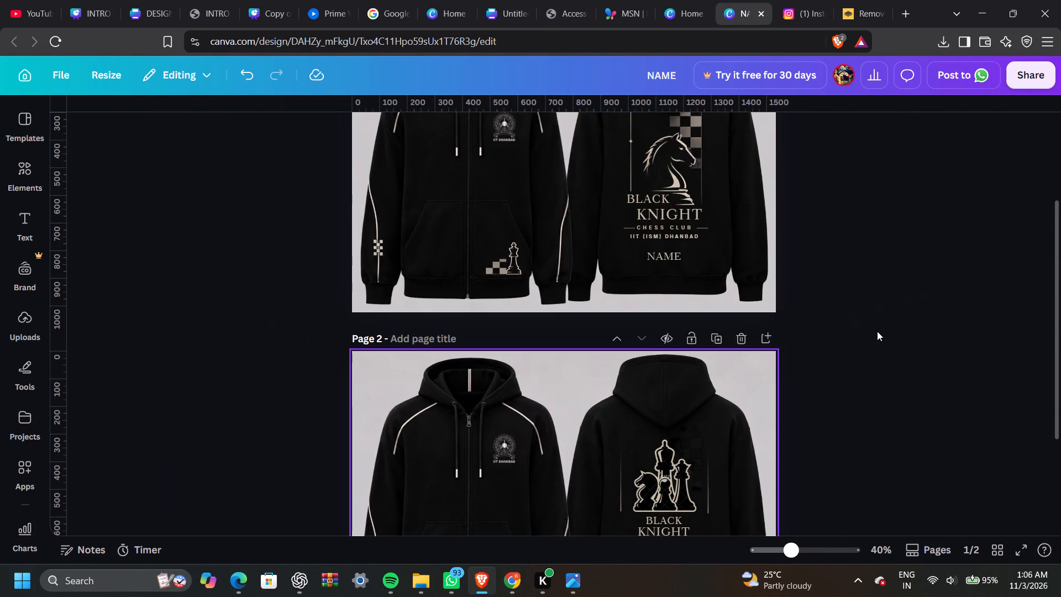
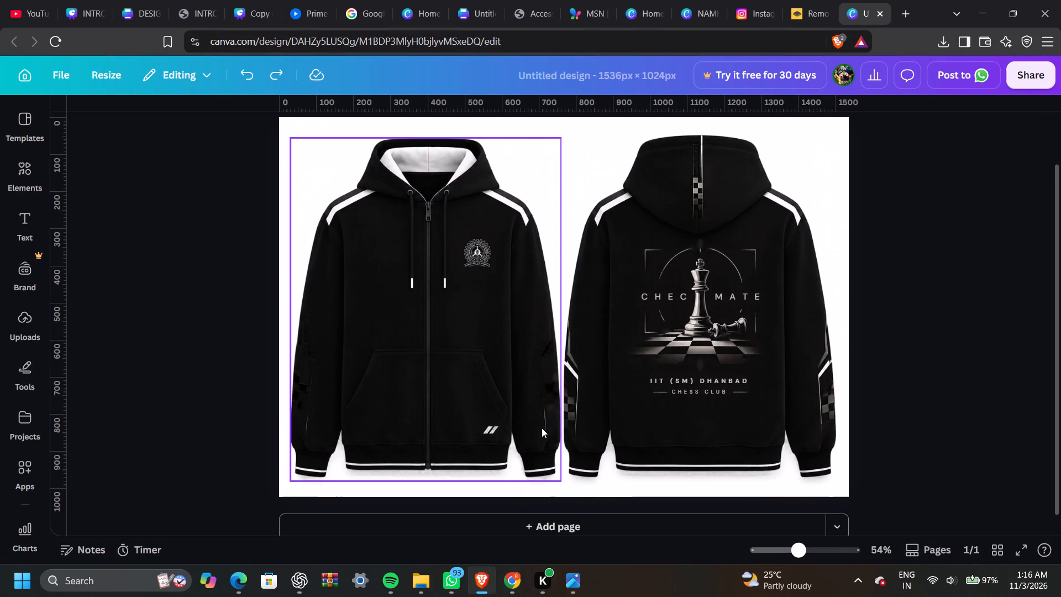
Delete the decorative graphics: the front double-slash mark, both sleeve patterns on the back view and the checkered hood stripe.
{"action": "left_click", "coordinate": [490, 433]}
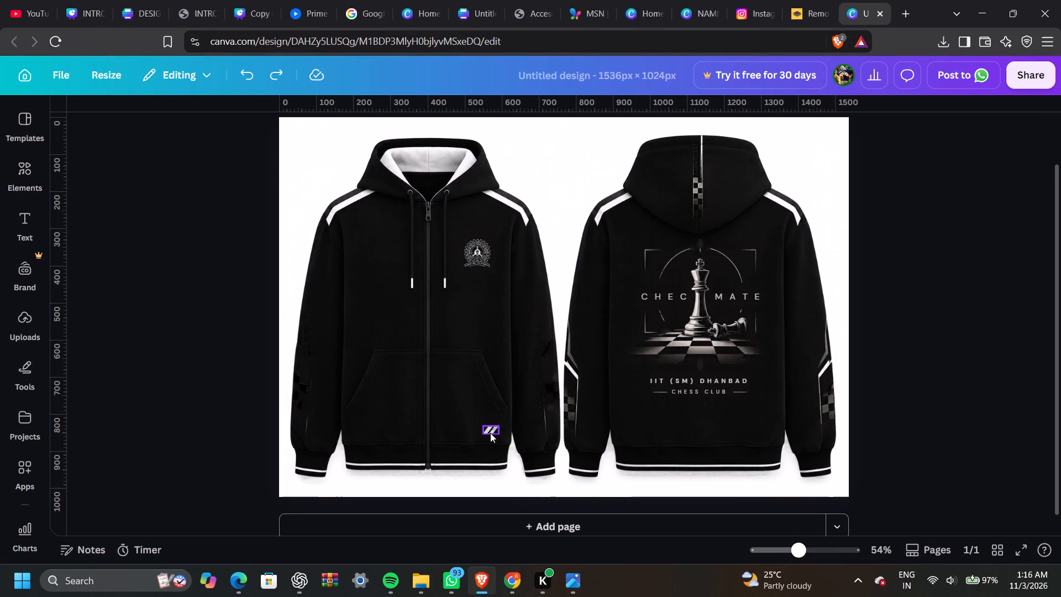
{"action": "left_click", "coordinate": [508, 398]}
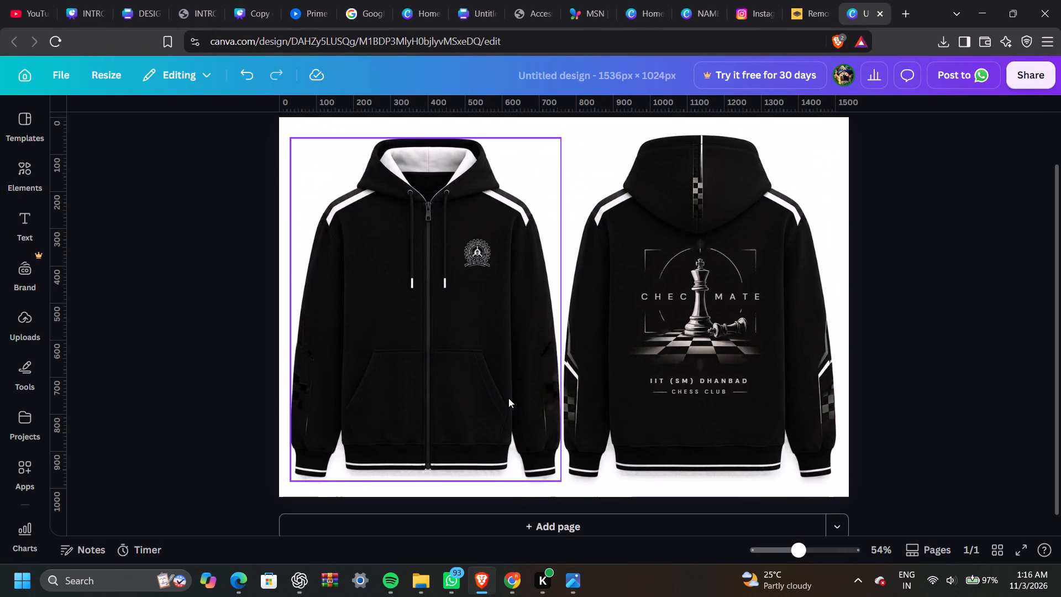
{"action": "left_click", "coordinate": [571, 411]}
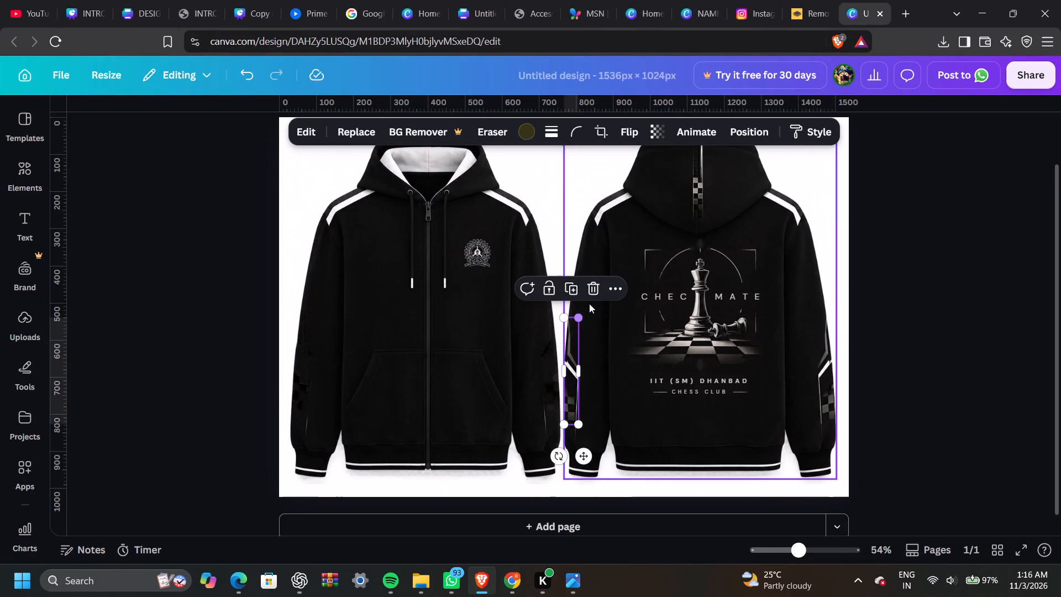
{"action": "left_click", "coordinate": [591, 291]}
{"action": "left_click", "coordinate": [830, 409]}
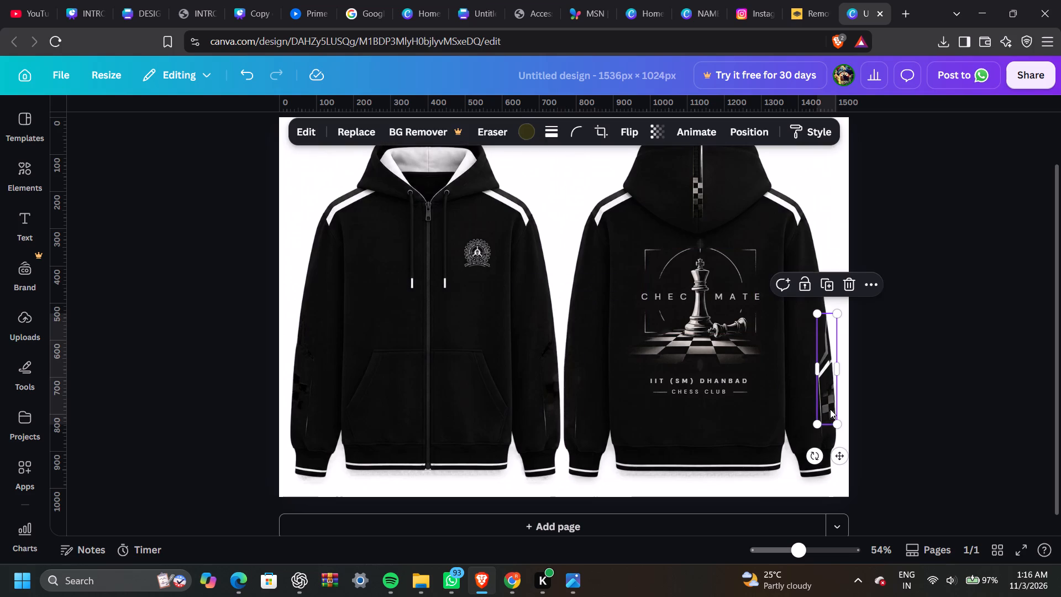
{"action": "left_click", "coordinate": [849, 286]}
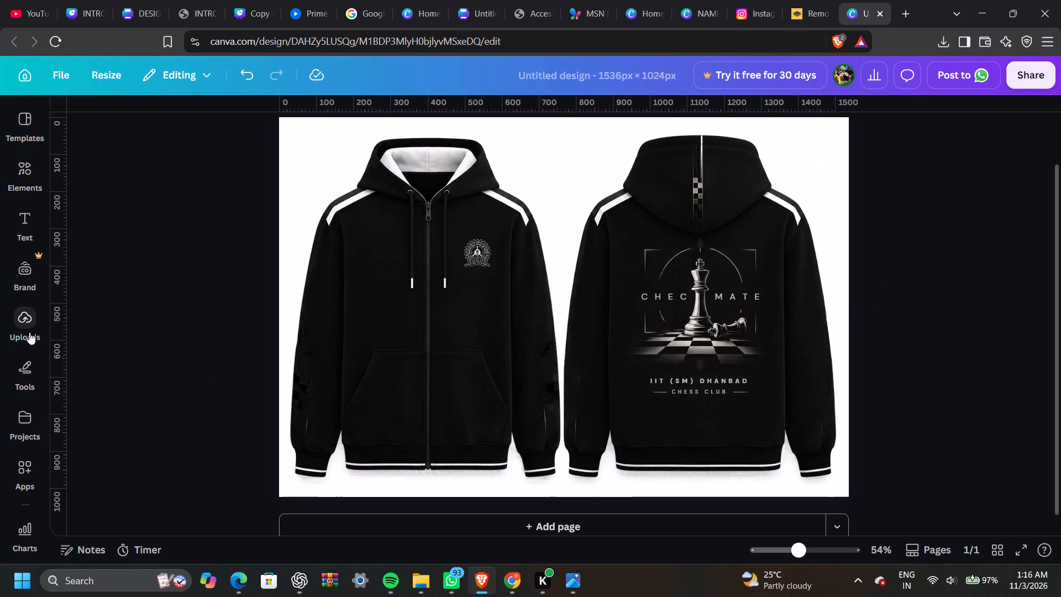
{"action": "left_click", "coordinate": [23, 328]}
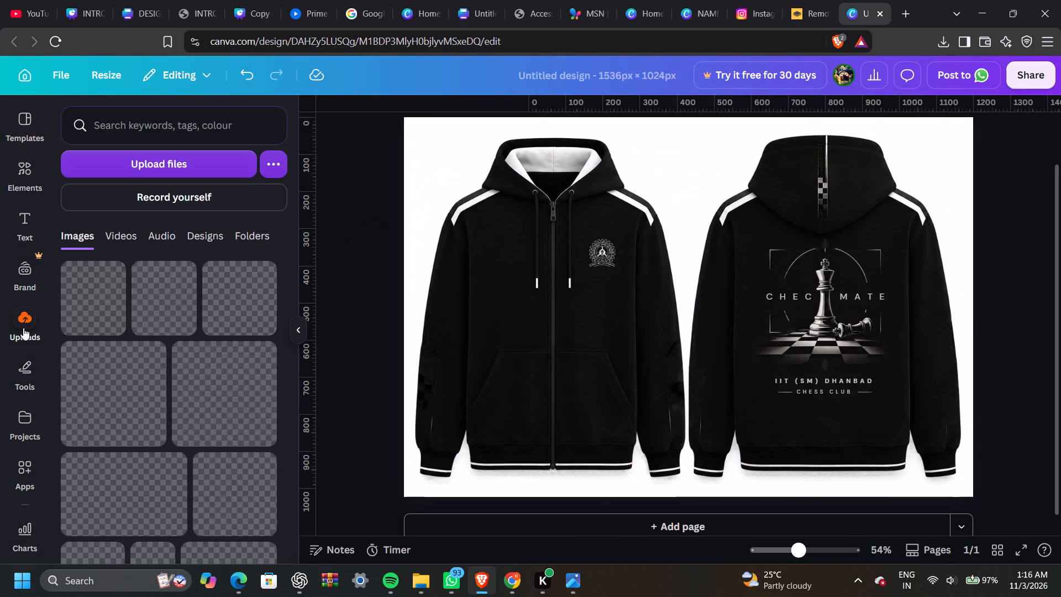
{"action": "left_click", "coordinate": [818, 194]}
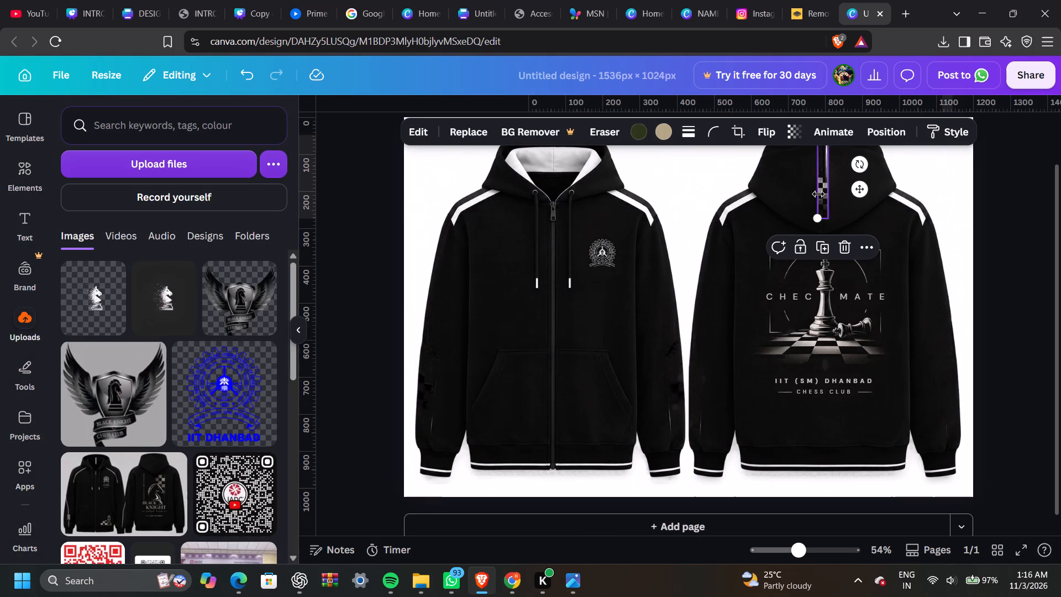
{"action": "left_click", "coordinate": [847, 246]}
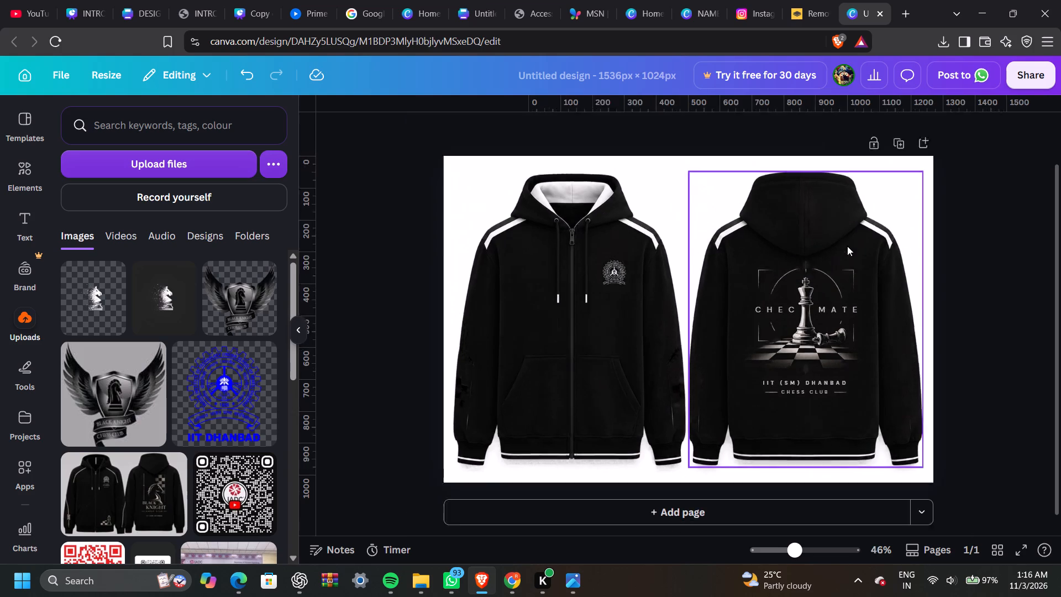
Add the uploaded transparent white dissolving-knight image and shrink it to a small logo on the front pocket below the chest emblem.
{"action": "scroll", "coordinate": [847, 246], "scroll_direction": "up", "scroll_amount": 3}
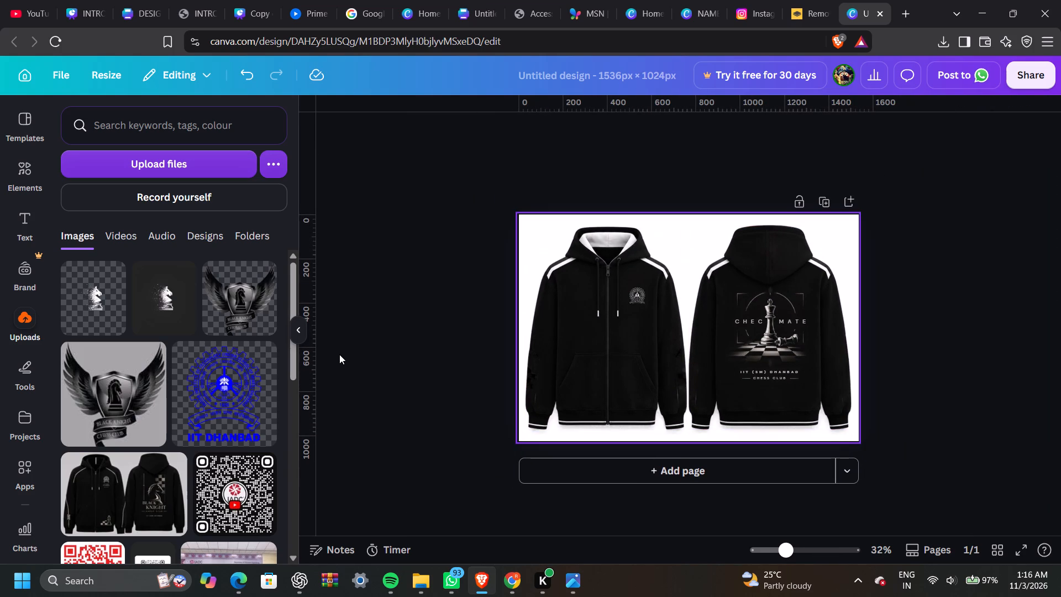
{"action": "left_click", "coordinate": [113, 313]}
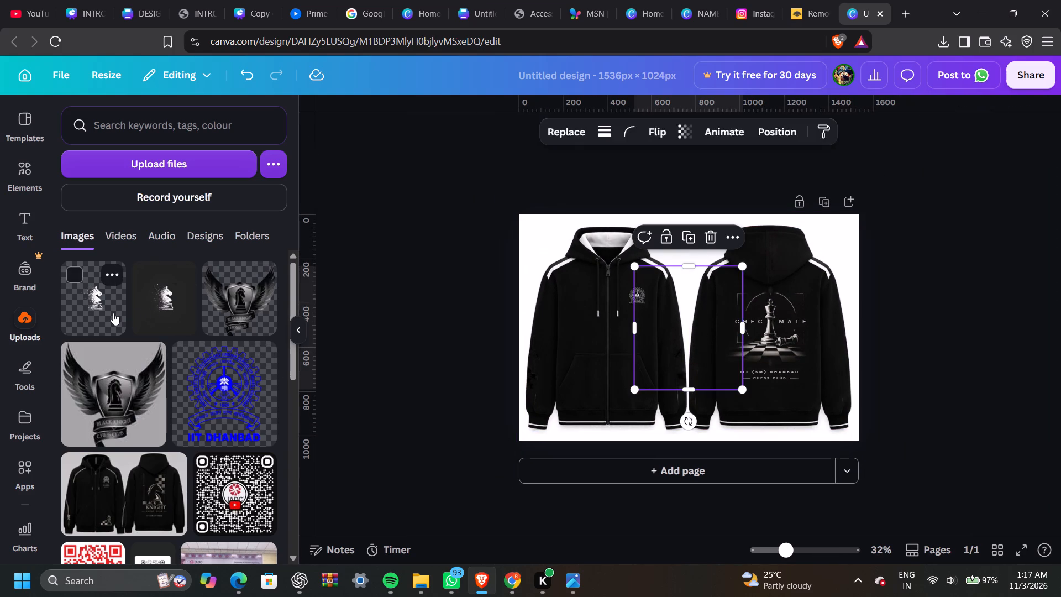
{"action": "left_click", "coordinate": [304, 332]}
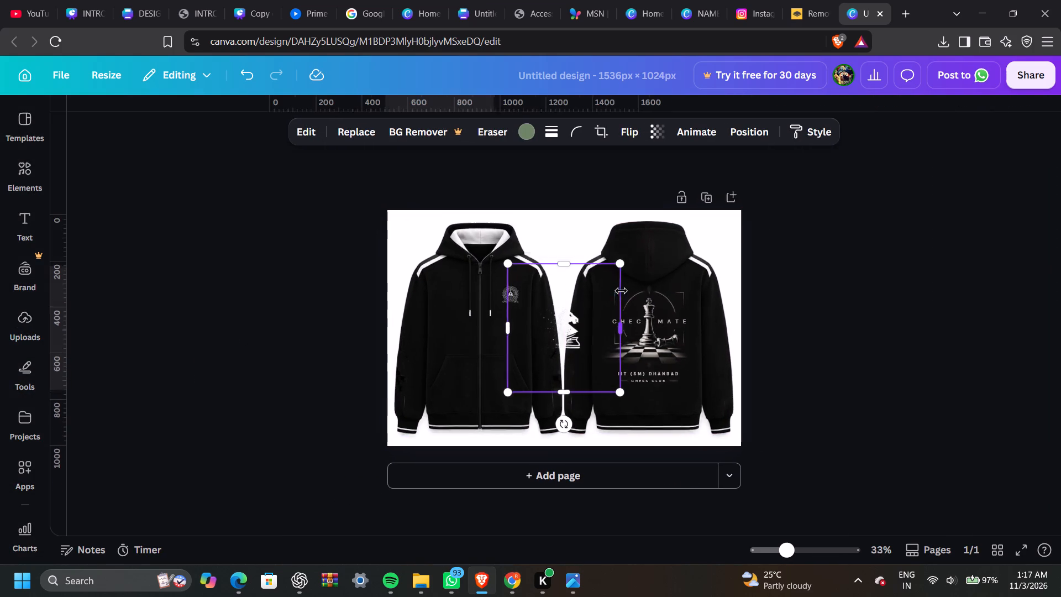
{"action": "left_click_drag", "start_coordinate": [560, 345], "coordinate": [485, 436]}
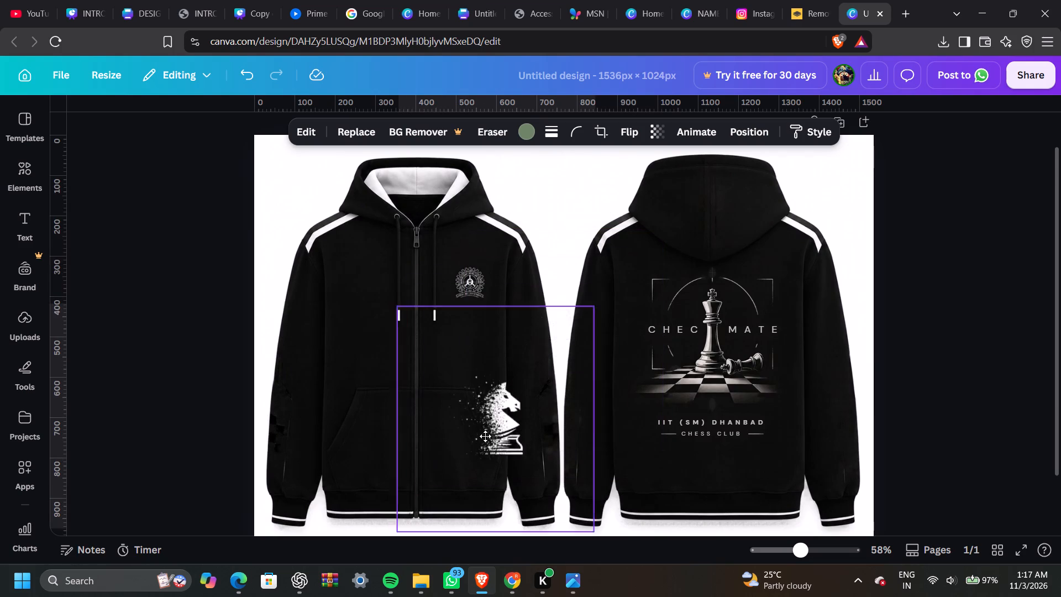
{"action": "left_click_drag", "start_coordinate": [485, 436], "coordinate": [471, 463]}
{"action": "left_click_drag", "start_coordinate": [574, 343], "coordinate": [538, 365]}
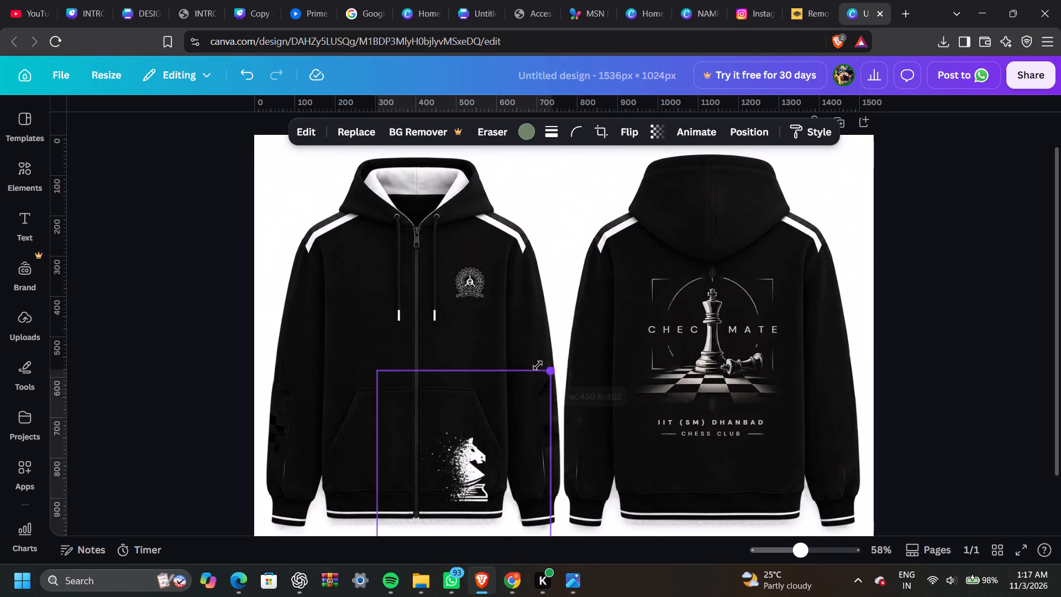
{"action": "left_click_drag", "start_coordinate": [538, 365], "coordinate": [455, 449]}
{"action": "left_click_drag", "start_coordinate": [430, 512], "coordinate": [473, 480]}
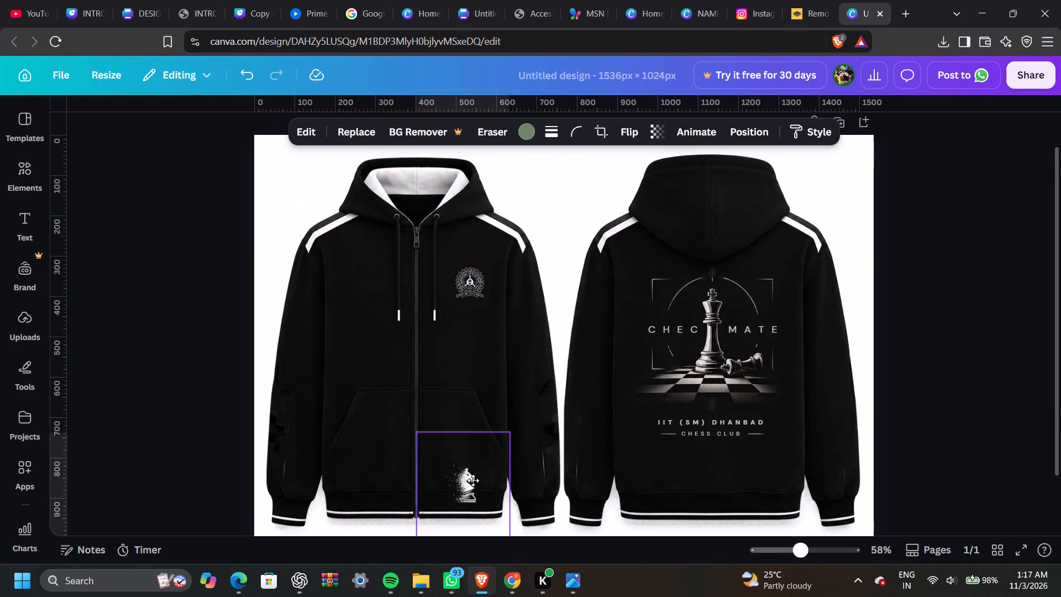
{"action": "left_click_drag", "start_coordinate": [473, 480], "coordinate": [482, 464]}
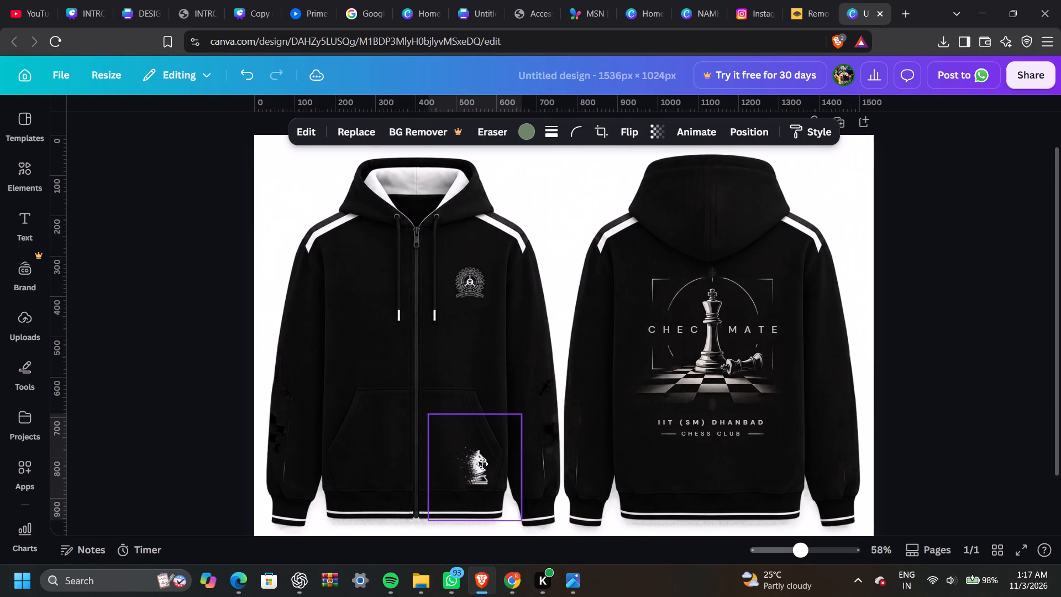
Try the knight logo on the opposite front pocket and settle it low on the pocket below the chest emblem.
{"action": "left_click_drag", "start_coordinate": [482, 464], "coordinate": [359, 467]}
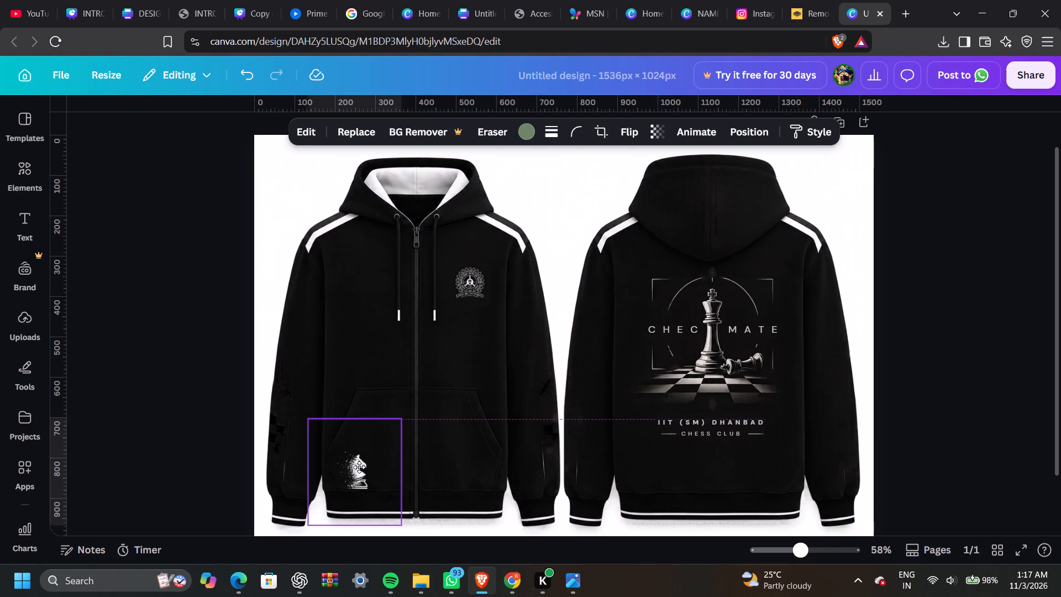
{"action": "left_click_drag", "start_coordinate": [359, 467], "coordinate": [356, 464]}
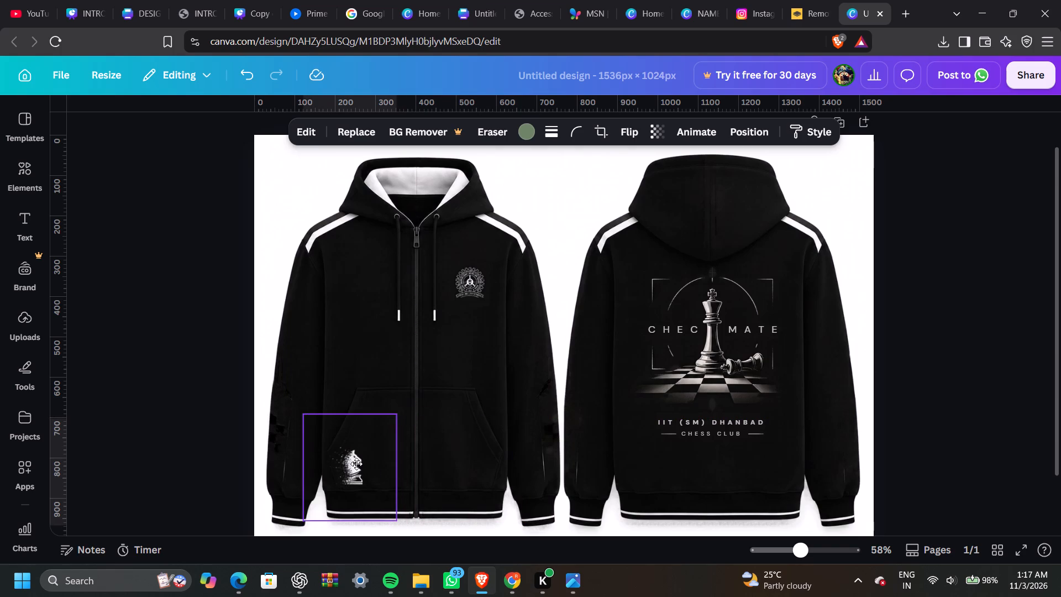
{"action": "left_click_drag", "start_coordinate": [356, 464], "coordinate": [483, 468]}
{"action": "left_click", "coordinate": [946, 380]}
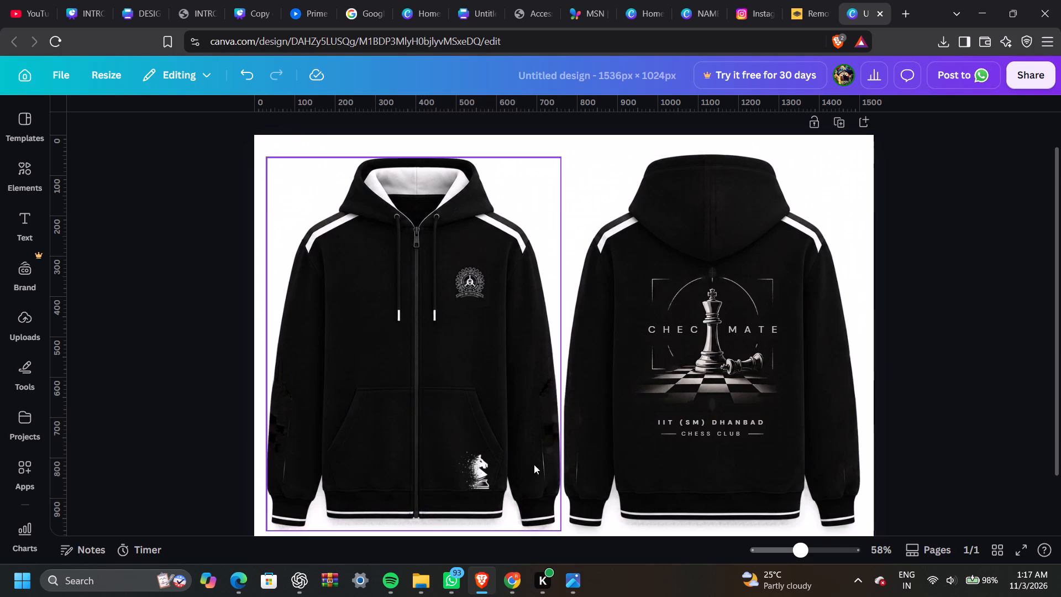
{"action": "left_click", "coordinate": [483, 471]}
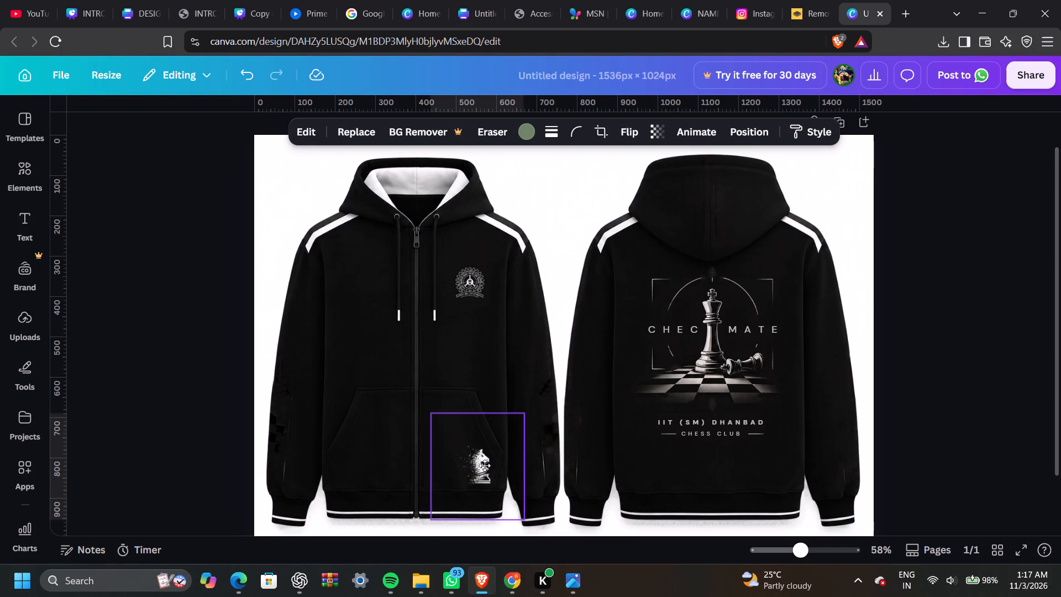
{"action": "left_click", "coordinate": [482, 465]}
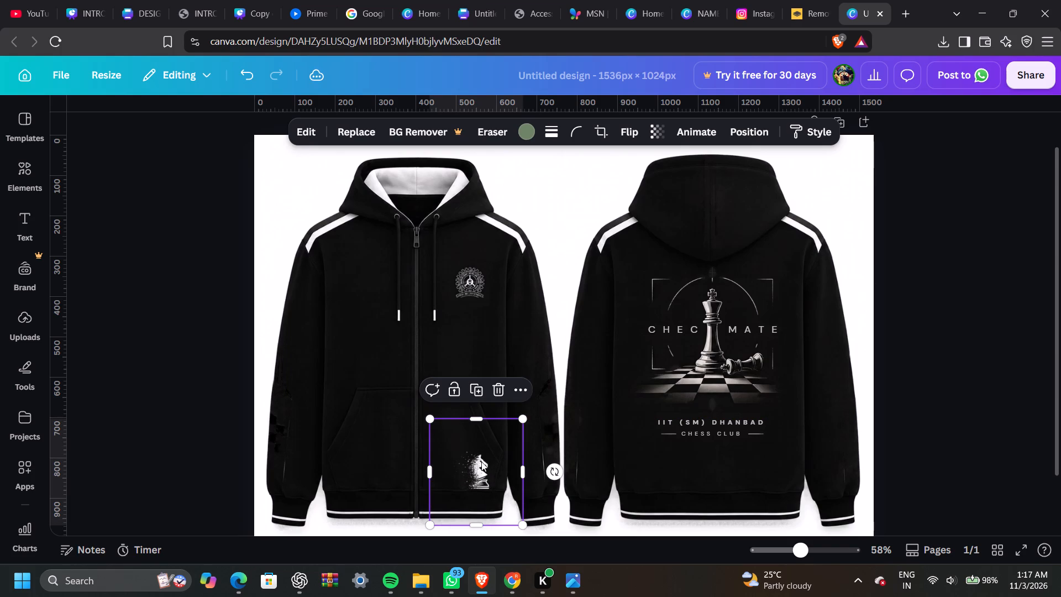
{"action": "left_click", "coordinate": [900, 415]}
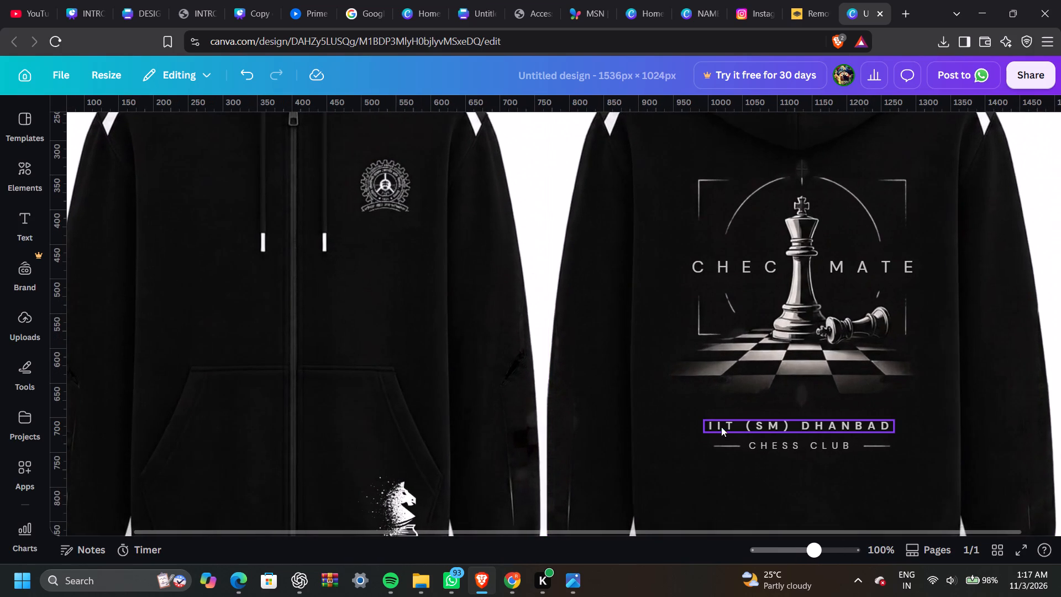
Correct the college name on the hoodie back to read "IIT (ISM) DHANBAD".
{"action": "left_click", "coordinate": [761, 423]}
{"action": "left_click", "coordinate": [761, 423]}
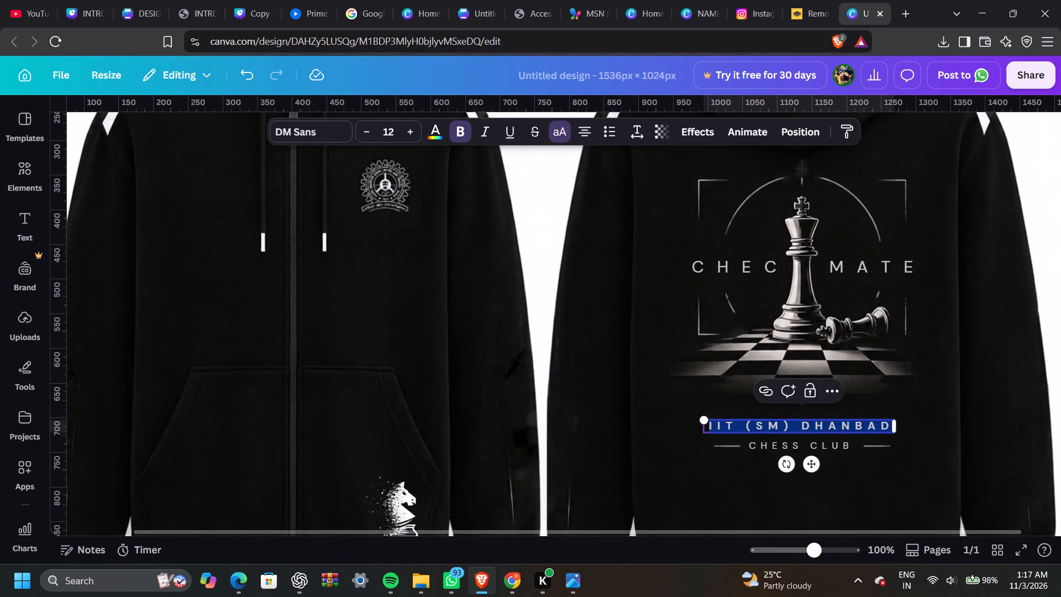
{"action": "key", "text": "Left"}
{"action": "key", "text": "Left"}
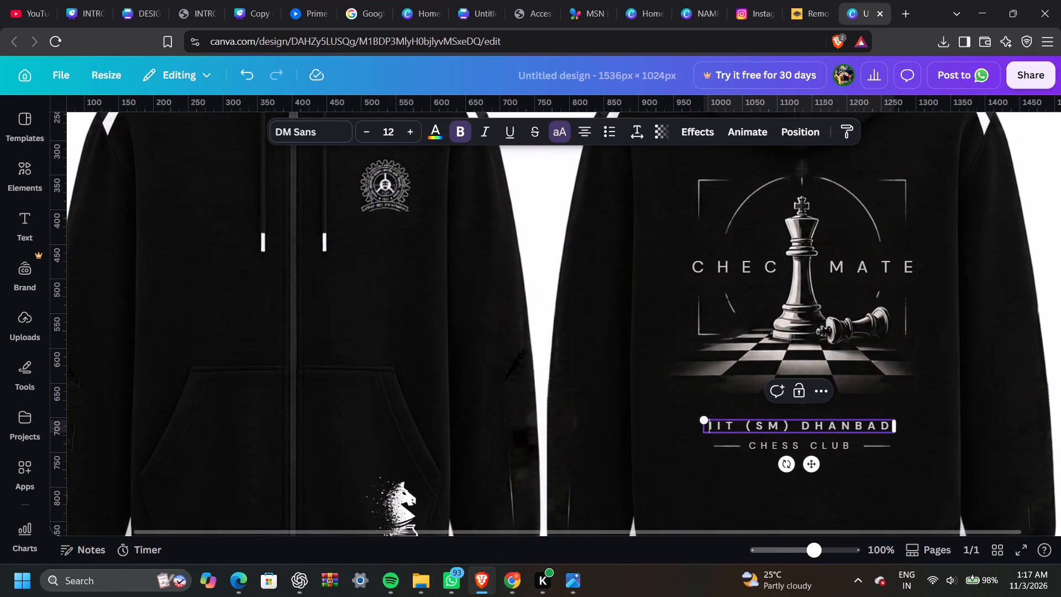
{"action": "key", "text": "Right"}
{"action": "key", "text": "Right"}
{"action": "key", "text": "Right"}
{"action": "key", "text": "Right"}
{"action": "key", "text": "Right"}
{"action": "key", "text": "Right"}
{"action": "key", "text": "Right"}
{"action": "key", "text": "Right"}
{"action": "key", "text": "Left"}
{"action": "key", "text": "Left"}
{"action": "key", "text": "Left"}
{"action": "key", "text": "i"}
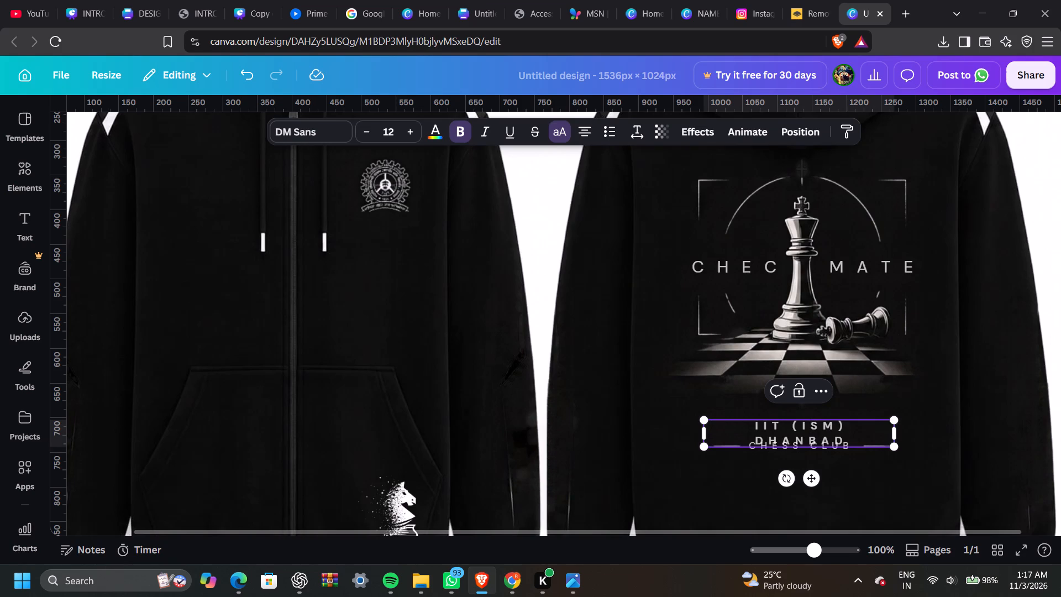
Widen the college name's text box so it fits on one line, and nudge it towards the centre above CHESS CLUB.
{"action": "left_click_drag", "start_coordinate": [896, 433], "coordinate": [926, 433]}
{"action": "left_click", "coordinate": [1052, 308]}
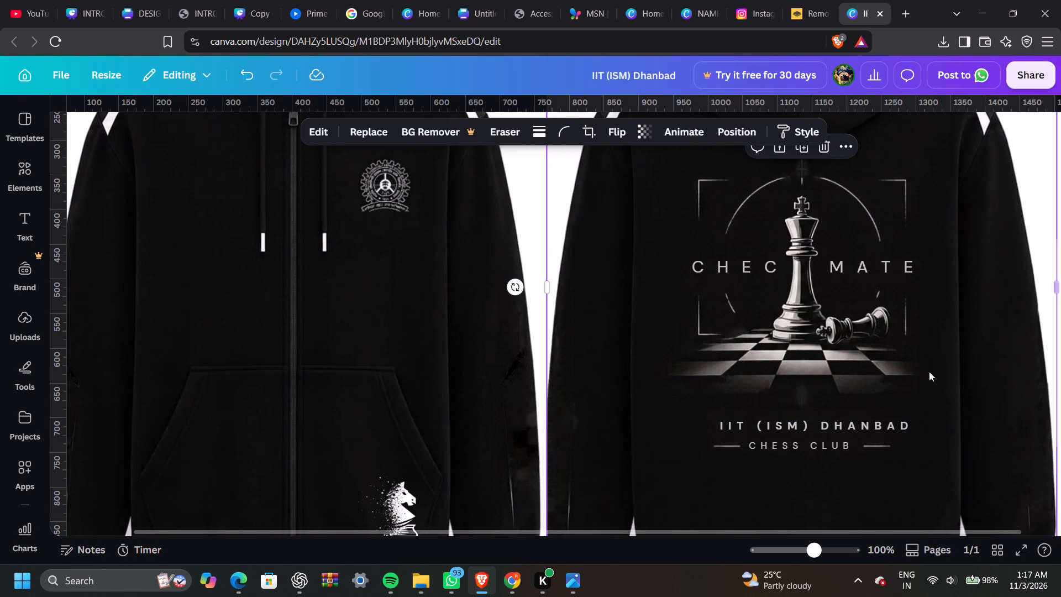
{"action": "left_click", "coordinate": [871, 422]}
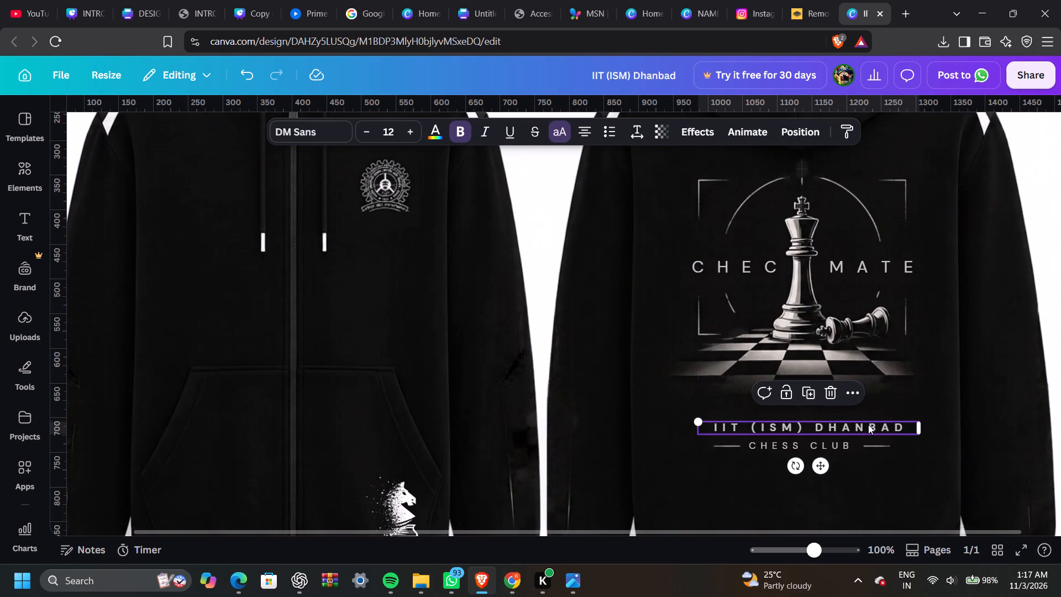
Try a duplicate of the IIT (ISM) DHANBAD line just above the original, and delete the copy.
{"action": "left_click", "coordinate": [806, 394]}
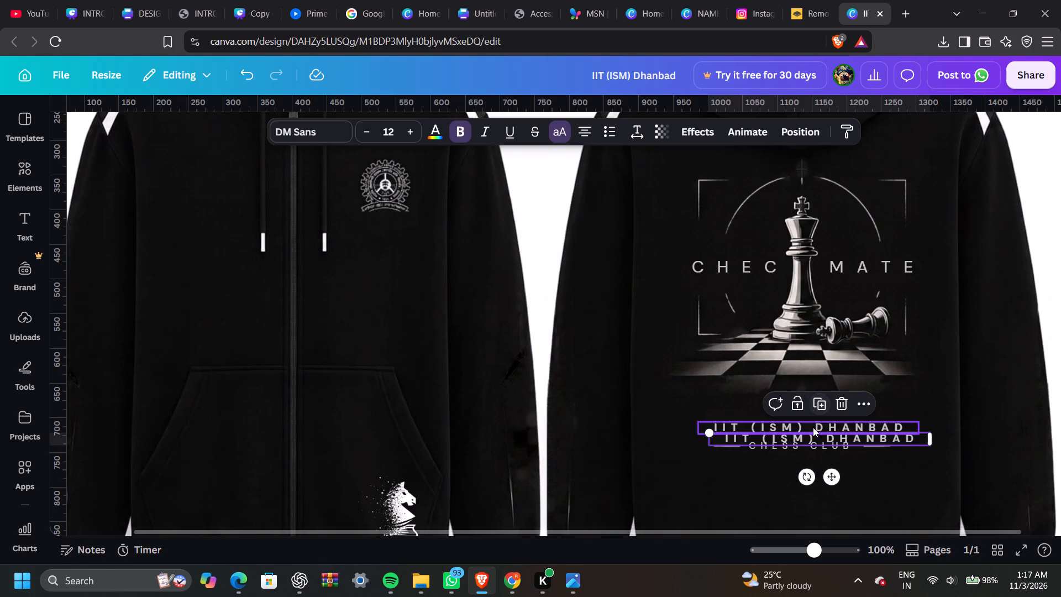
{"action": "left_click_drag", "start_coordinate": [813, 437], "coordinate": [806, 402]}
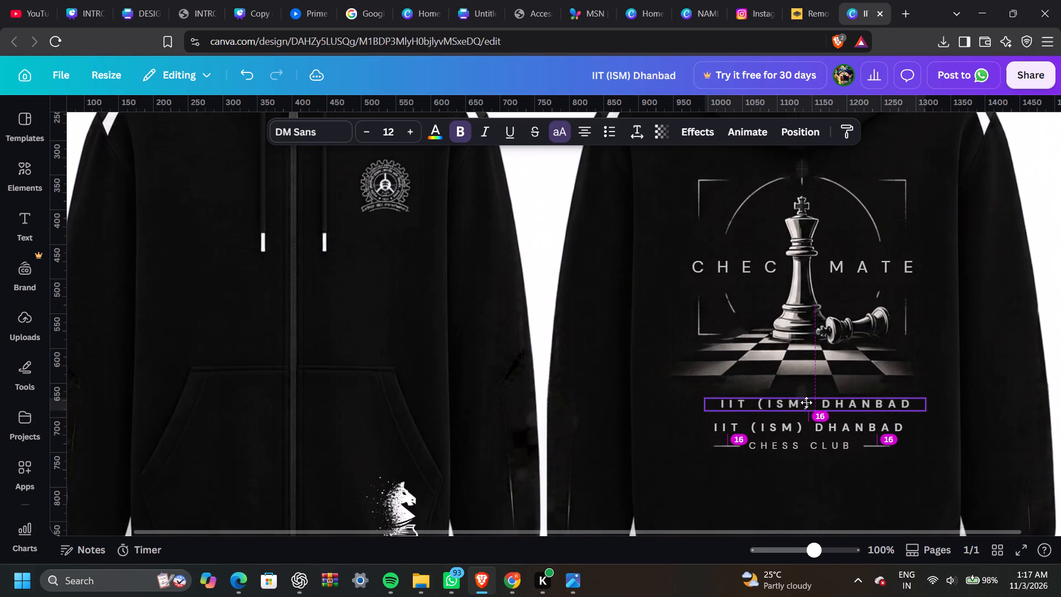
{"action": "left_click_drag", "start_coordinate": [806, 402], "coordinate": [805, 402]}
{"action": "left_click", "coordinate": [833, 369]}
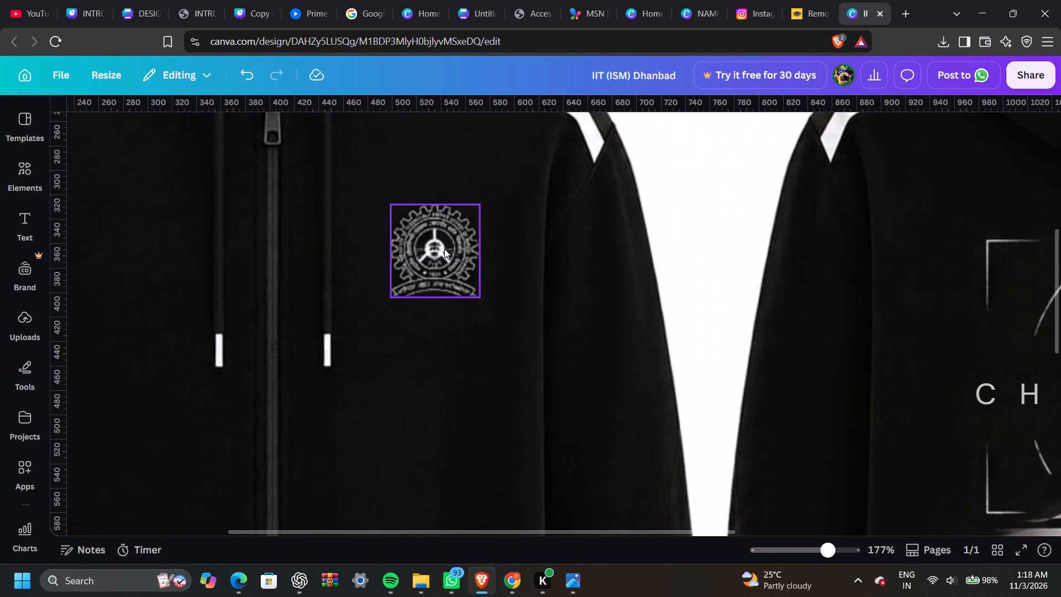
Insert the uploaded blue IIT DHANBAD emblem with transparent background and position it over the front of the hoodie.
{"action": "left_click", "coordinate": [444, 249]}
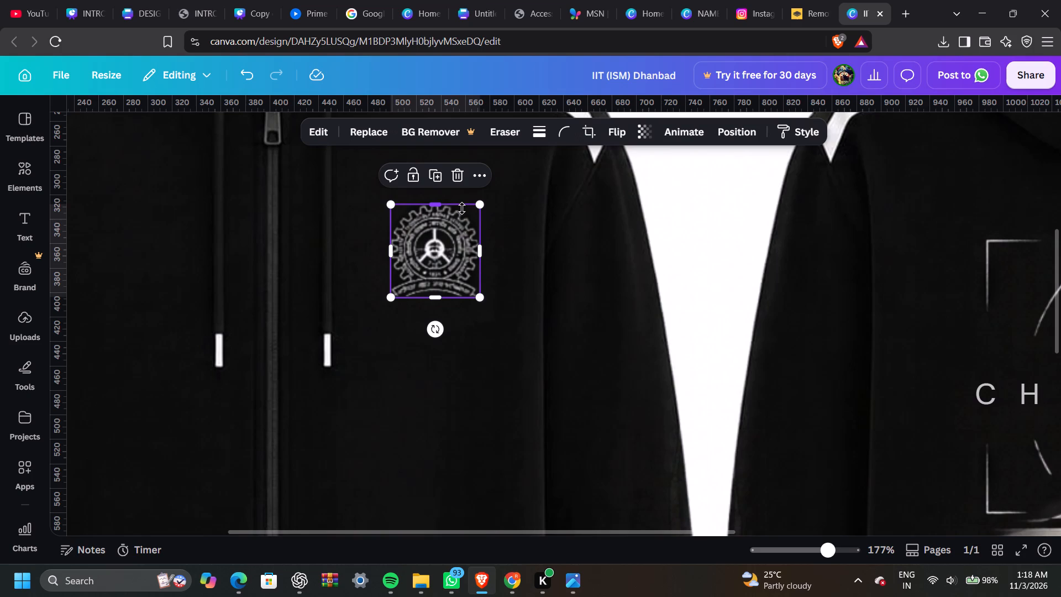
{"action": "left_click", "coordinate": [25, 320]}
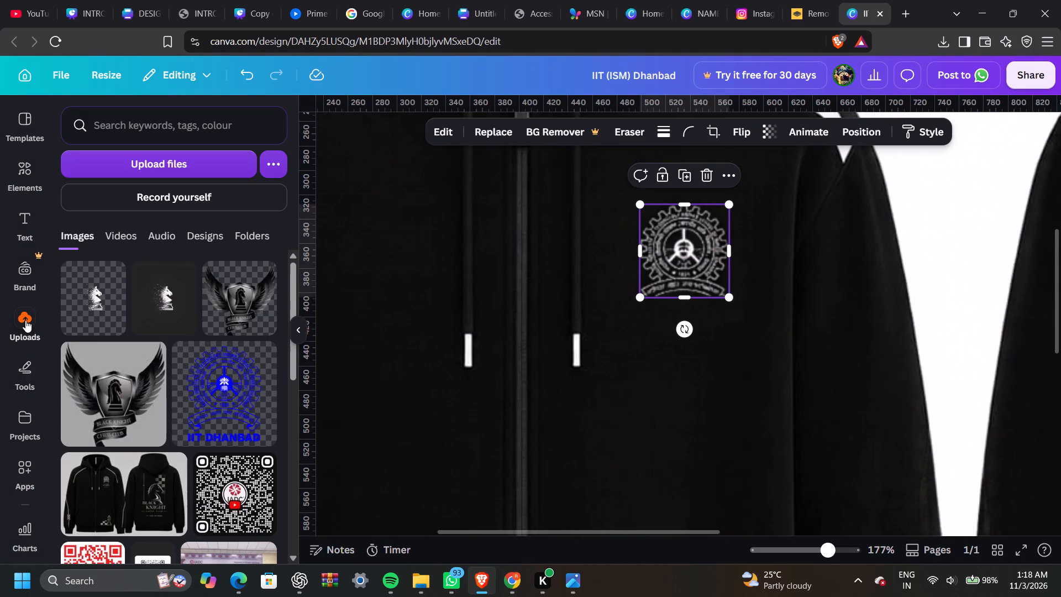
{"action": "scroll", "coordinate": [240, 392], "scroll_direction": "down", "scroll_amount": 1}
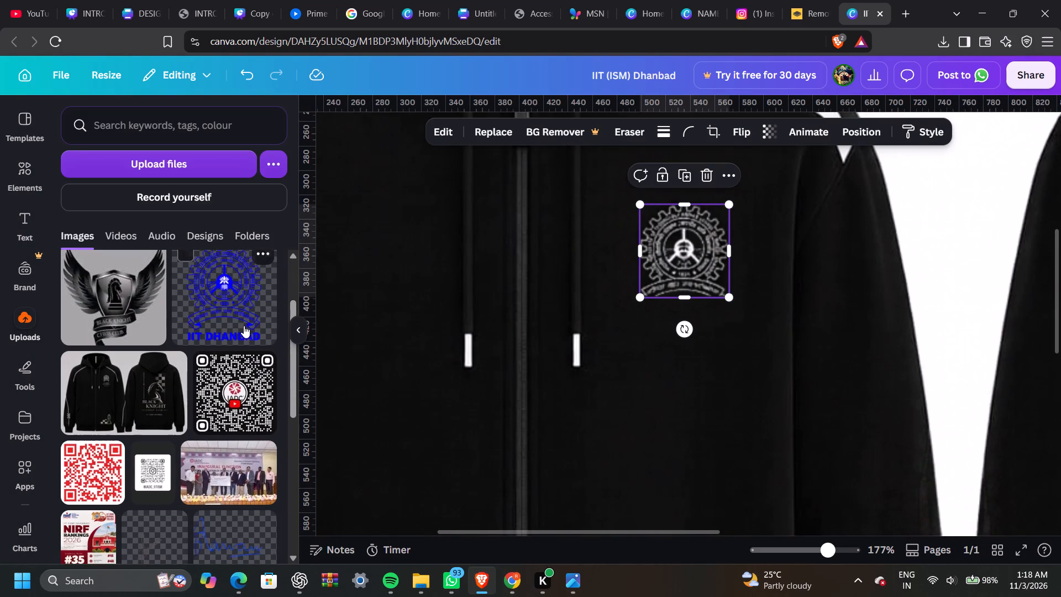
{"action": "left_click", "coordinate": [243, 326]}
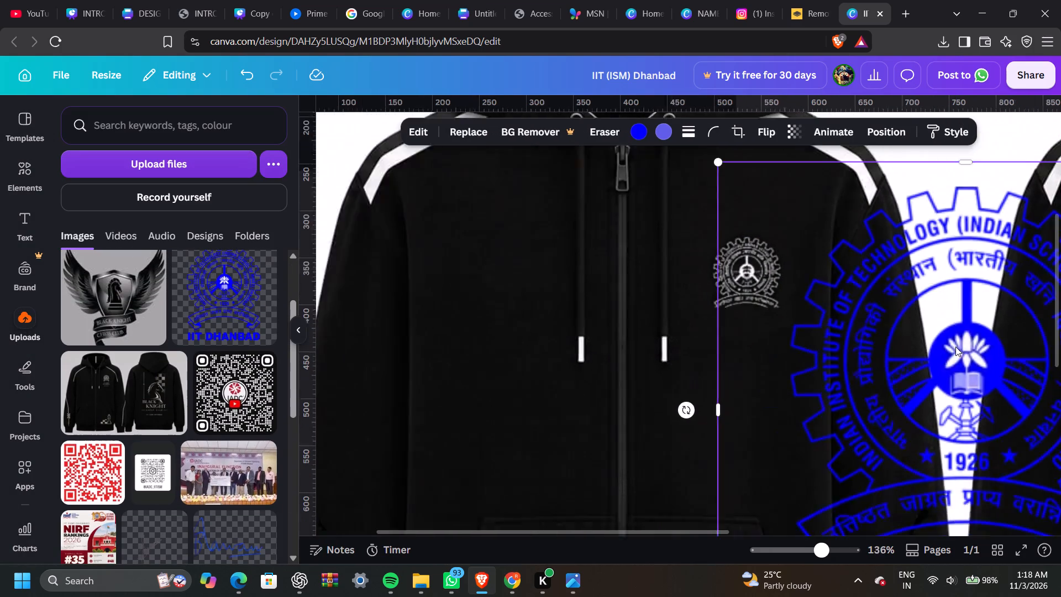
{"action": "left_click_drag", "start_coordinate": [807, 397], "coordinate": [706, 386]}
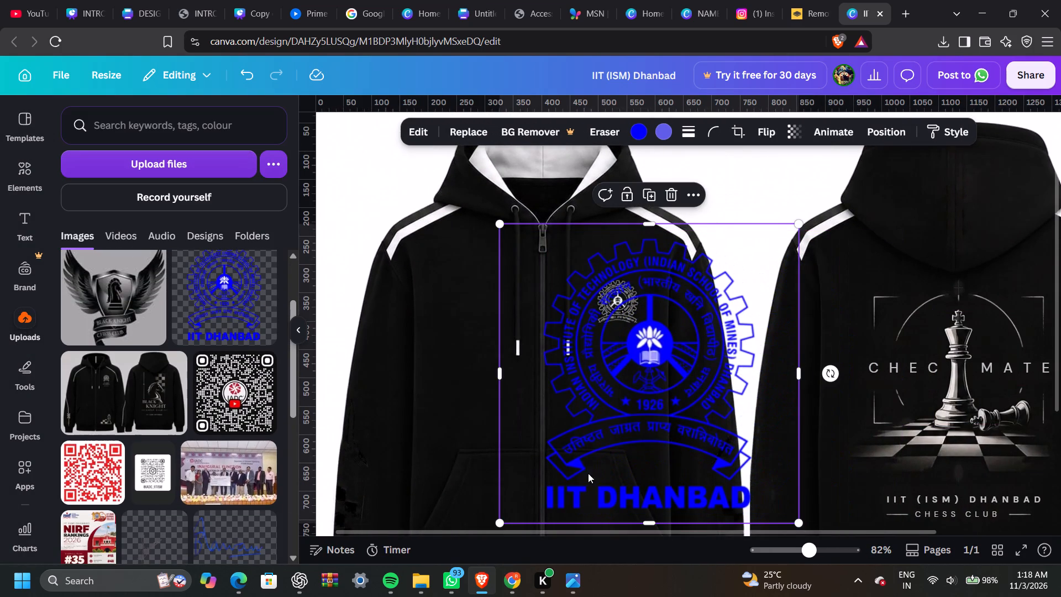
Recolour both blue shades of the new IIT DHANBAD emblem to white.
{"action": "left_click", "coordinate": [631, 134]}
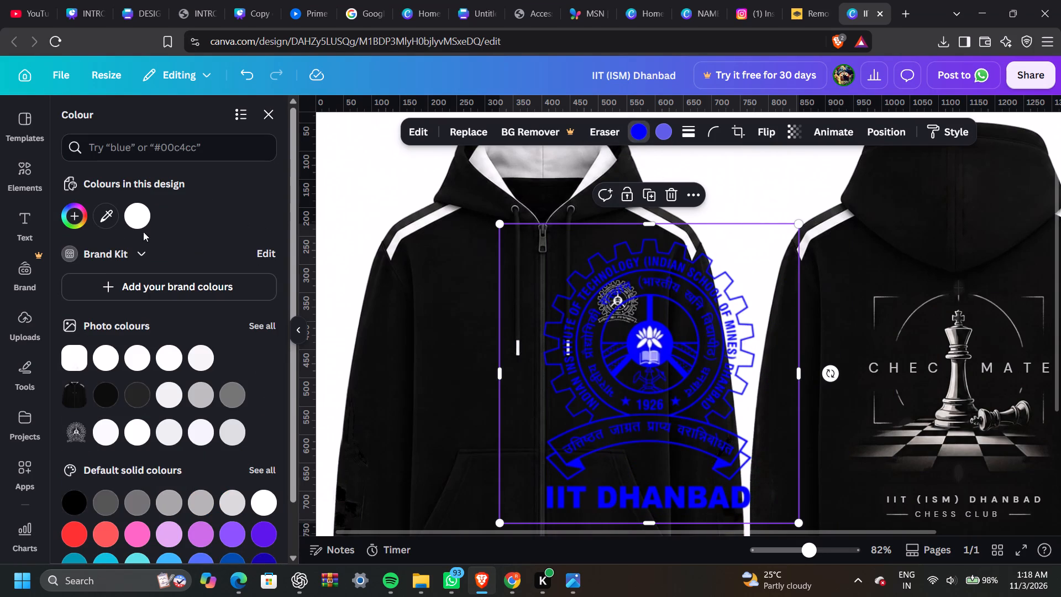
{"action": "left_click", "coordinate": [136, 217]}
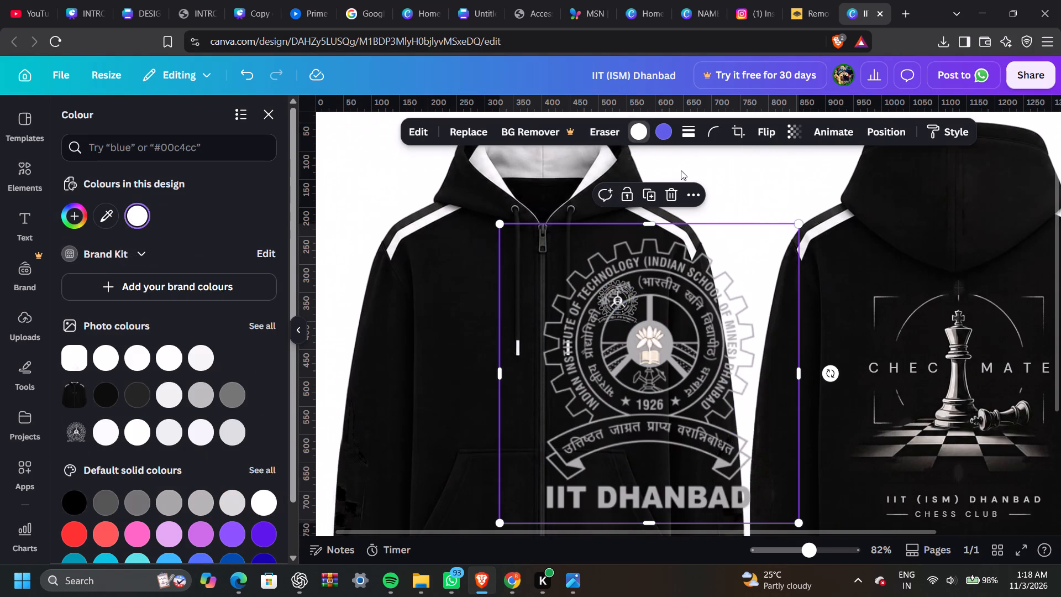
{"action": "left_click", "coordinate": [654, 130]}
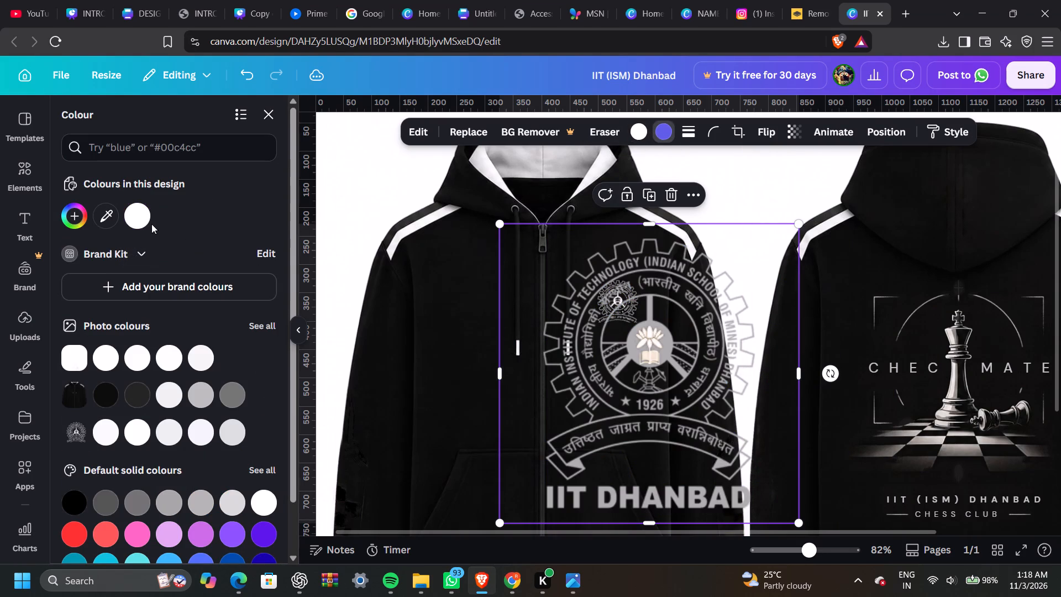
{"action": "left_click", "coordinate": [141, 219]}
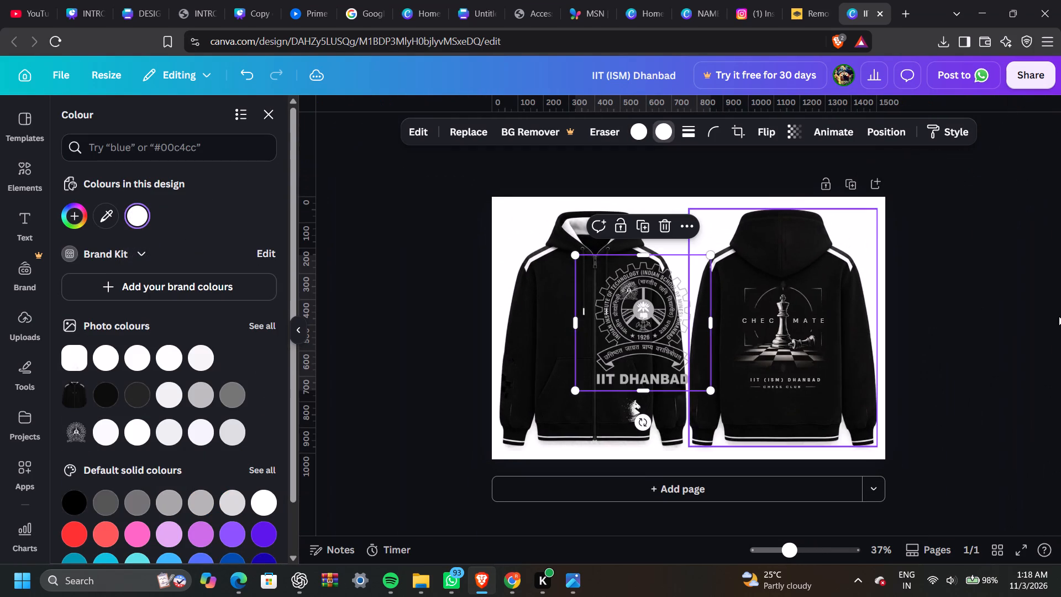
Shrink the new emblem clear of the old small chest emblem, and delete the old one.
{"action": "left_click_drag", "start_coordinate": [707, 256], "coordinate": [650, 310]}
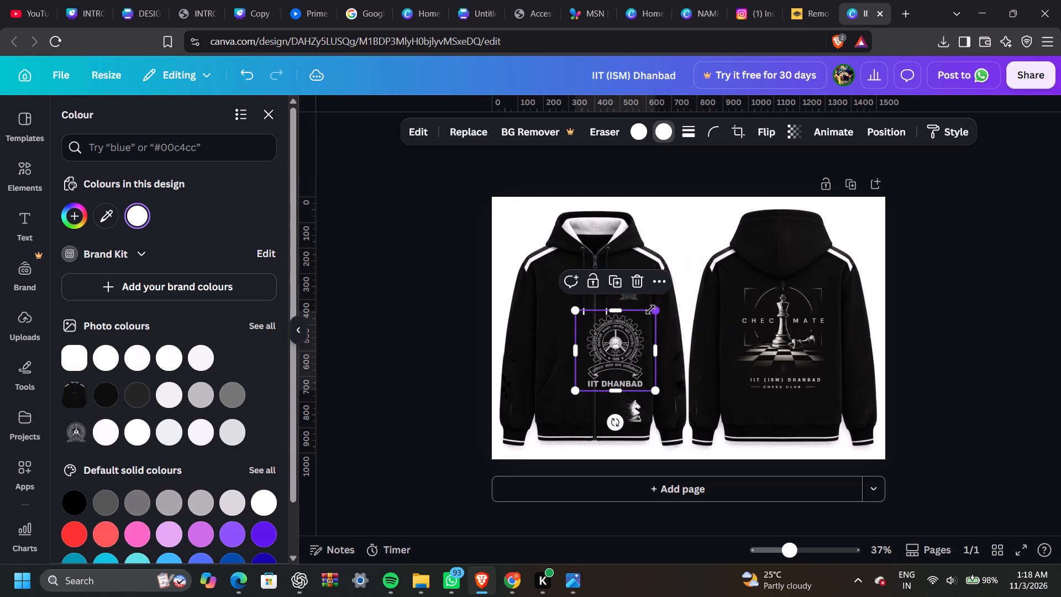
{"action": "left_click", "coordinate": [631, 297]}
{"action": "left_click", "coordinate": [653, 253]}
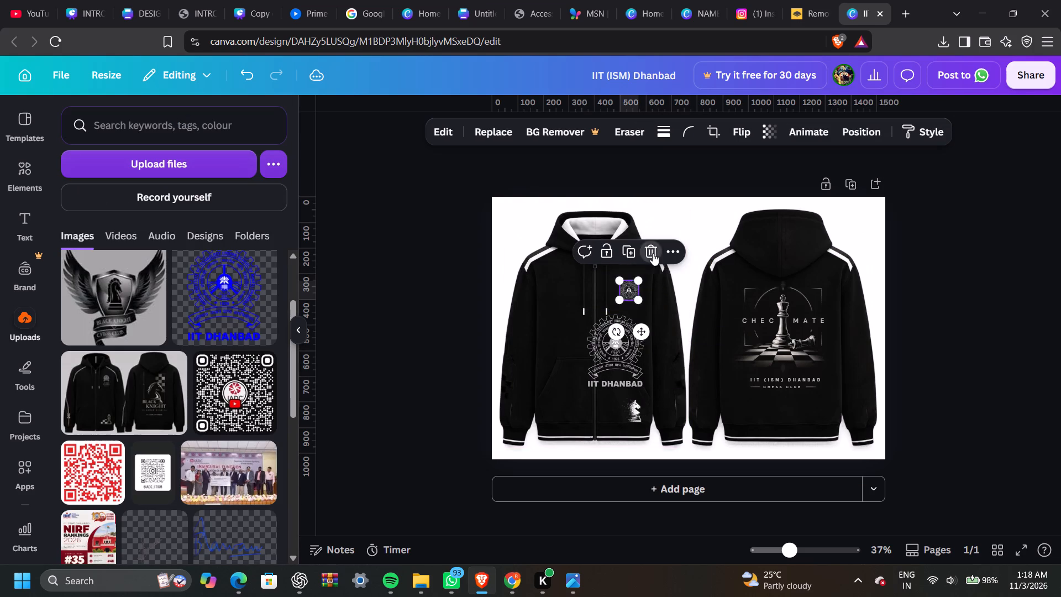
Move the white IIT DHANBAD emblem up to the chest beside the zip and scale it down to a small badge.
{"action": "left_click_drag", "start_coordinate": [624, 352], "coordinate": [624, 298]}
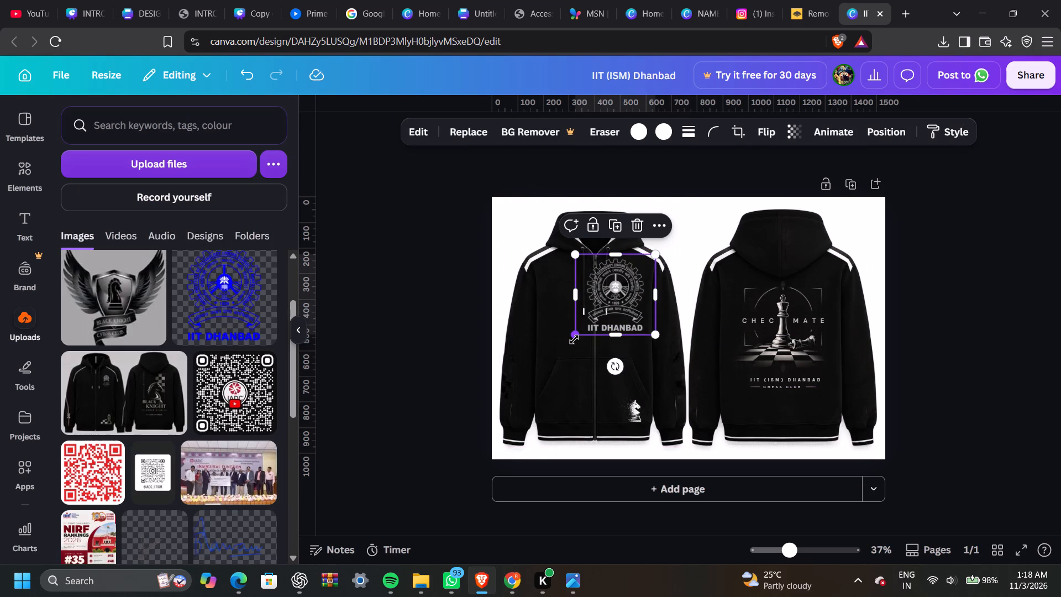
{"action": "left_click_drag", "start_coordinate": [574, 339], "coordinate": [610, 303]}
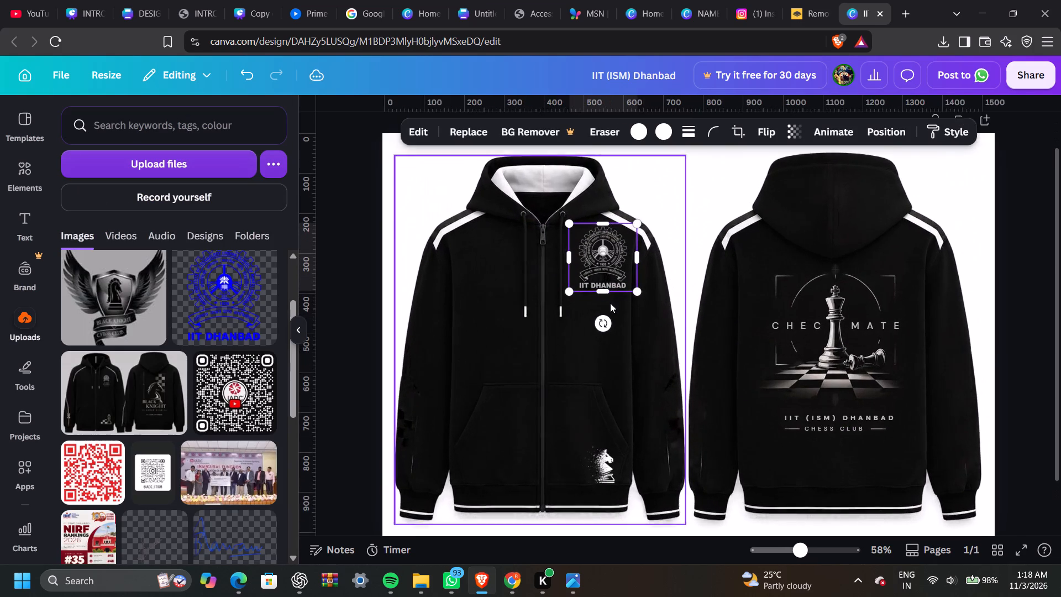
{"action": "left_click_drag", "start_coordinate": [601, 258], "coordinate": [586, 275]}
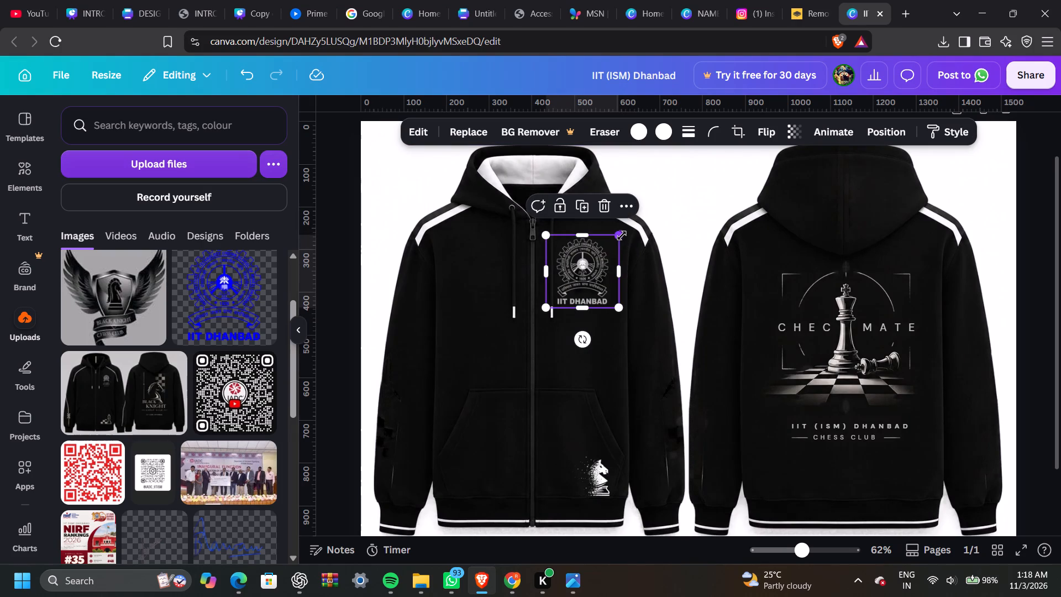
{"action": "left_click_drag", "start_coordinate": [622, 235], "coordinate": [597, 259]}
{"action": "left_click_drag", "start_coordinate": [573, 275], "coordinate": [591, 266]}
{"action": "left_click_drag", "start_coordinate": [566, 296], "coordinate": [571, 291]}
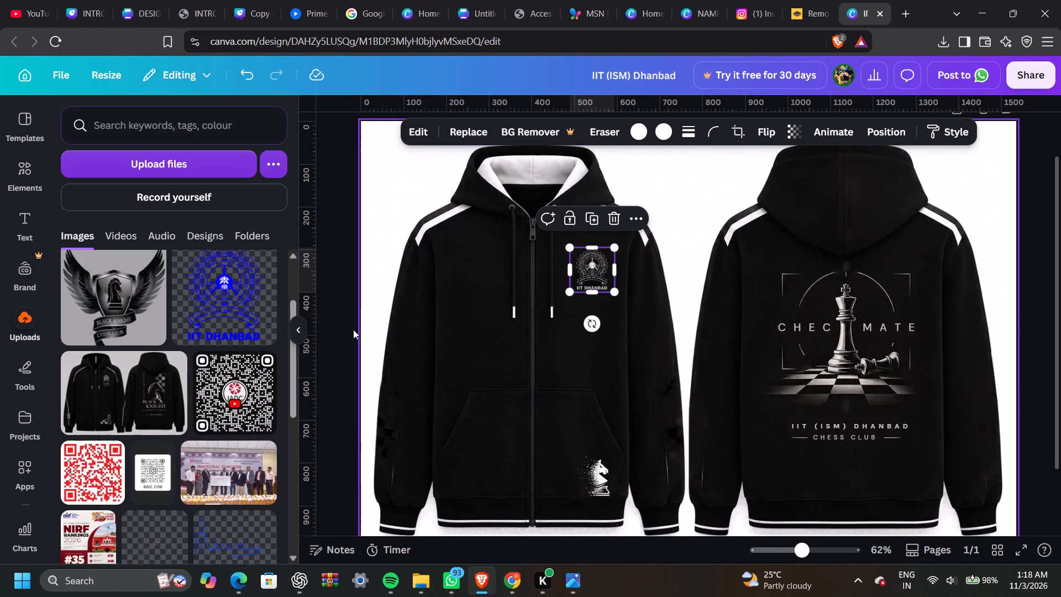
{"action": "left_click", "coordinate": [297, 331]}
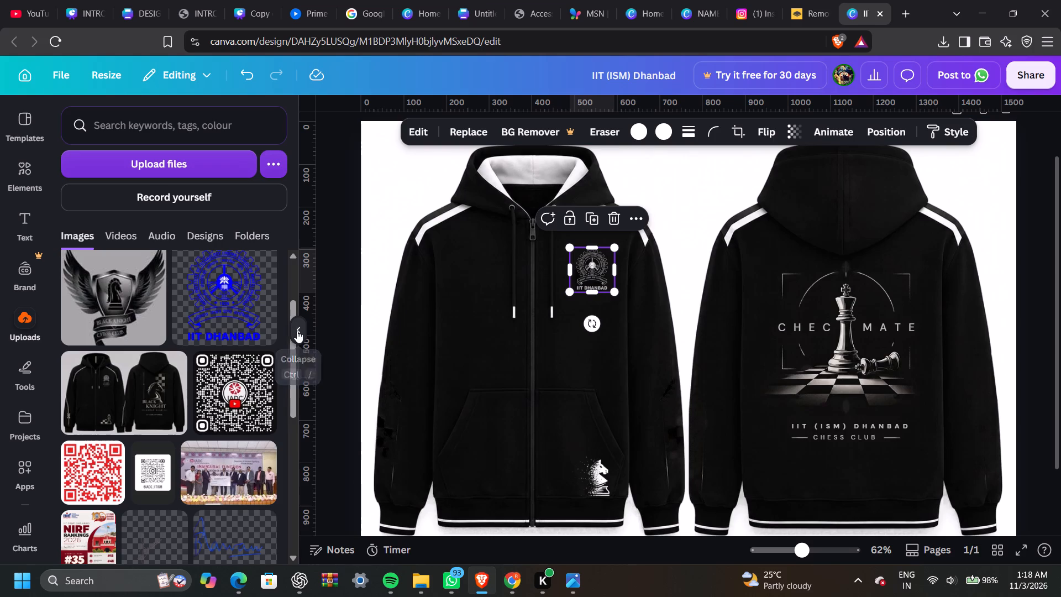
{"action": "left_click", "coordinate": [147, 321]}
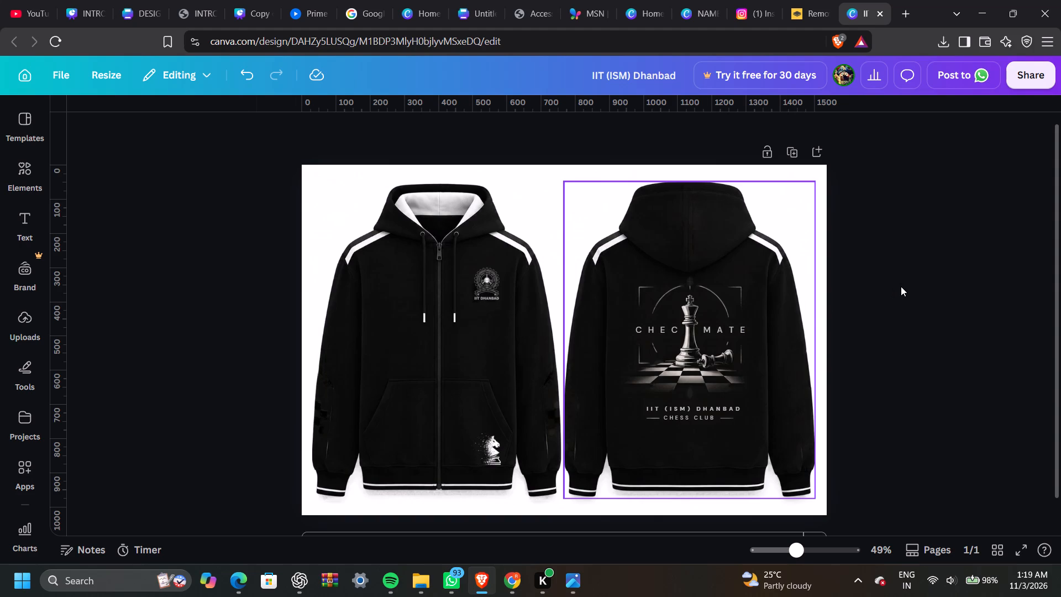
Replace the IIT (ISM) DHANBAD line on the hoodie's back with "BLACK KNIGHT" and nudge it to centre above CHESS CLUB.
{"action": "double_click", "coordinate": [736, 407]}
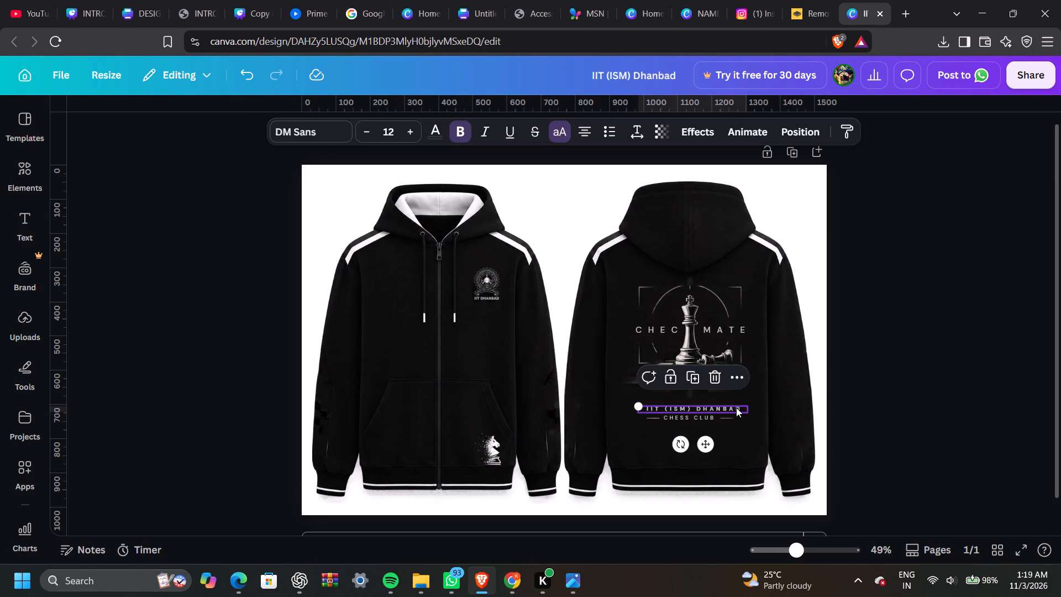
{"action": "double_click", "coordinate": [736, 407]}
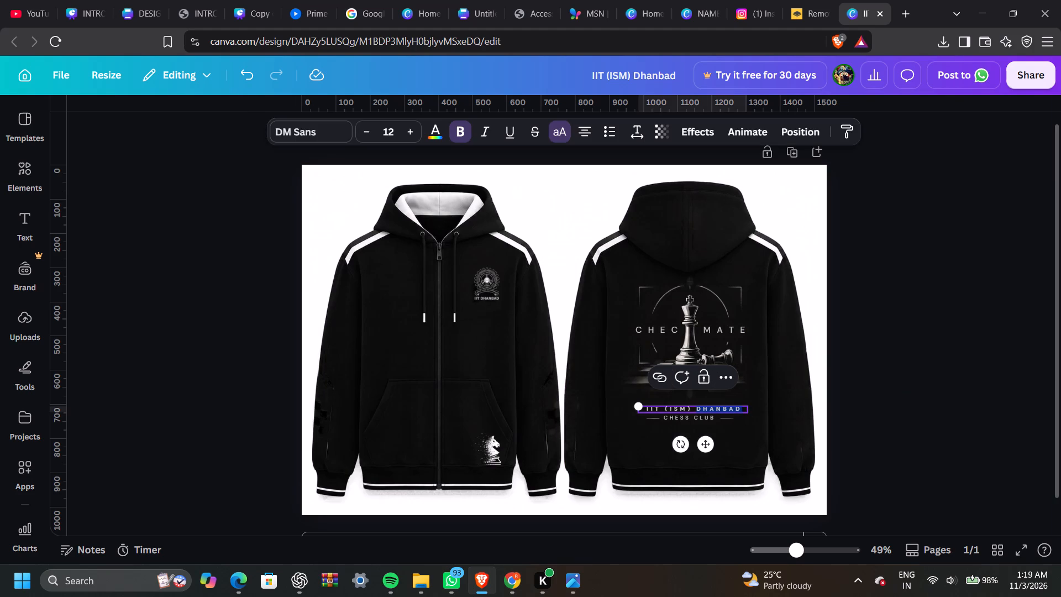
{"action": "left_click_drag", "start_coordinate": [738, 409], "coordinate": [647, 409]}
{"action": "type", "text": "BLACK KNIGHT"}
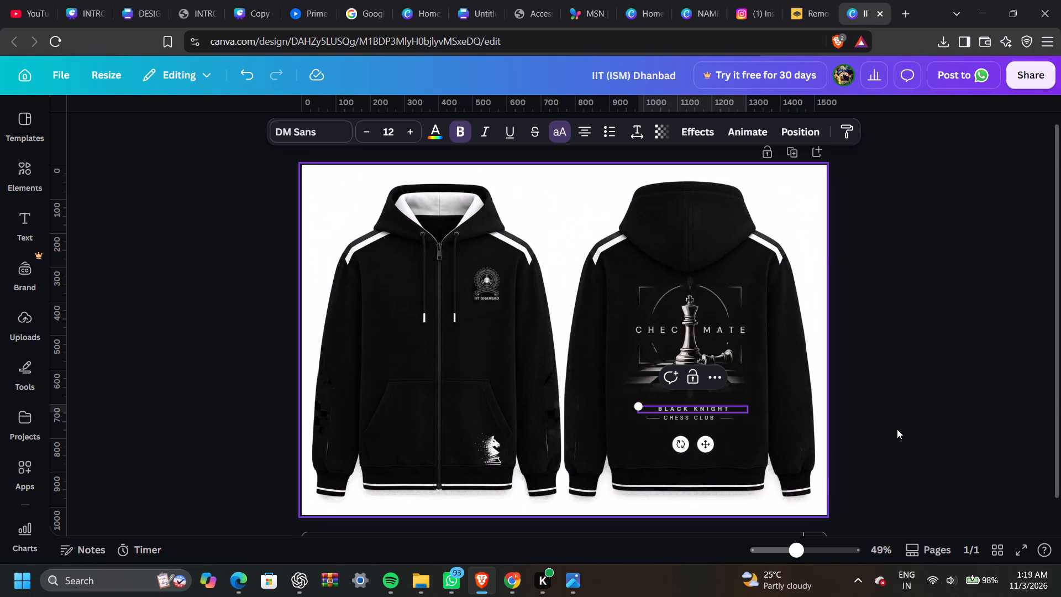
{"action": "left_click", "coordinate": [897, 429]}
{"action": "left_click", "coordinate": [721, 406]}
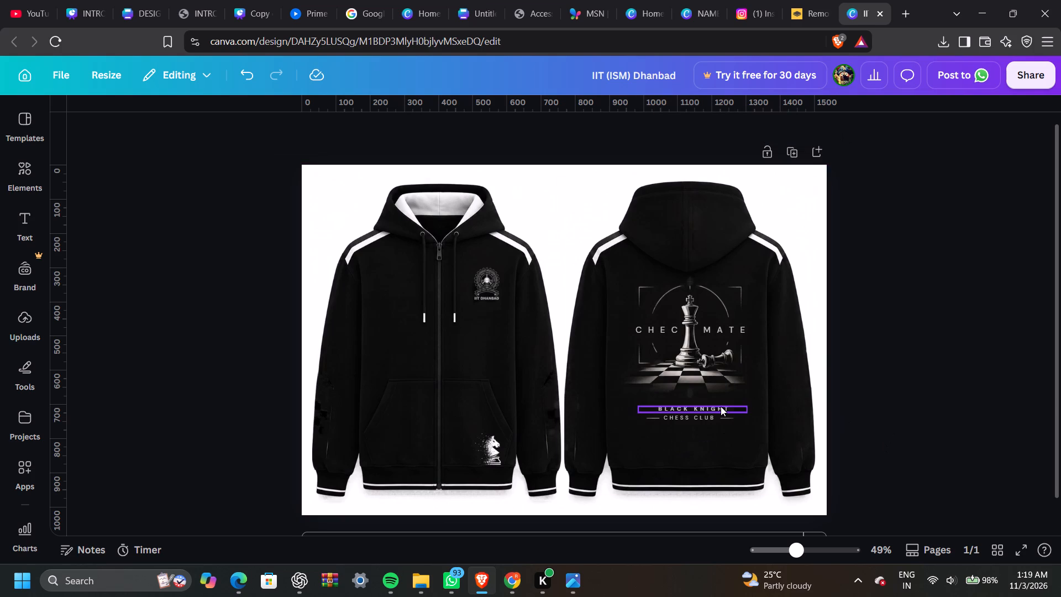
{"action": "left_click", "coordinate": [870, 397]}
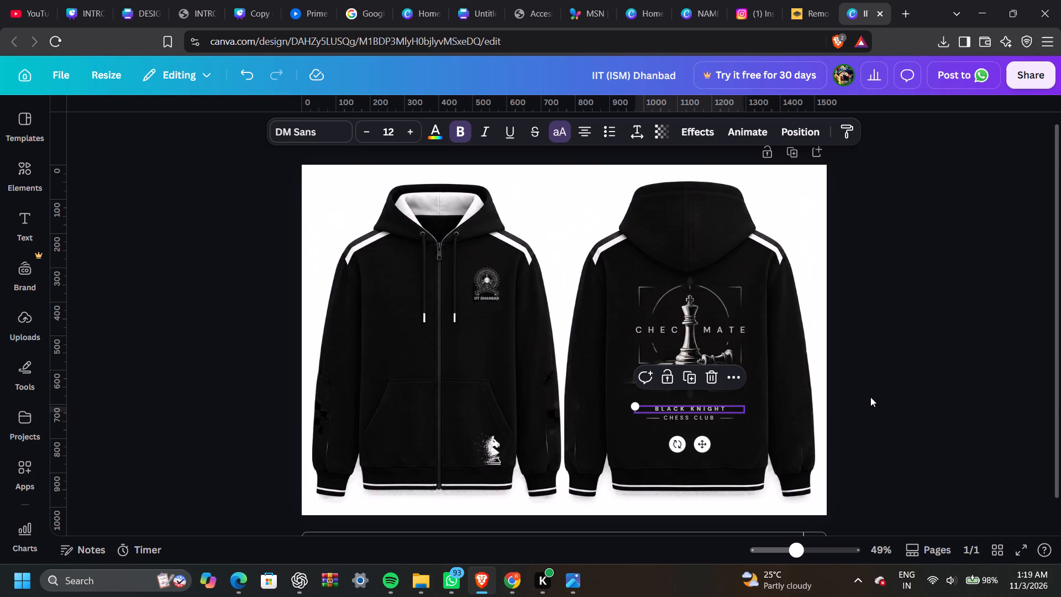
Duplicate the BLACK KNIGHT line and place the copy centred just below CHESS CLUB.
{"action": "left_click", "coordinate": [715, 409]}
{"action": "left_click", "coordinate": [691, 379]}
{"action": "left_click_drag", "start_coordinate": [708, 450], "coordinate": [705, 478]}
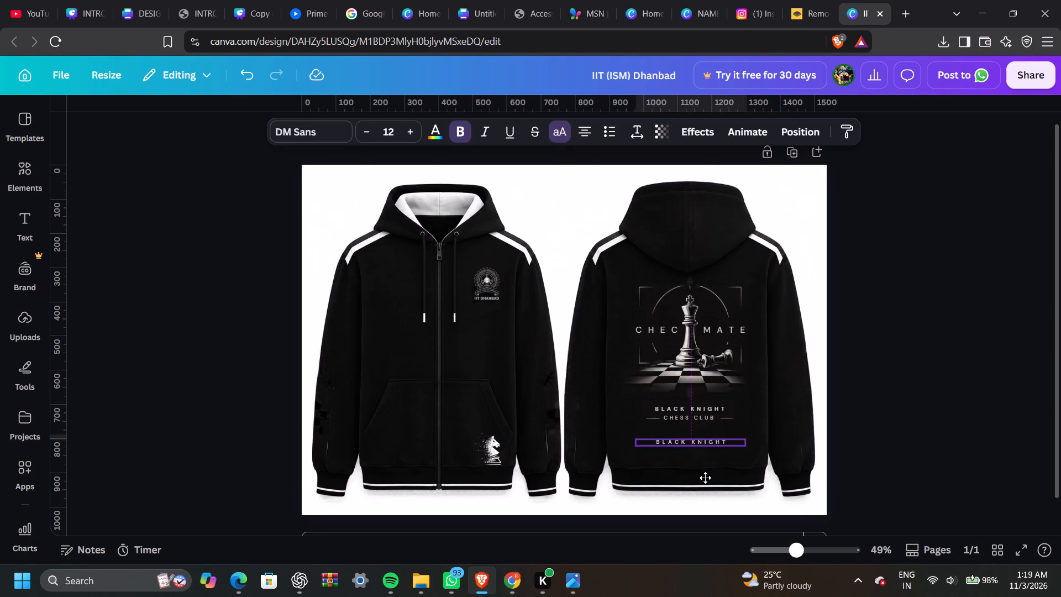
{"action": "left_click_drag", "start_coordinate": [705, 478], "coordinate": [705, 476]}
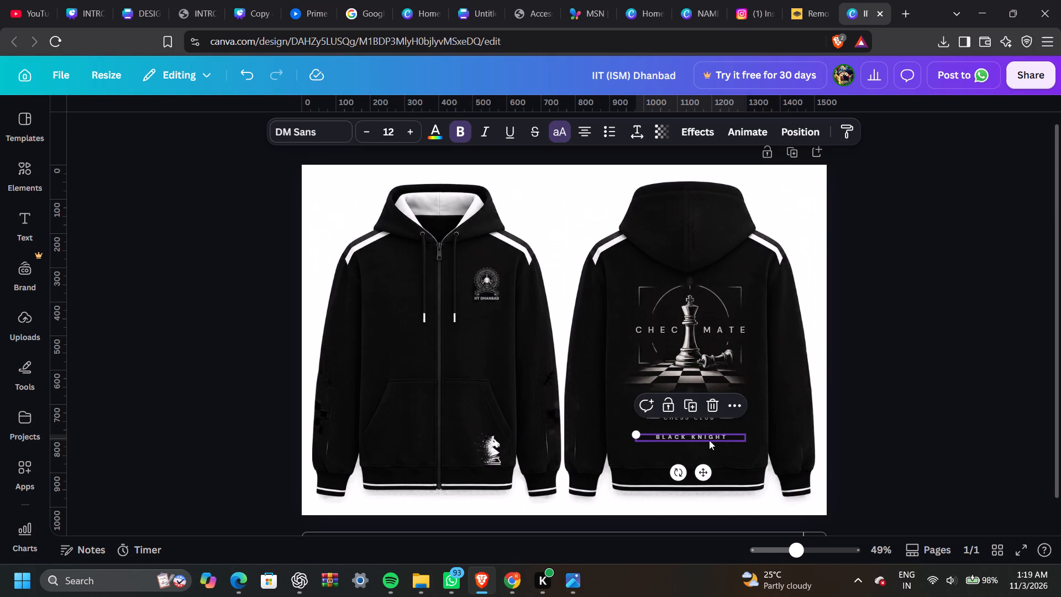
Set the copied line's font size to 14 and change its text to "NAME".
{"action": "double_click", "coordinate": [408, 126]}
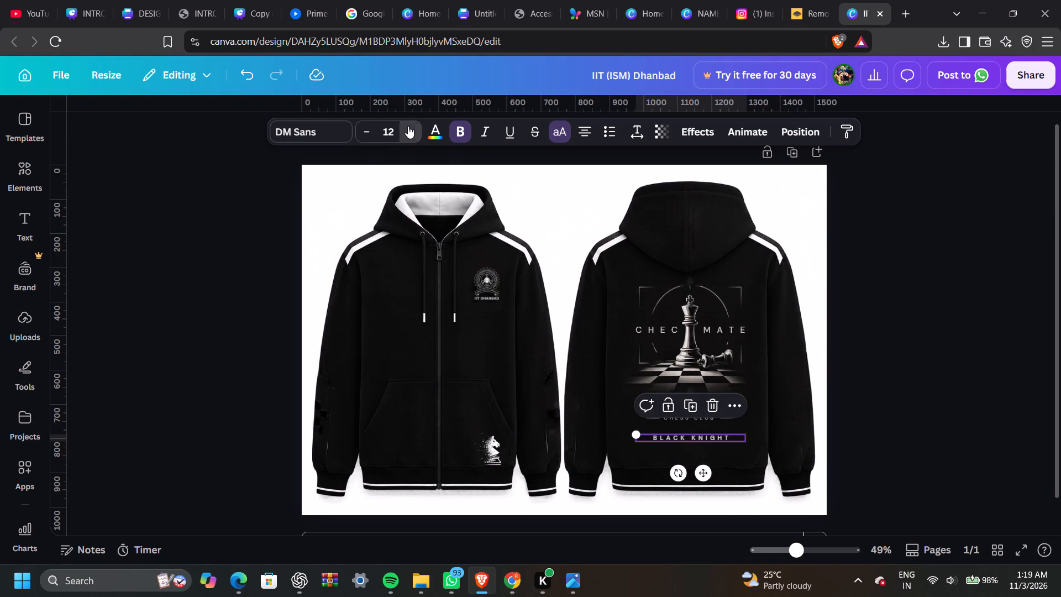
{"action": "double_click", "coordinate": [729, 435]}
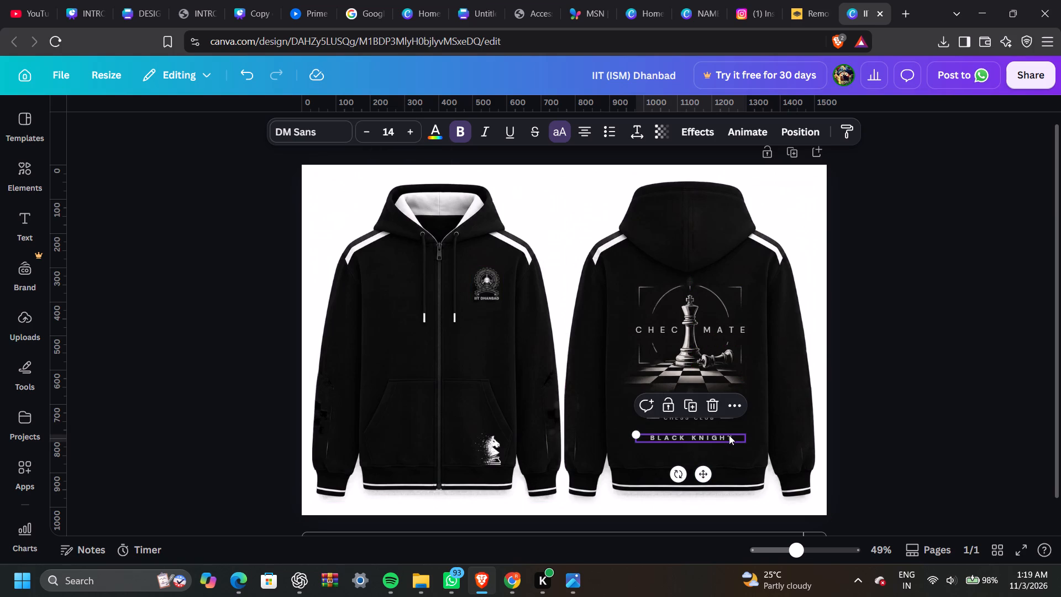
{"action": "type", "text": "NAME"}
{"action": "left_click", "coordinate": [888, 444]}
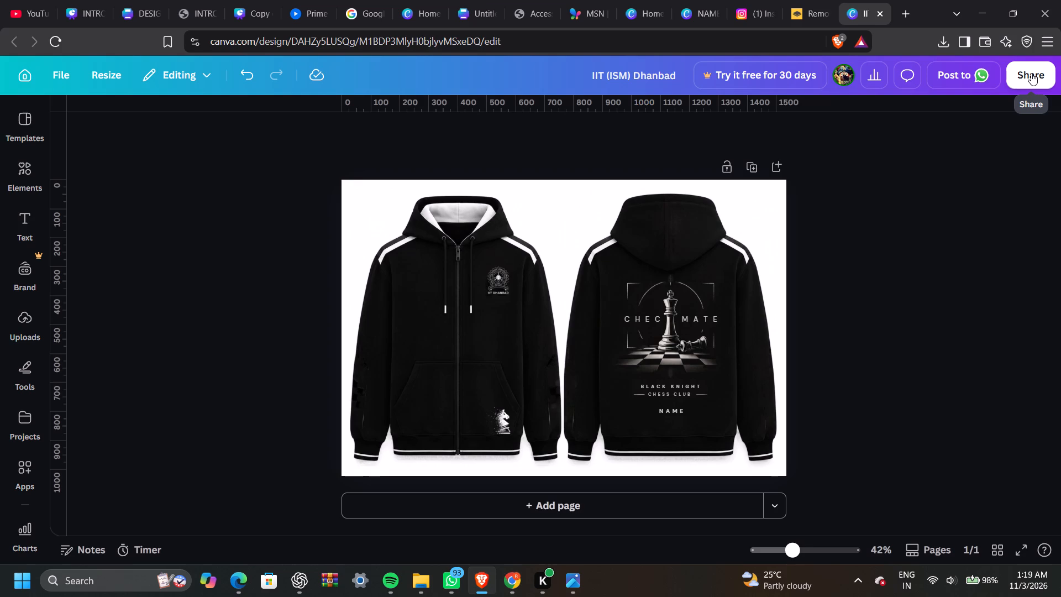
Download the finished hoodie design as a PNG.
{"action": "left_click", "coordinate": [1031, 73]}
{"action": "left_click", "coordinate": [808, 409]}
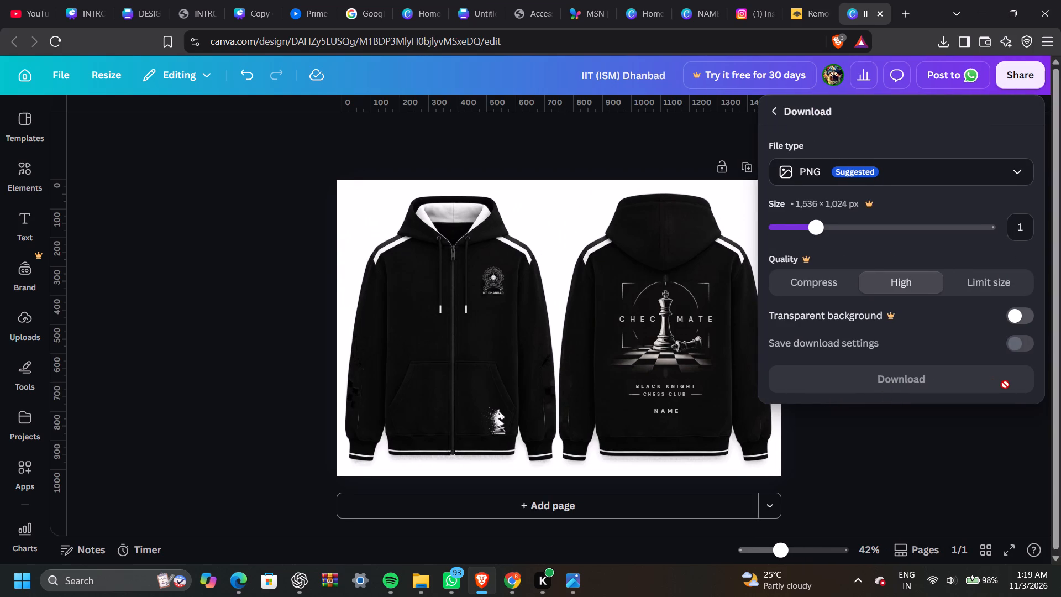
Save the downloaded hoodie design PNG in the SEM3 folder under the file name Hoodie3.
{"action": "left_click", "coordinate": [905, 378]}
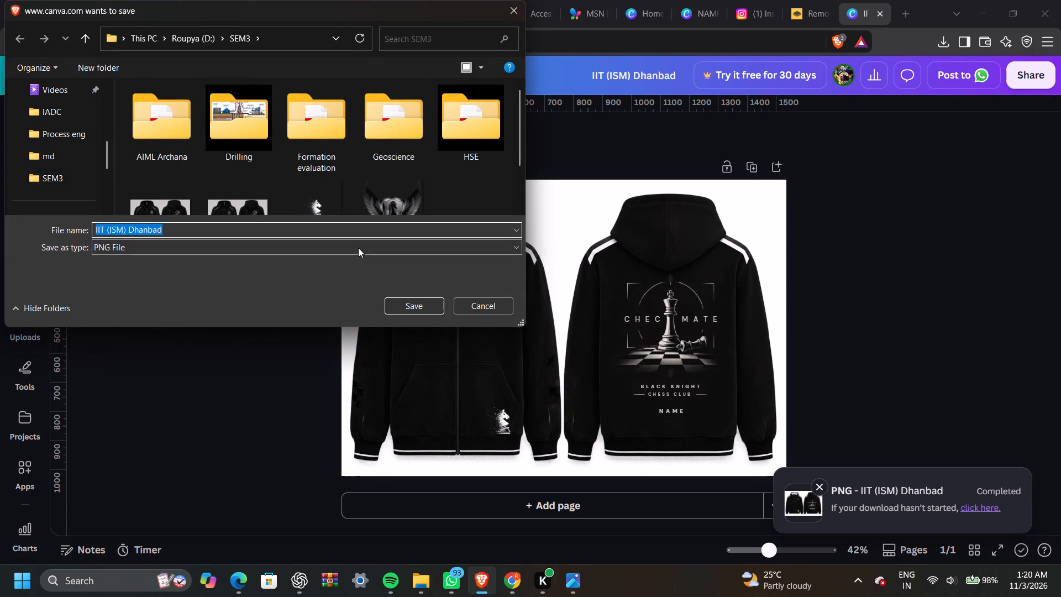
{"action": "key", "text": "BackSpace"}
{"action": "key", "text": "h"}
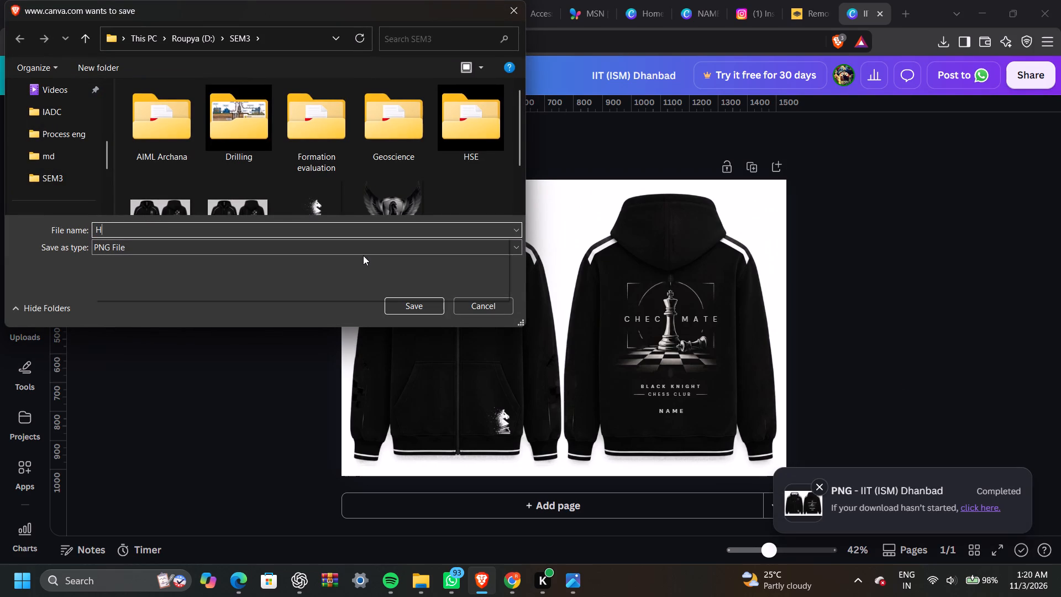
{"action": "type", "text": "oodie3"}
{"action": "left_click", "coordinate": [430, 303]}
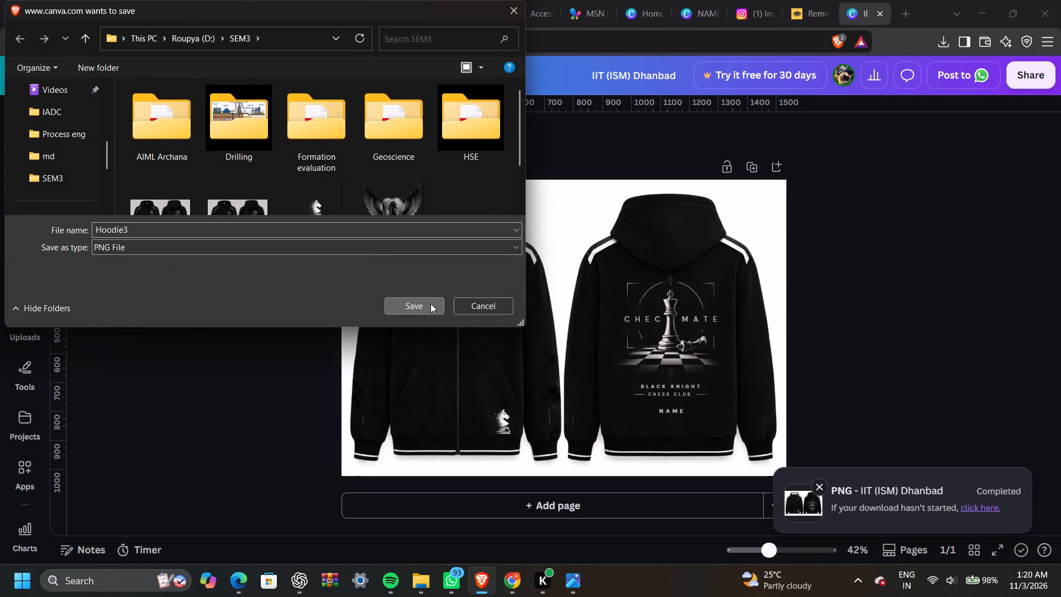
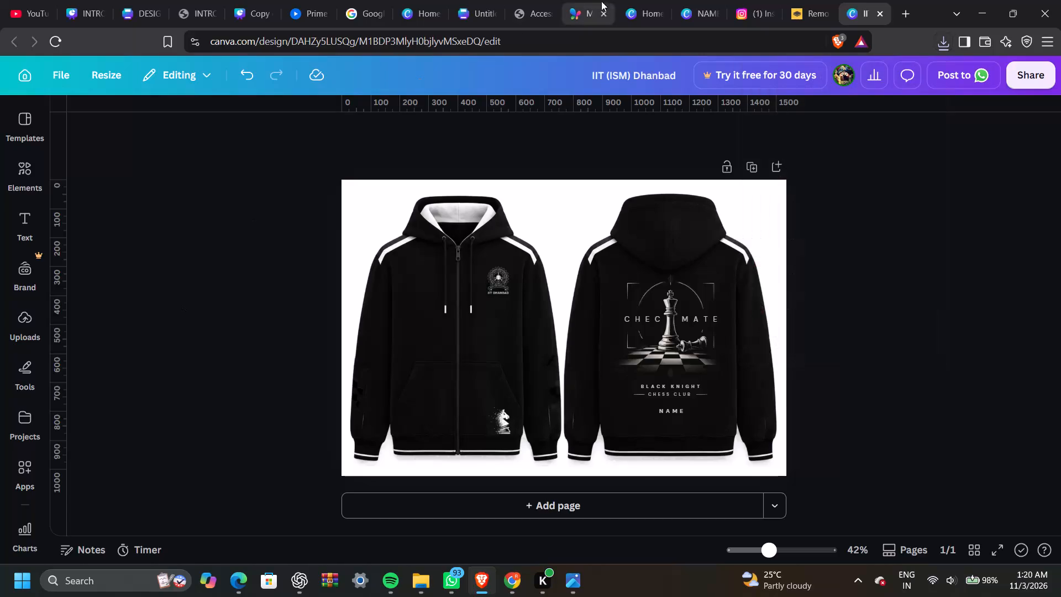
Delete the second page, with the three-piece chess artwork, from the open NAME hoodie design.
{"action": "left_click", "coordinate": [684, 13]}
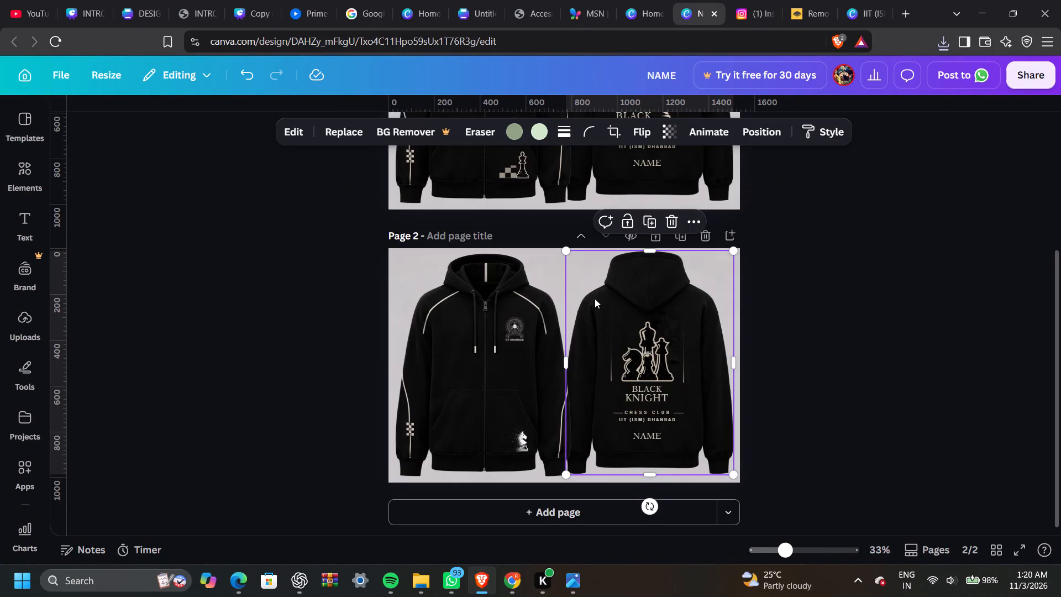
{"action": "left_click", "coordinate": [703, 243]}
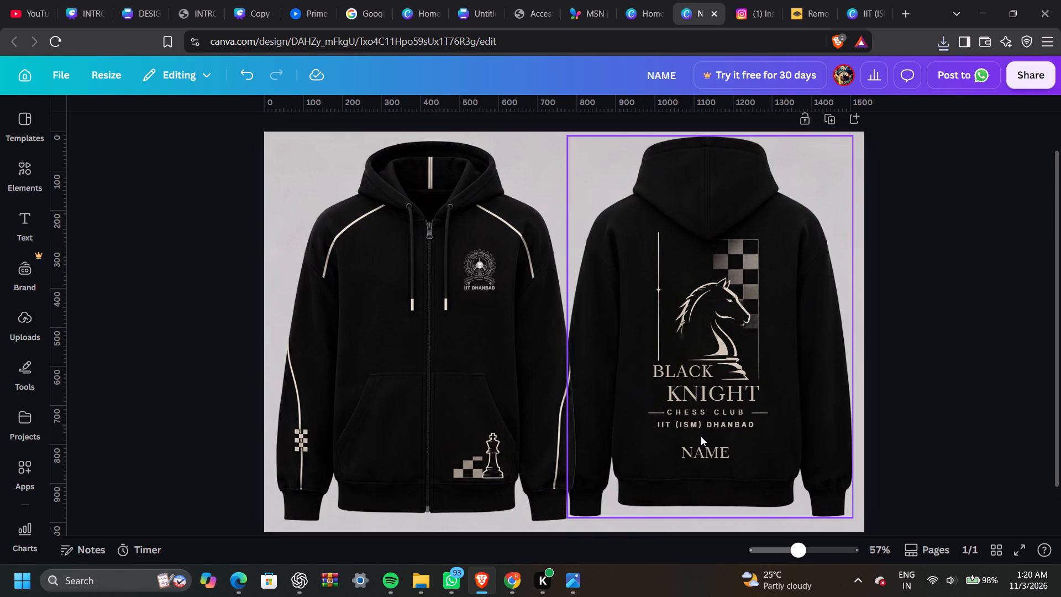
Remove the IIT (ISM) DHANBAD line below CHESS CLUB on the hoodie's back.
{"action": "left_click", "coordinate": [710, 424]}
{"action": "left_click", "coordinate": [725, 392]}
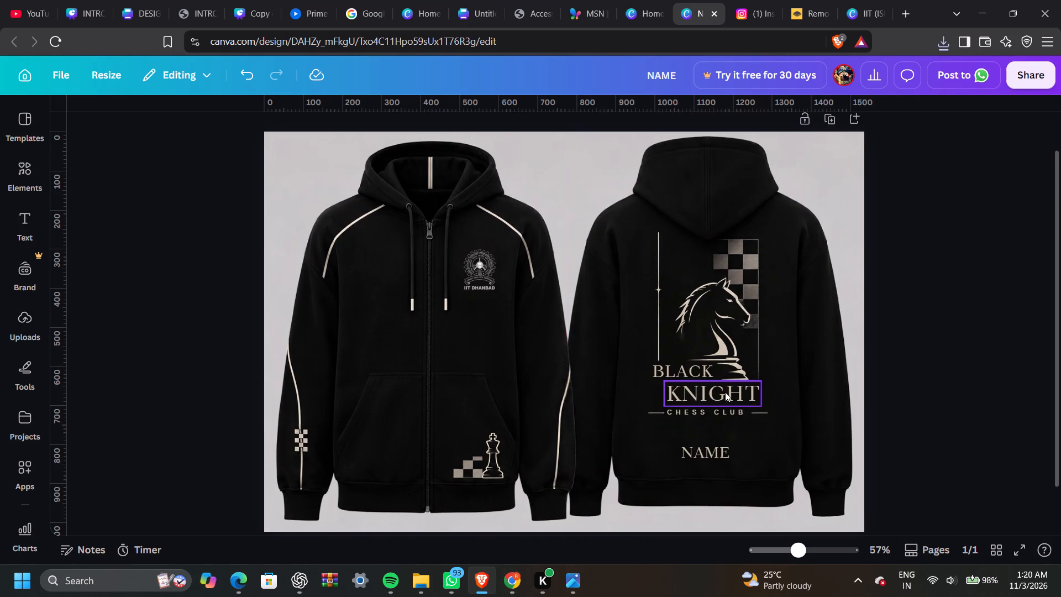
Move the NAME line on the hoodie's back slightly up toward CHESS CLUB, keeping it centred beneath it.
{"action": "left_click_drag", "start_coordinate": [719, 451], "coordinate": [719, 445]}
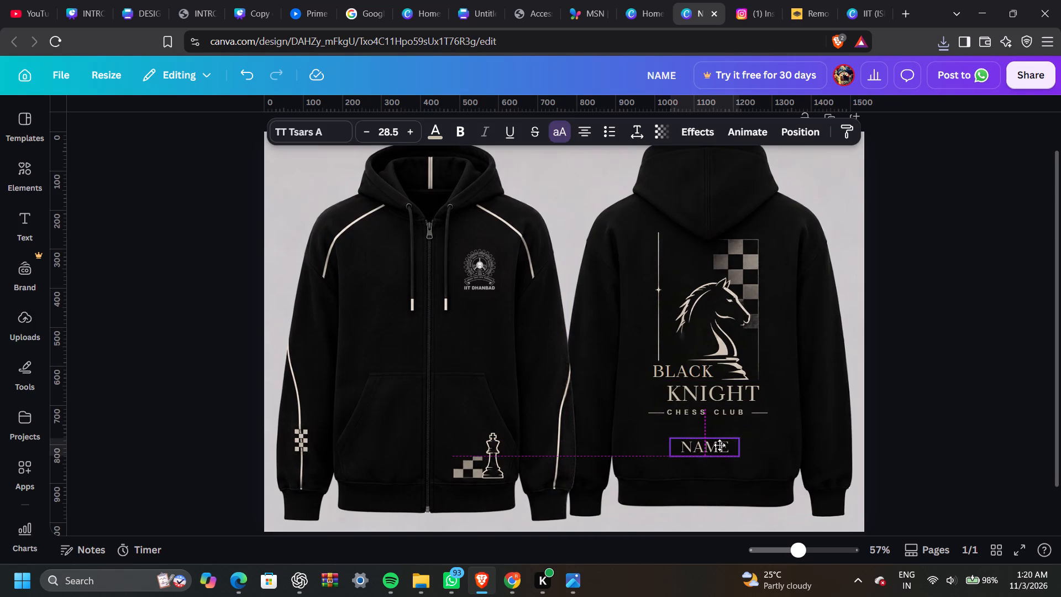
{"action": "left_click_drag", "start_coordinate": [719, 445], "coordinate": [721, 442]}
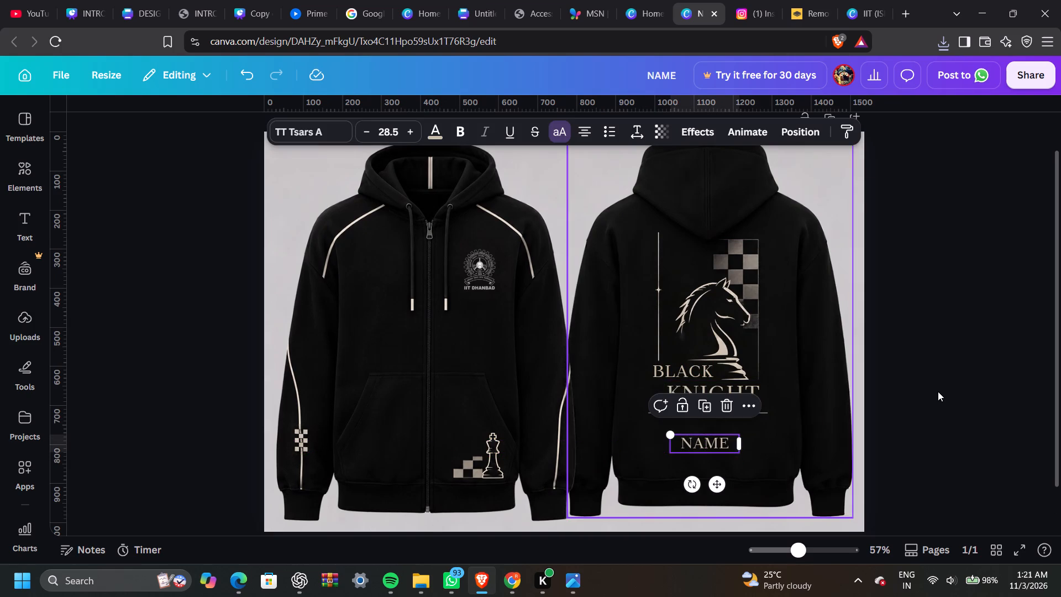
{"action": "left_click", "coordinate": [938, 391]}
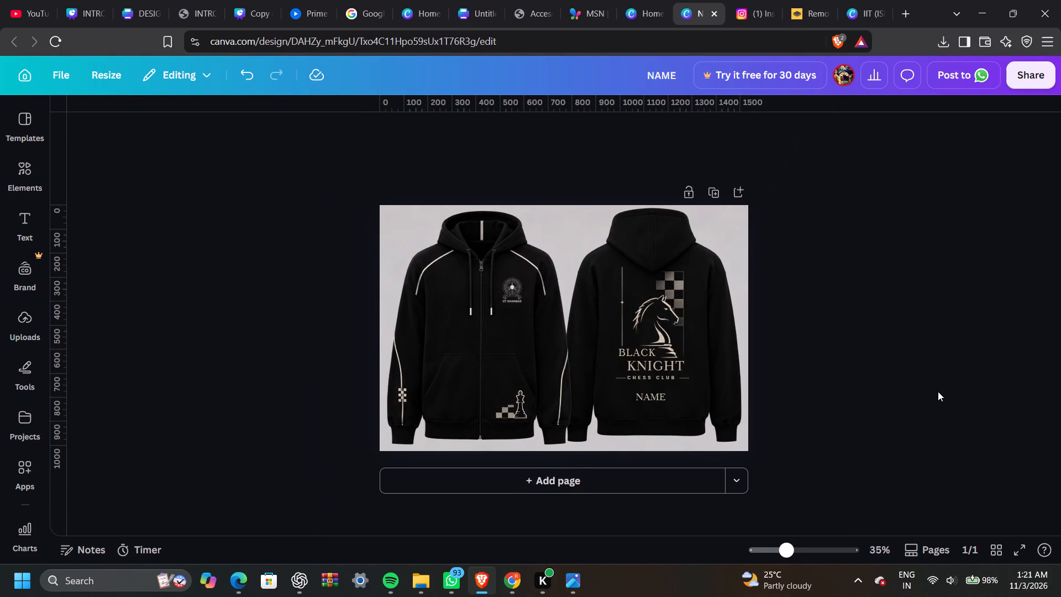
Download the updated hoodie design as a PNG.
{"action": "left_click", "coordinate": [1021, 73]}
{"action": "left_click", "coordinate": [805, 399]}
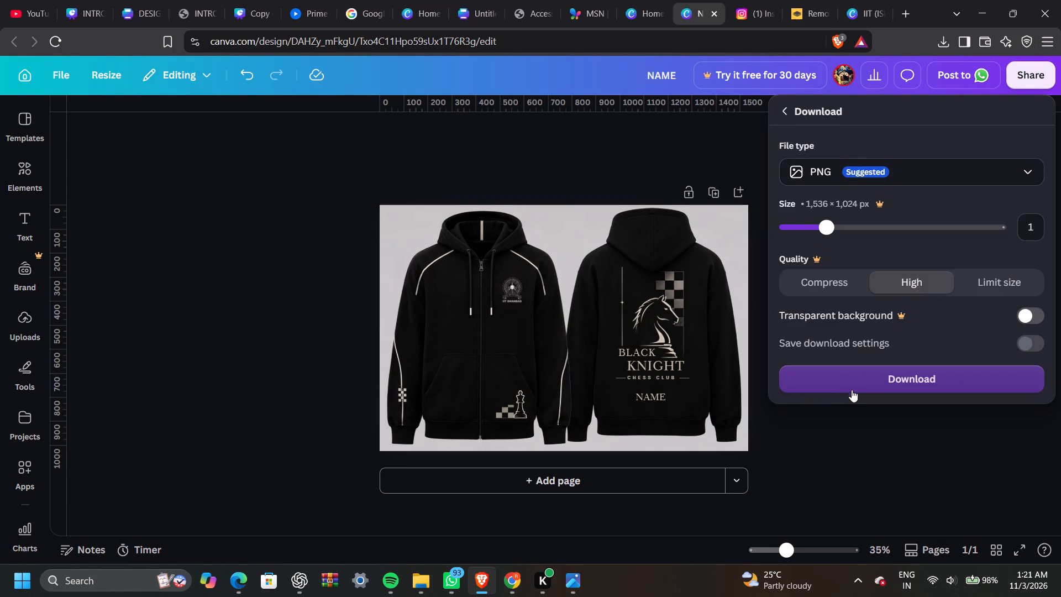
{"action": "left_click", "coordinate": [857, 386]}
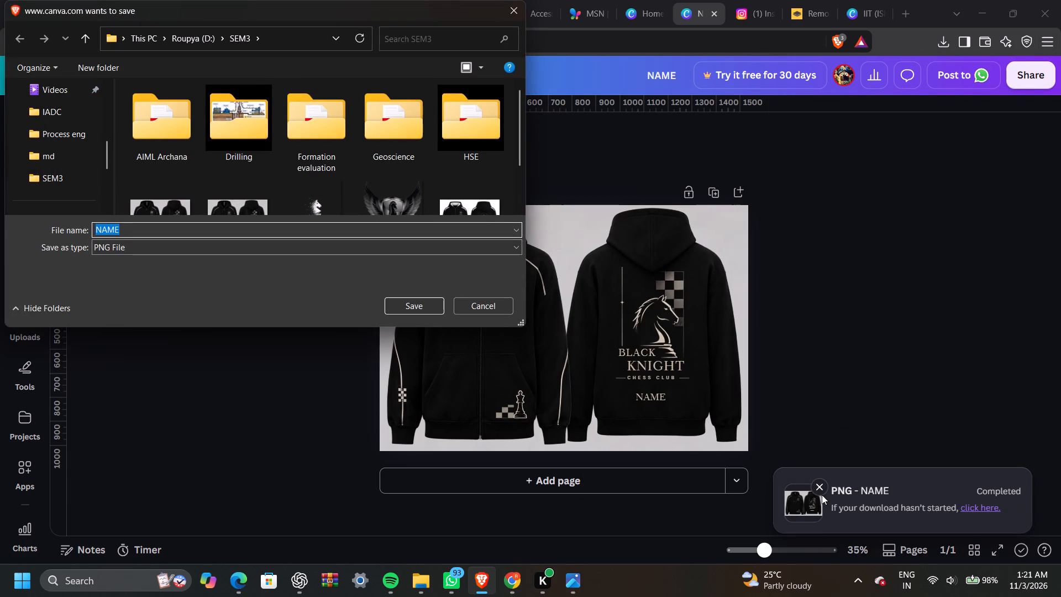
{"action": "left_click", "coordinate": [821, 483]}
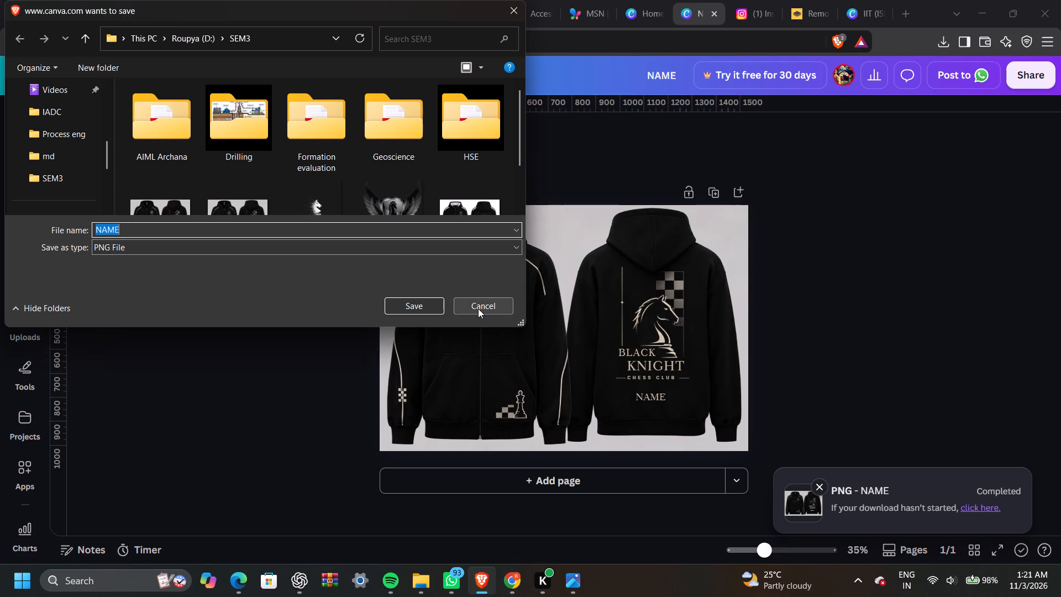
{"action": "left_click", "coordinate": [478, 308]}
Rename the hoodie design as HOODIE1.
{"action": "double_click", "coordinate": [643, 80]}
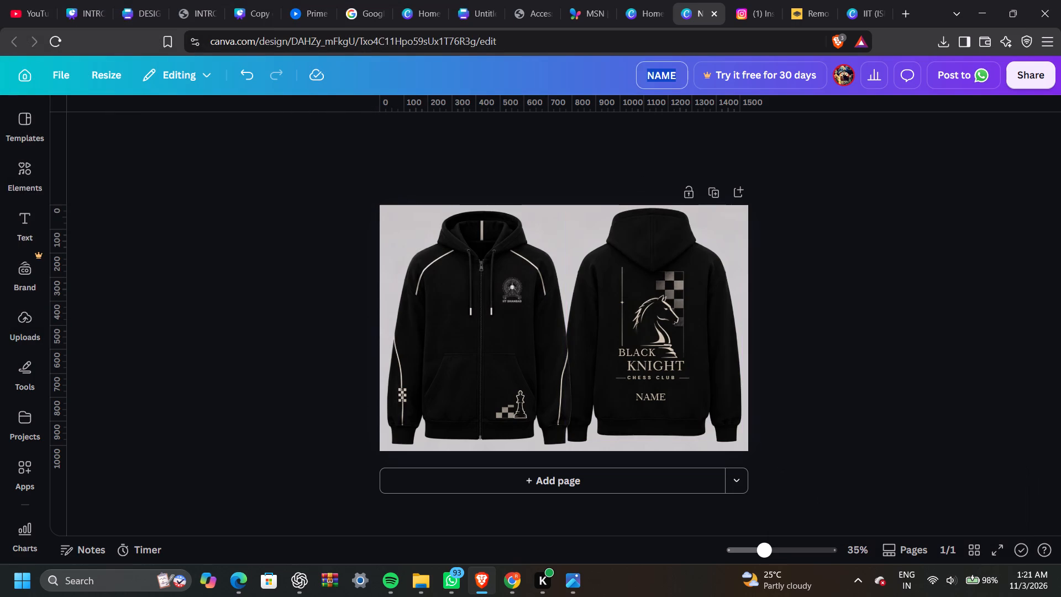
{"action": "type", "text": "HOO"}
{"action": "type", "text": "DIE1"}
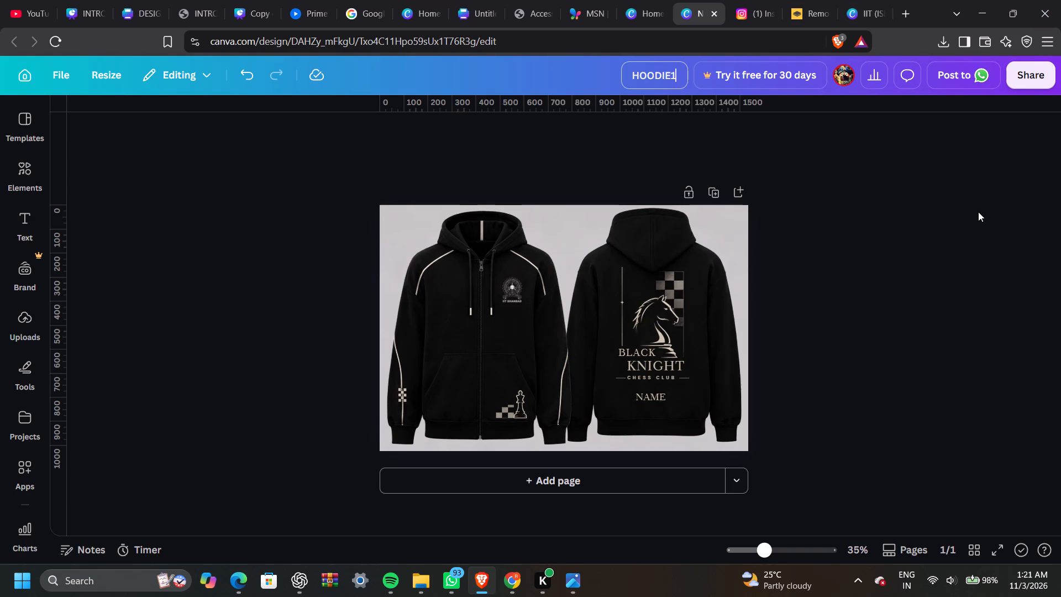
{"action": "left_click", "coordinate": [978, 212]}
Download the renamed hoodie design as a PNG and save it as HOODIE1 in the SEM3 folder.
{"action": "left_click", "coordinate": [1038, 76]}
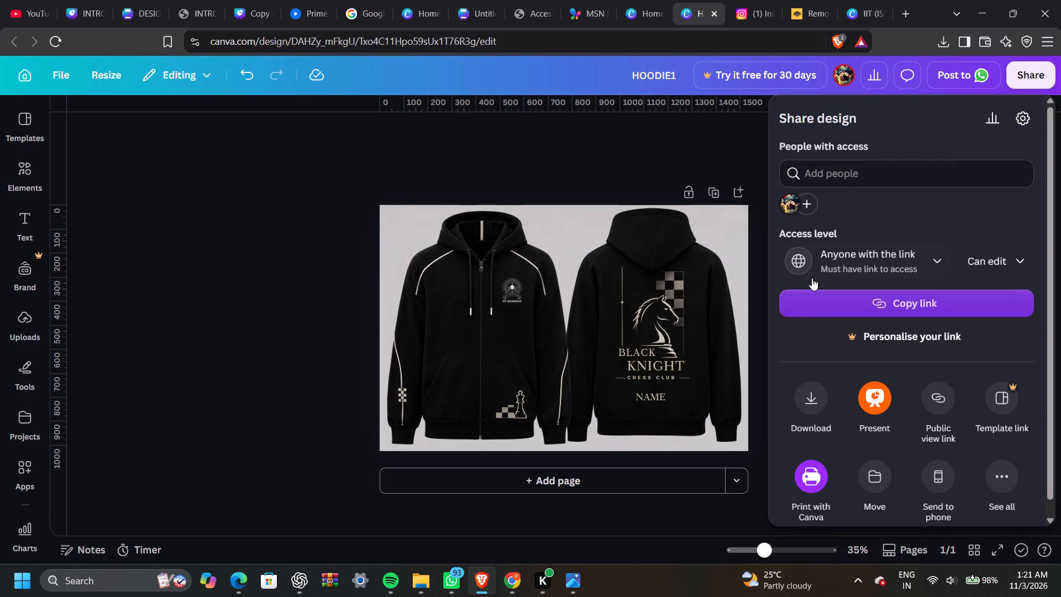
{"action": "left_click", "coordinate": [813, 382]}
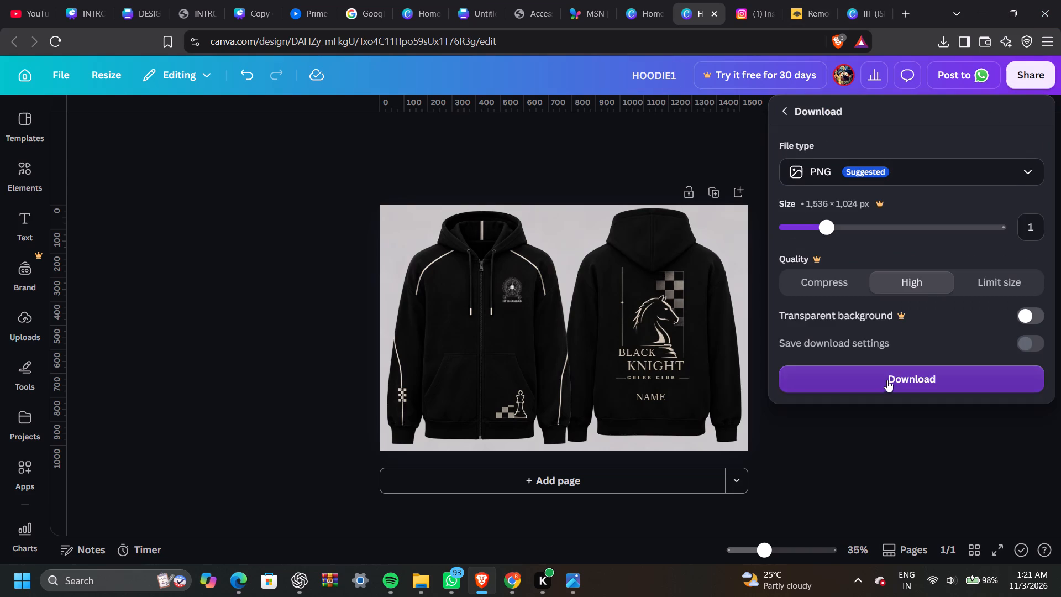
{"action": "left_click", "coordinate": [887, 381]}
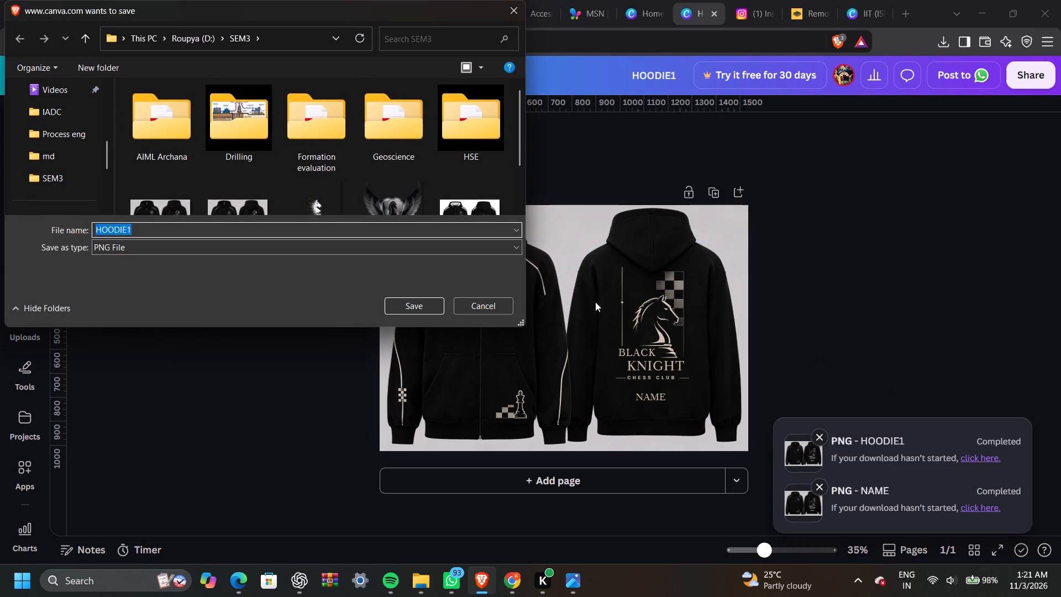
{"action": "left_click", "coordinate": [424, 309]}
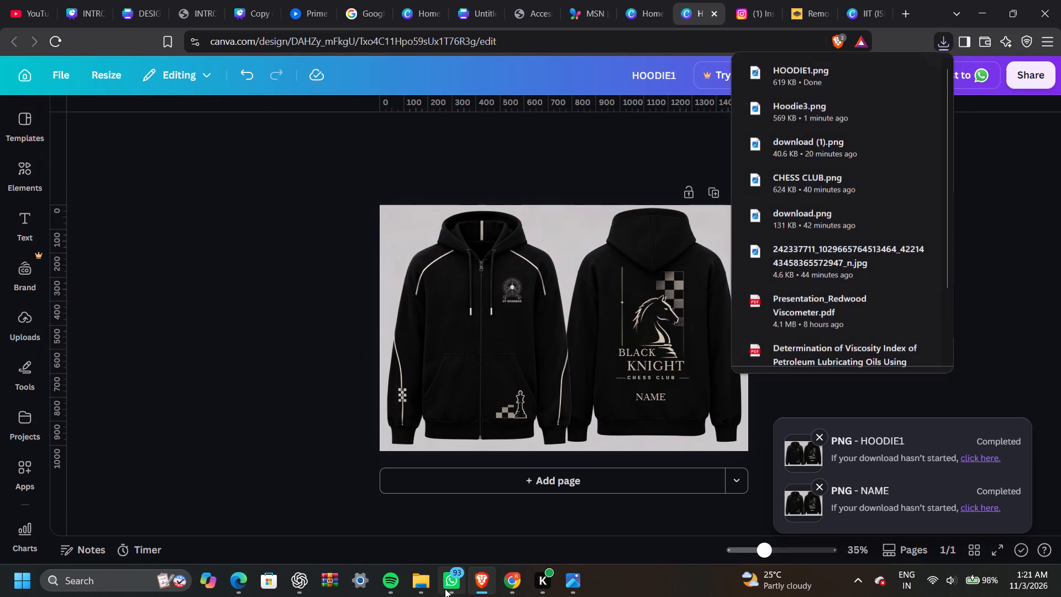